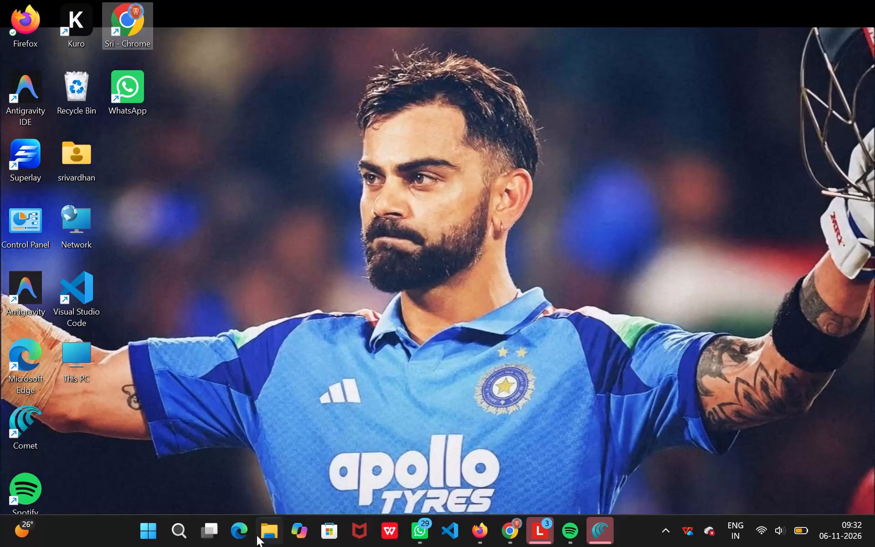
# Open the "backend lab 1" document from the Backend folder in Word and maximize its window.
pyautogui.click(154, 525)
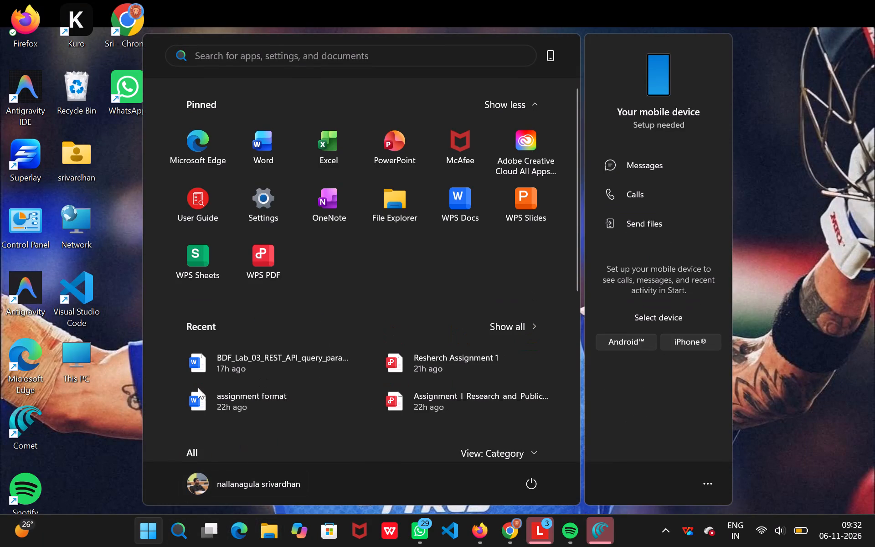
pyautogui.click(254, 153)
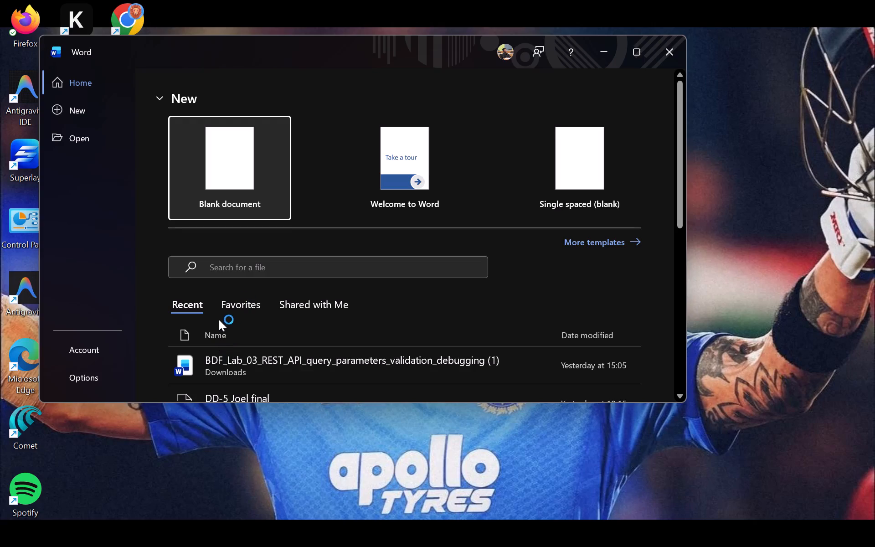
pyautogui.click(86, 137)
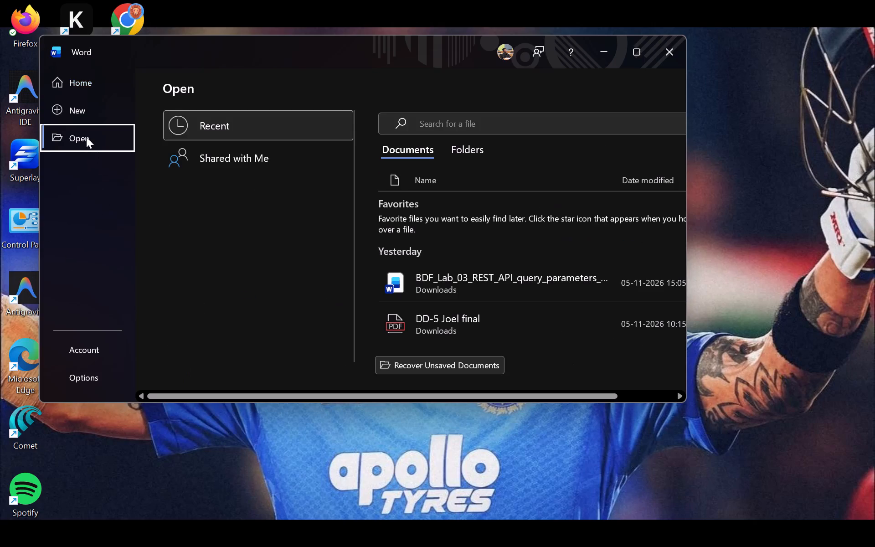
pyautogui.click(213, 354)
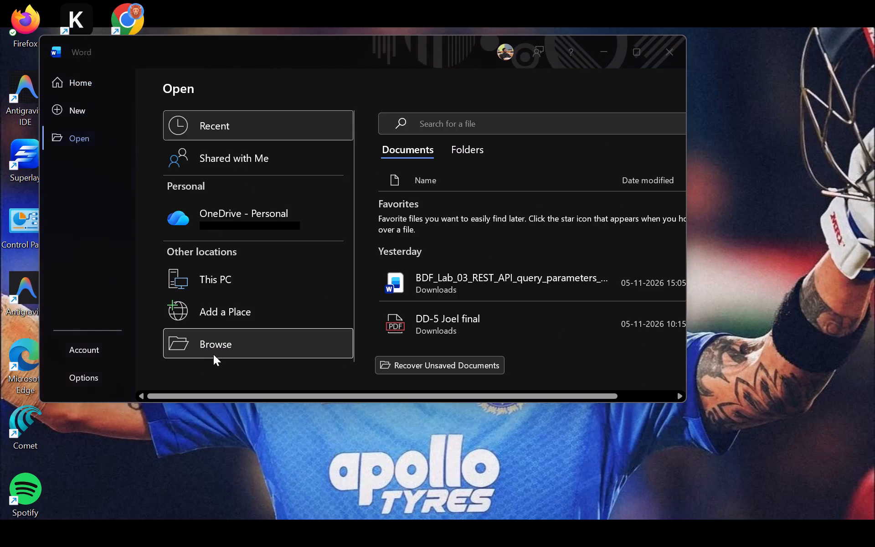
pyautogui.scroll(5, 118, 190)
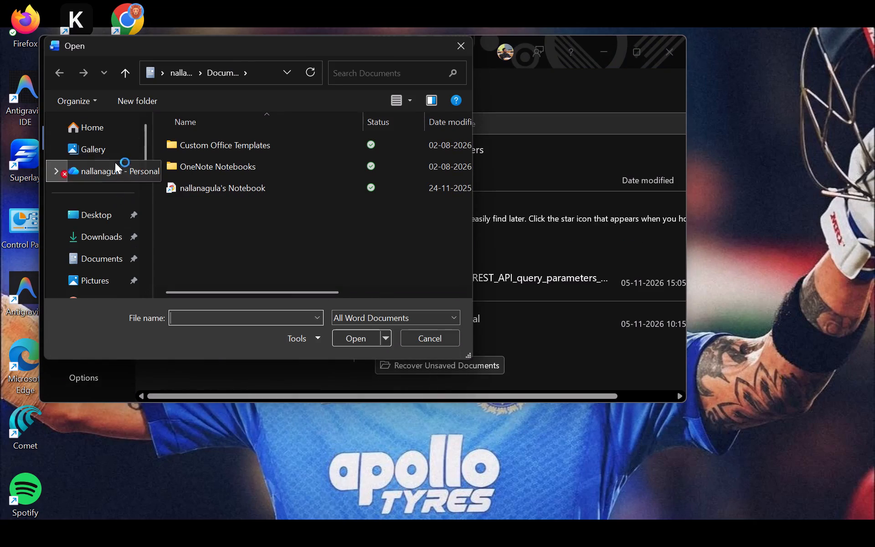
pyautogui.click(113, 148)
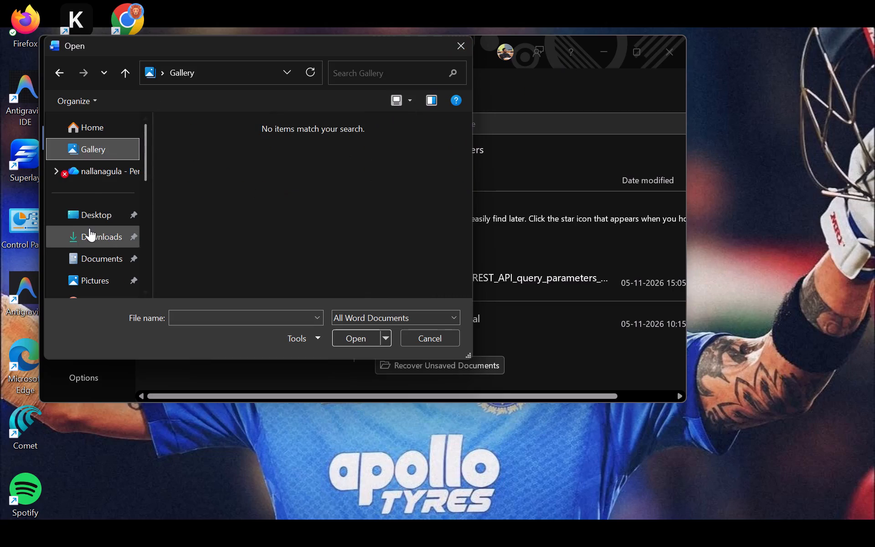
pyautogui.scroll(-3, 89, 228)
pyautogui.doubleClick(110, 119)
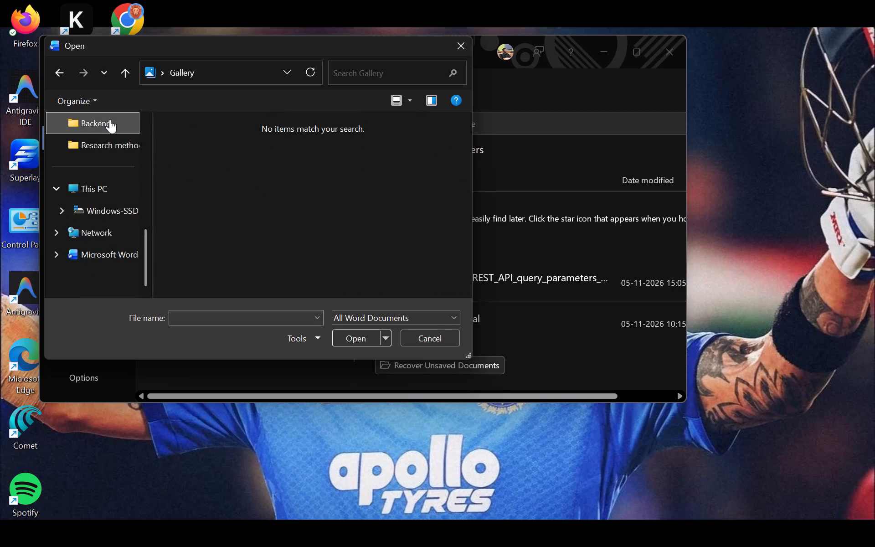
pyautogui.doubleClick(242, 144)
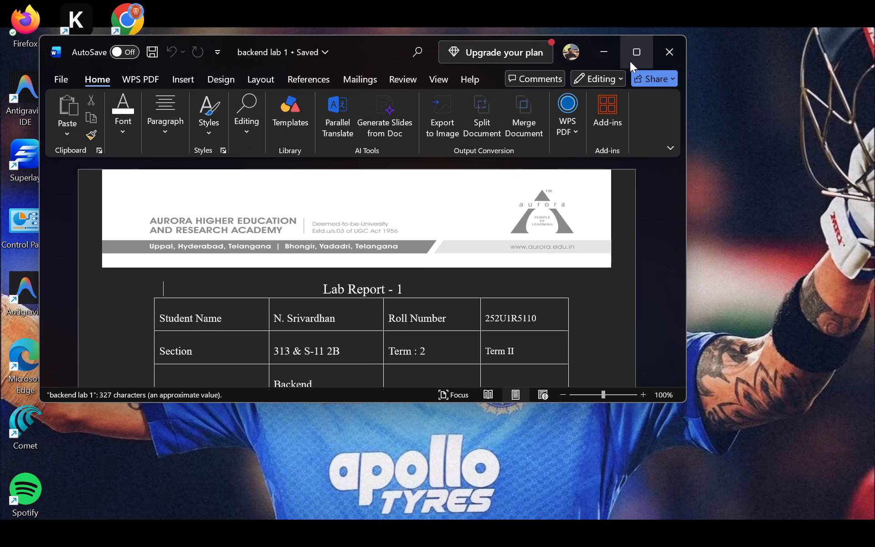
pyautogui.click(633, 61)
# Cut the localhost:3000 welcome page screenshot and the localhost:3000/about screenshot from the lab report.
pyautogui.scroll(-3, 454, 264)
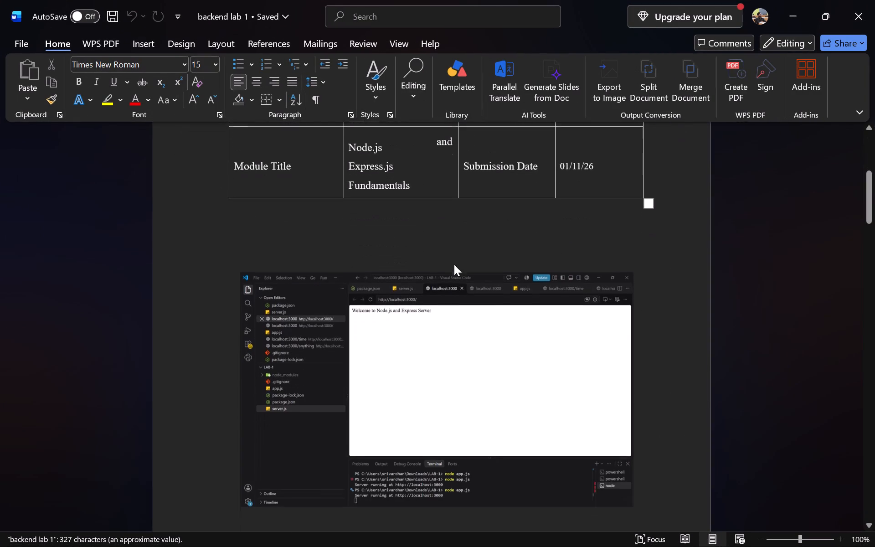
pyautogui.click(425, 311)
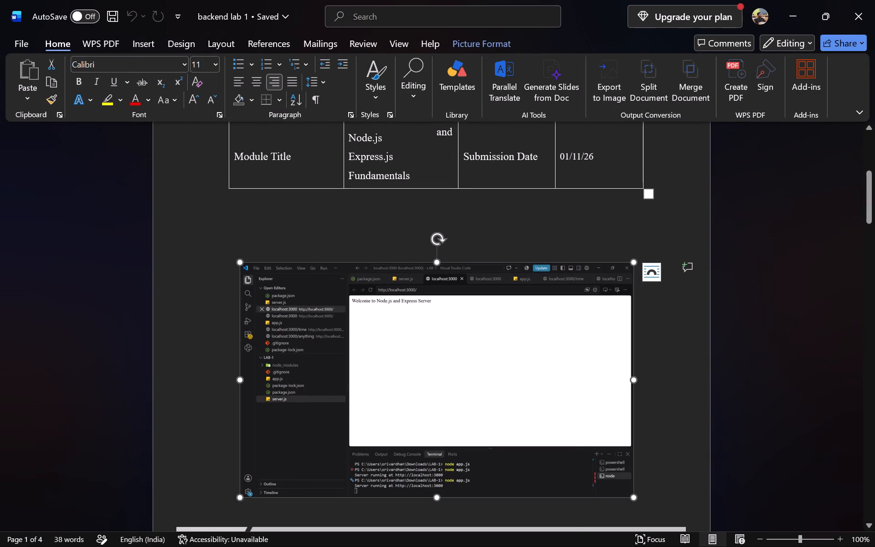
pyautogui.rightClick(425, 311)
pyautogui.click(471, 187)
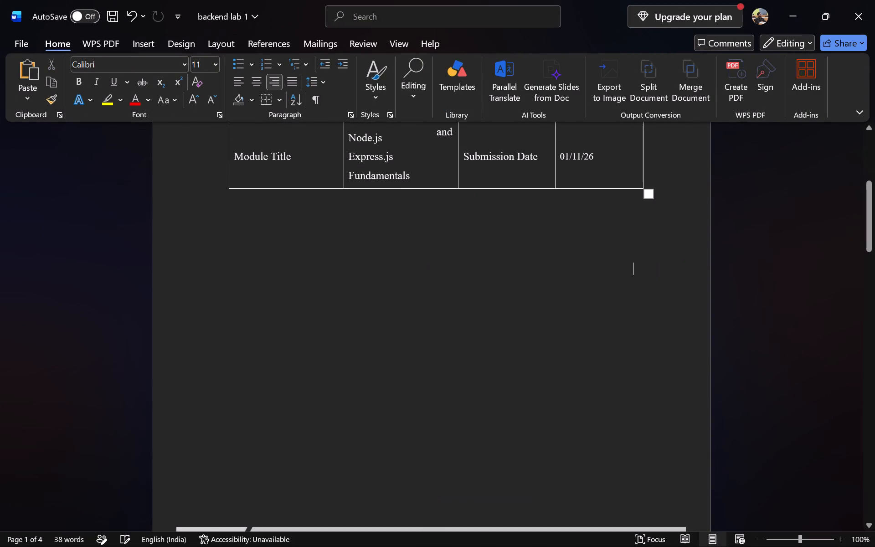
pyautogui.scroll(-3, 423, 281)
pyautogui.click(443, 341)
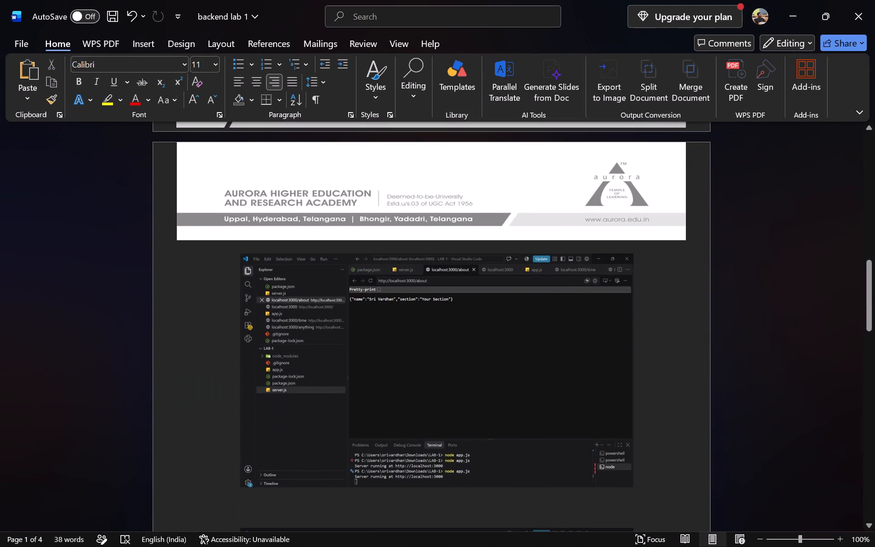
pyautogui.rightClick(443, 341)
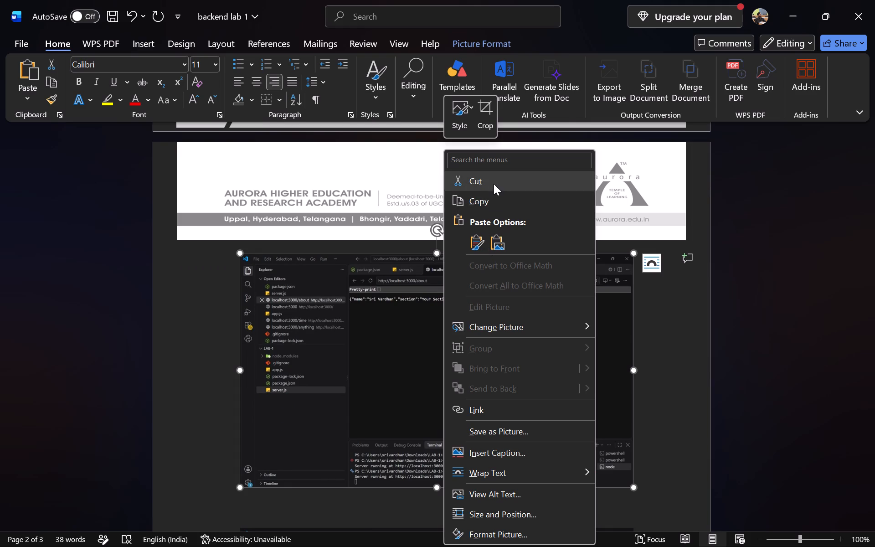
pyautogui.click(494, 184)
# Cut the localhost:3000/time screenshot and the "404 - Page Not Found" screenshot from the lab report.
pyautogui.scroll(-1, 448, 265)
pyautogui.click(422, 311)
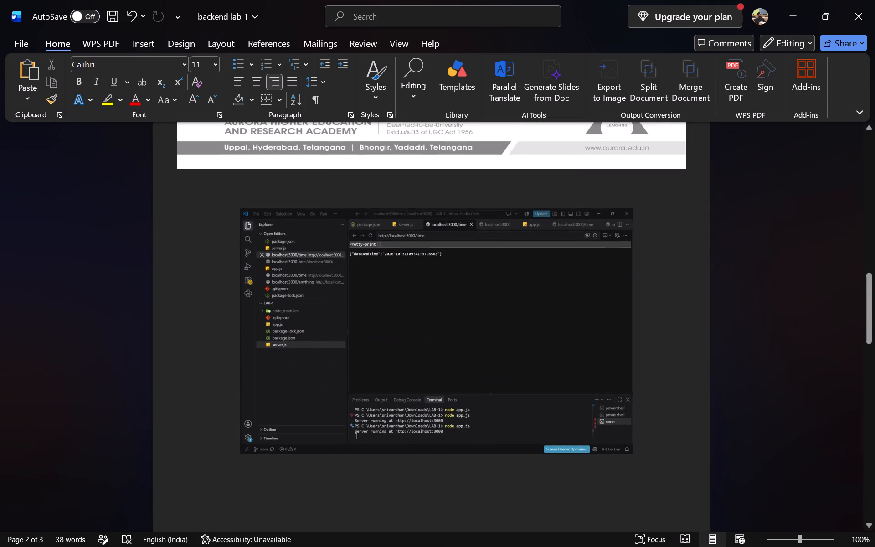
pyautogui.rightClick(422, 311)
pyautogui.click(474, 181)
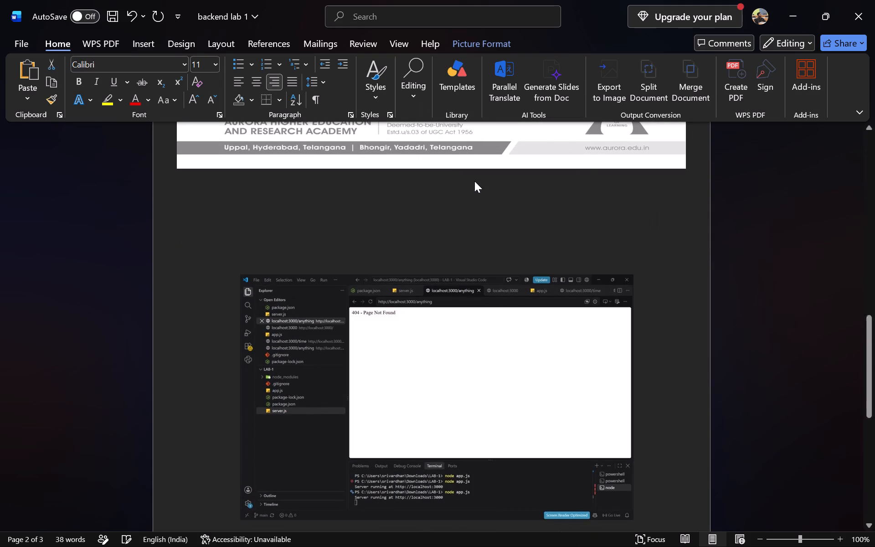
pyautogui.scroll(-1, 414, 277)
pyautogui.click(444, 277)
pyautogui.rightClick(444, 277)
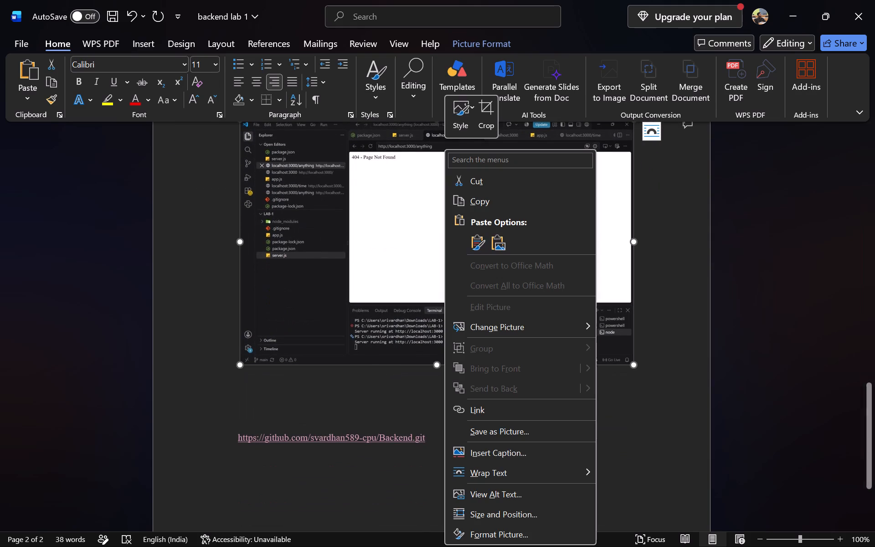
pyautogui.click(499, 180)
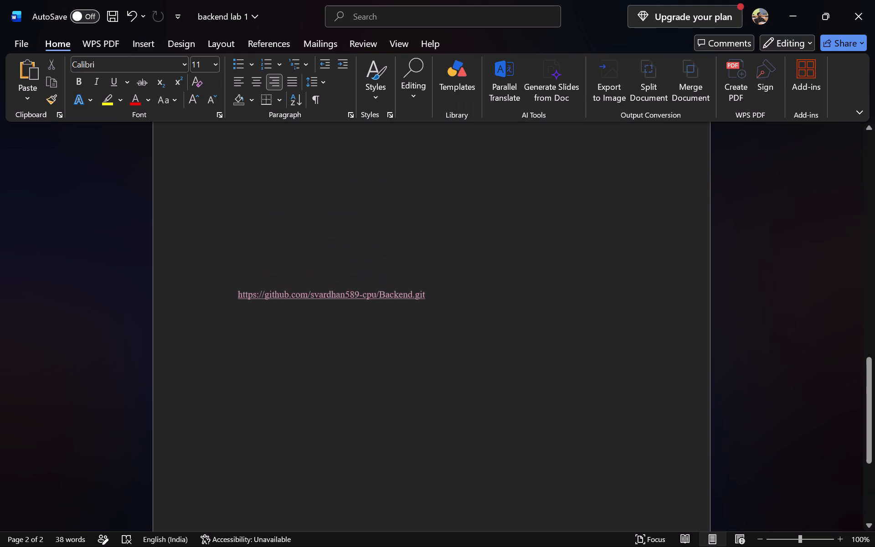
# Delete the GitHub repository link from the last page of the report.
pyautogui.scroll(1, 454, 260)
pyautogui.moveTo(434, 384); pyautogui.dragTo(135, 382)
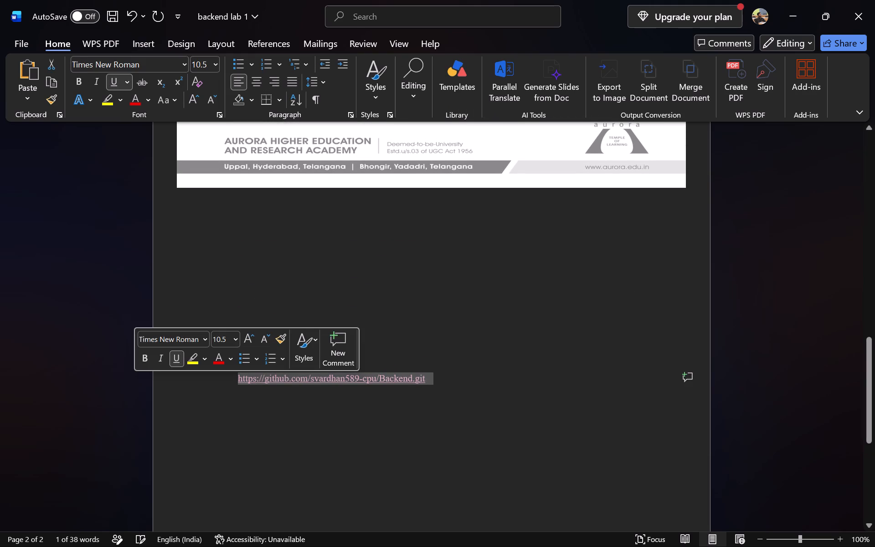
pyautogui.press('BackSpace')
pyautogui.scroll(-8, 406, 305)
pyautogui.scroll(-15, 406, 305)
pyautogui.scroll(7, 406, 305)
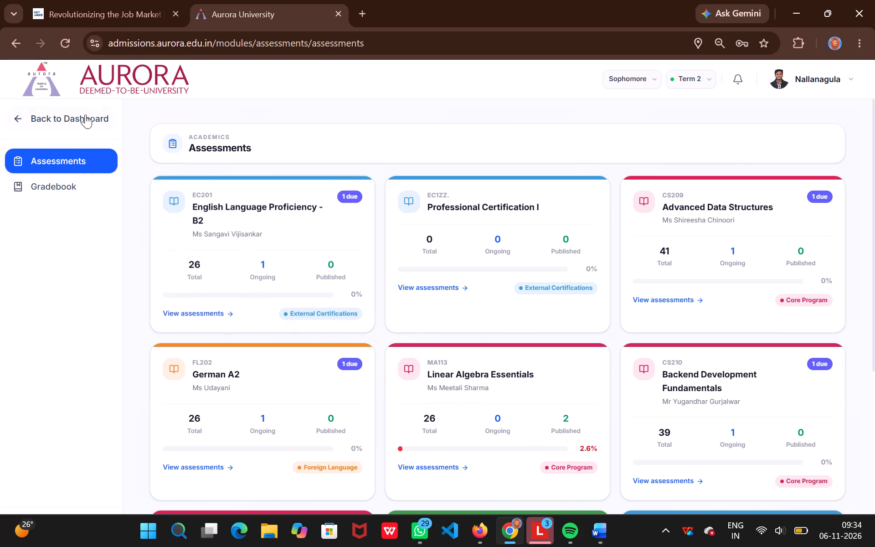
pyautogui.click(134, 0)
pyautogui.scroll(-1, 220, 328)
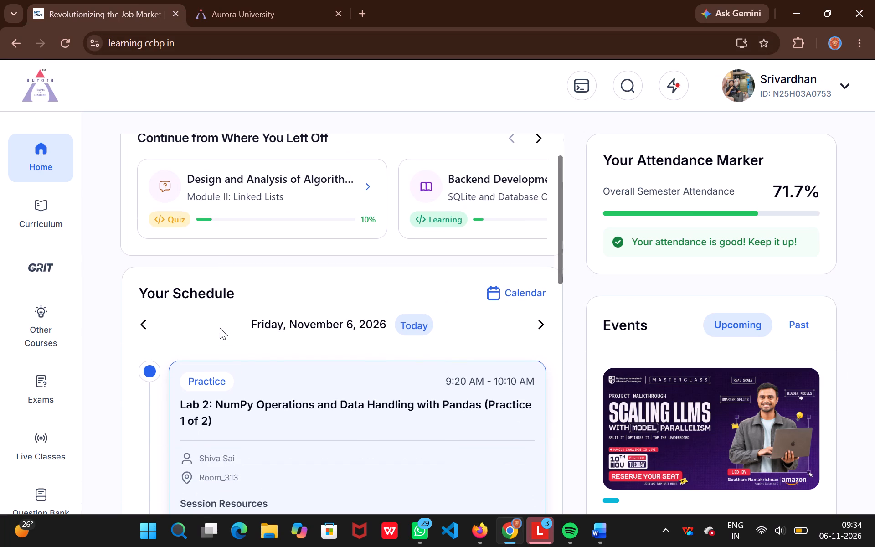
pyautogui.scroll(-1, 220, 328)
pyautogui.hscroll(-1, 326, 192)
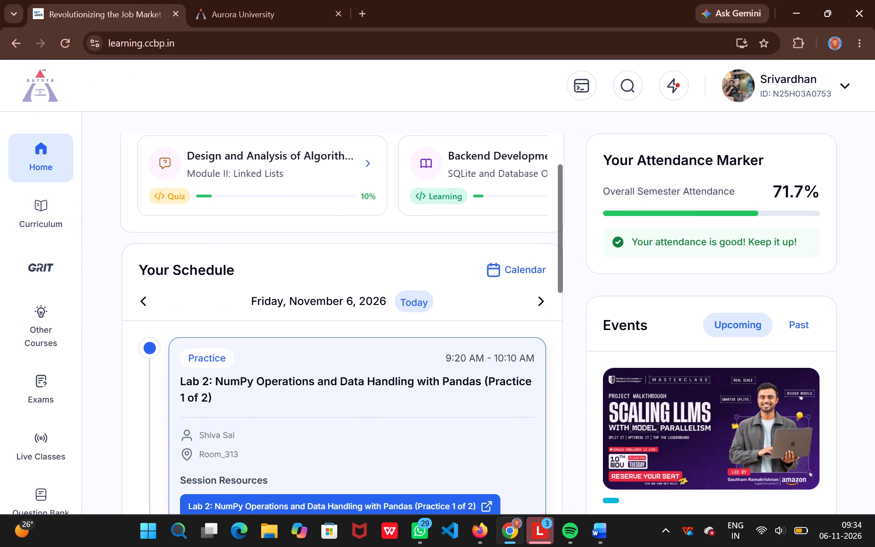
pyautogui.hscroll(-1, 326, 192)
pyautogui.click(414, 183)
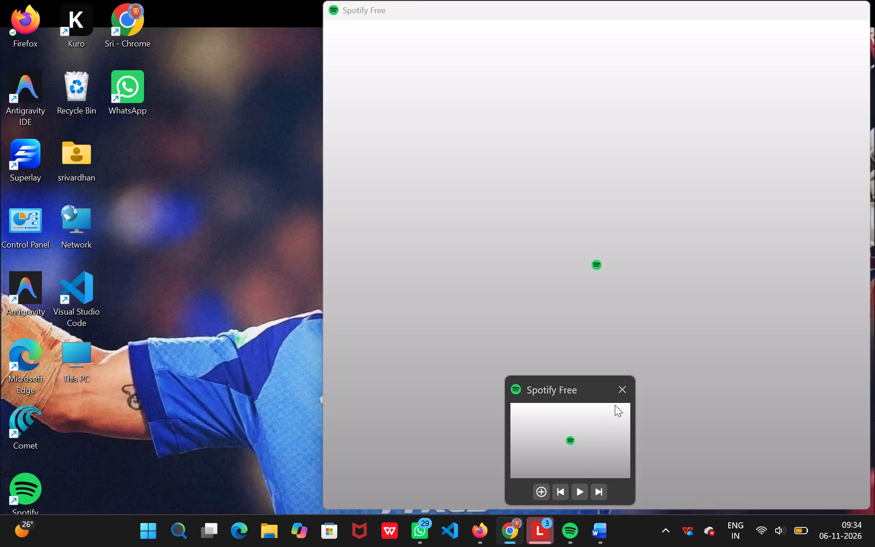
# Close Spotify and try to close Lenovo Vantage.
pyautogui.click(619, 396)
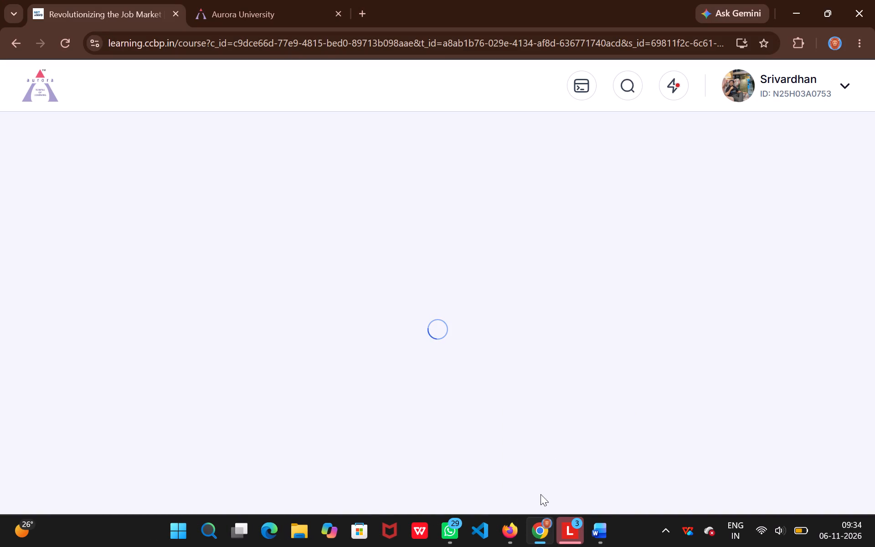
pyautogui.click(603, 413)
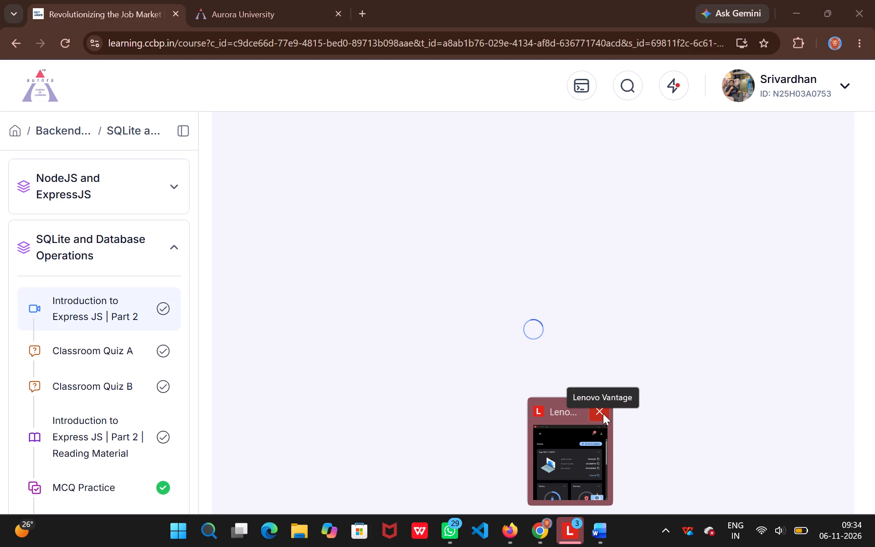
pyautogui.click(603, 413)
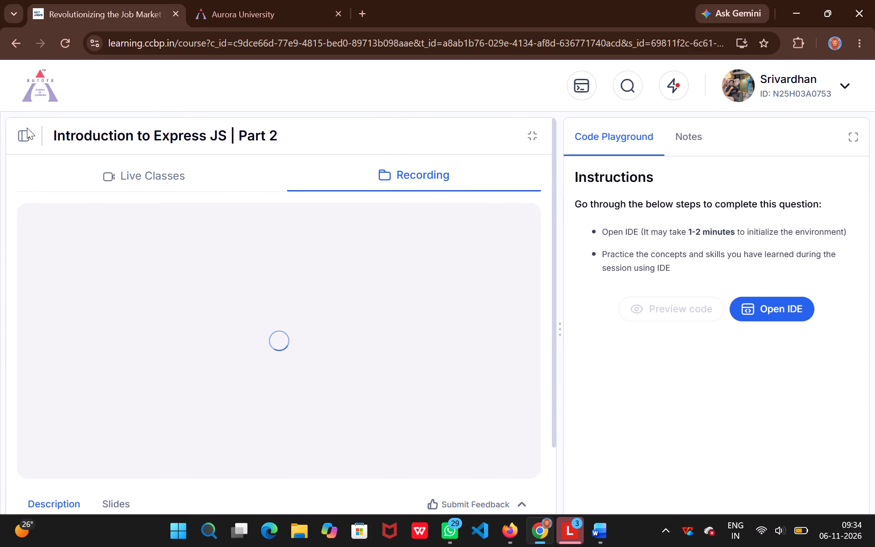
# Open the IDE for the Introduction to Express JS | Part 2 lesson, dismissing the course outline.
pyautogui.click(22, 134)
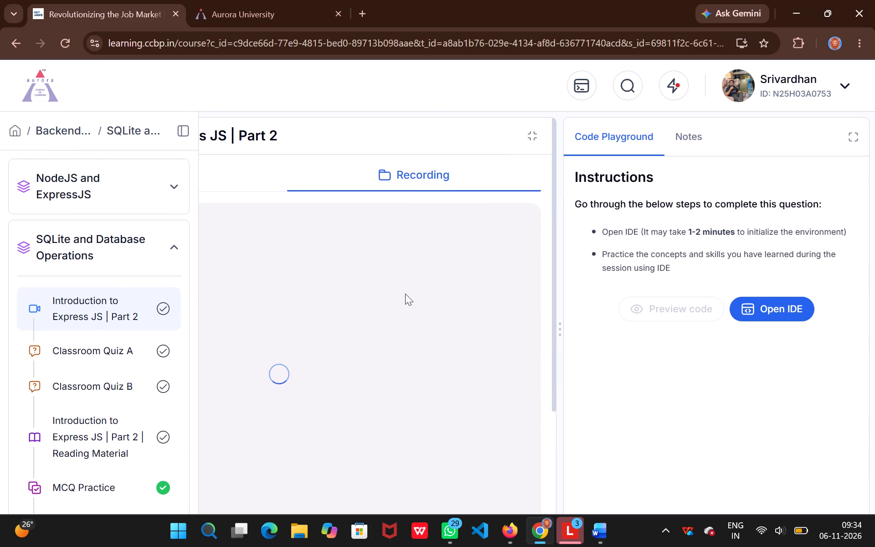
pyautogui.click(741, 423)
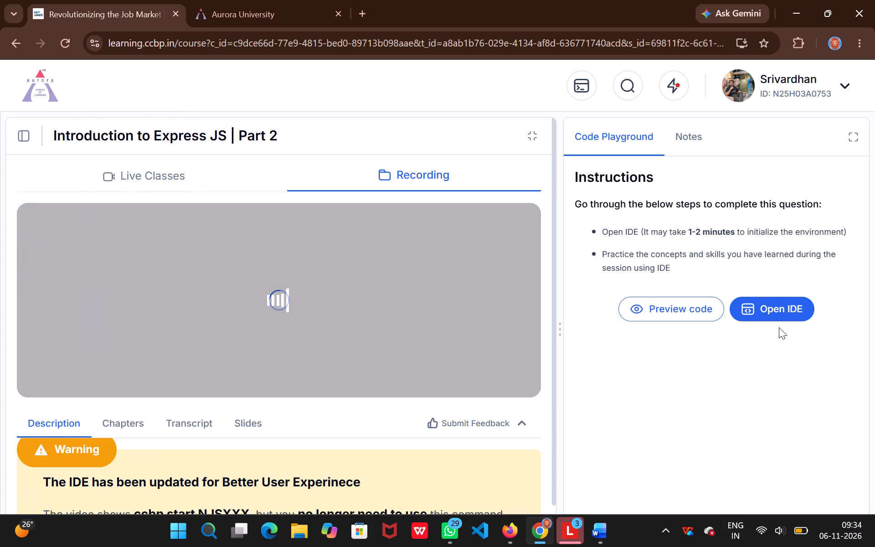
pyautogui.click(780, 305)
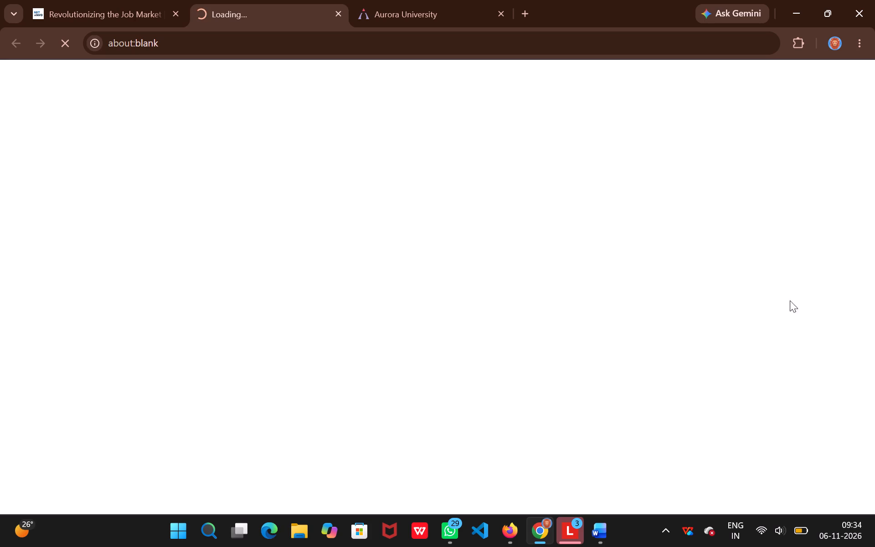
# Lower the display brightness to 29.
pyautogui.click(768, 533)
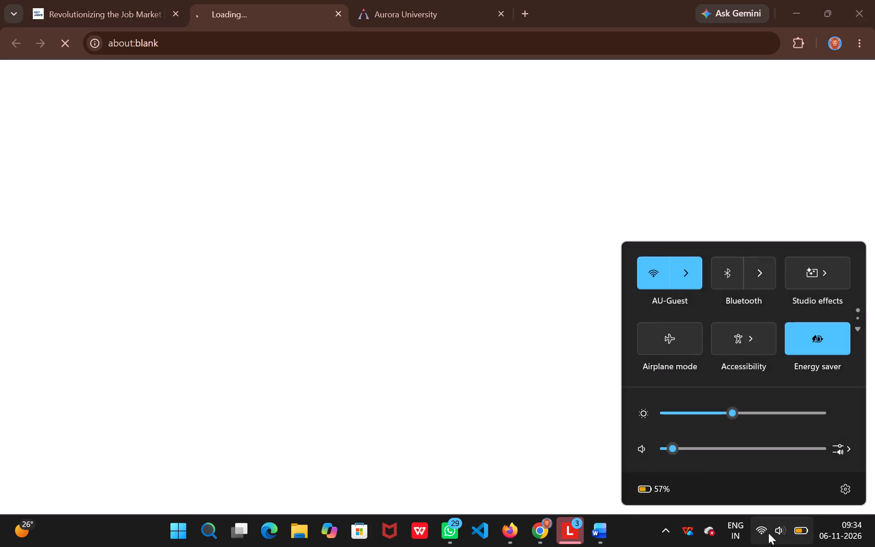
pyautogui.moveTo(731, 417); pyautogui.dragTo(710, 417)
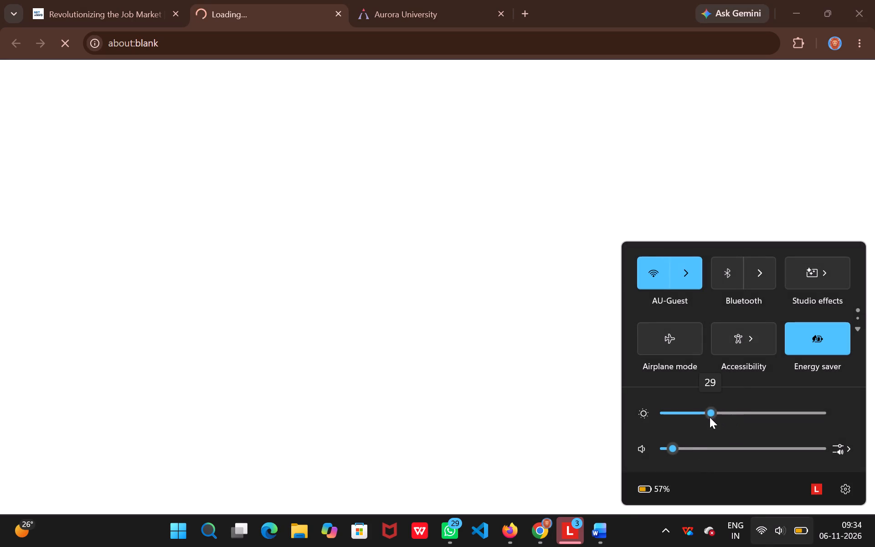
# Check the available Wi-Fi networks and the current connection.
pyautogui.click(685, 277)
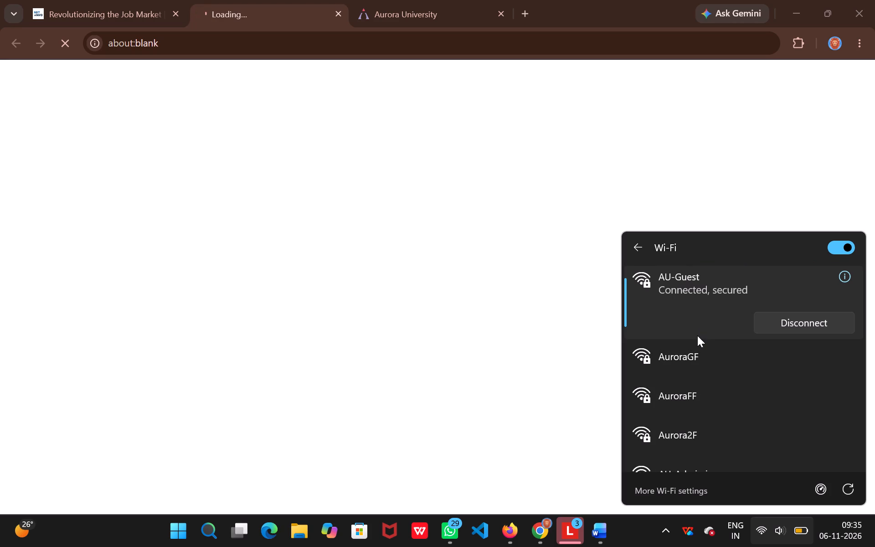
pyautogui.scroll(-5, 697, 335)
pyautogui.scroll(6, 697, 335)
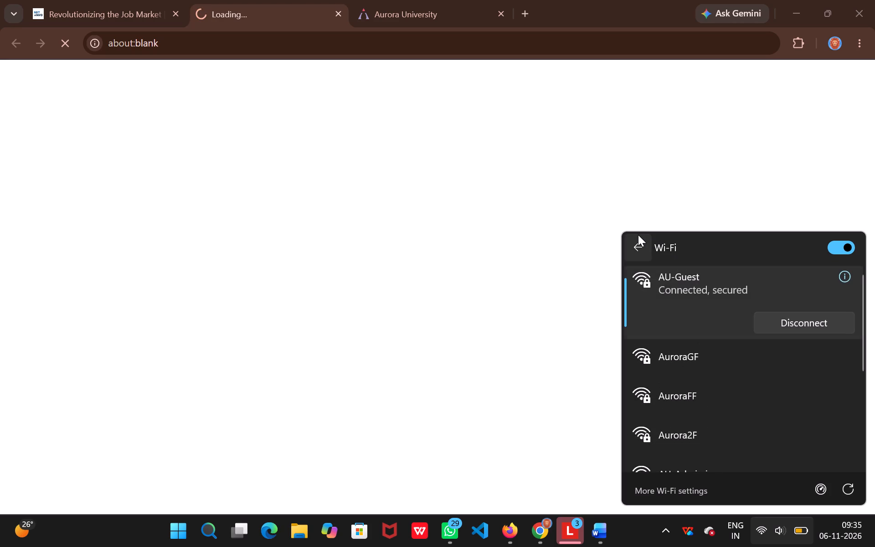
pyautogui.click(638, 235)
pyautogui.click(535, 235)
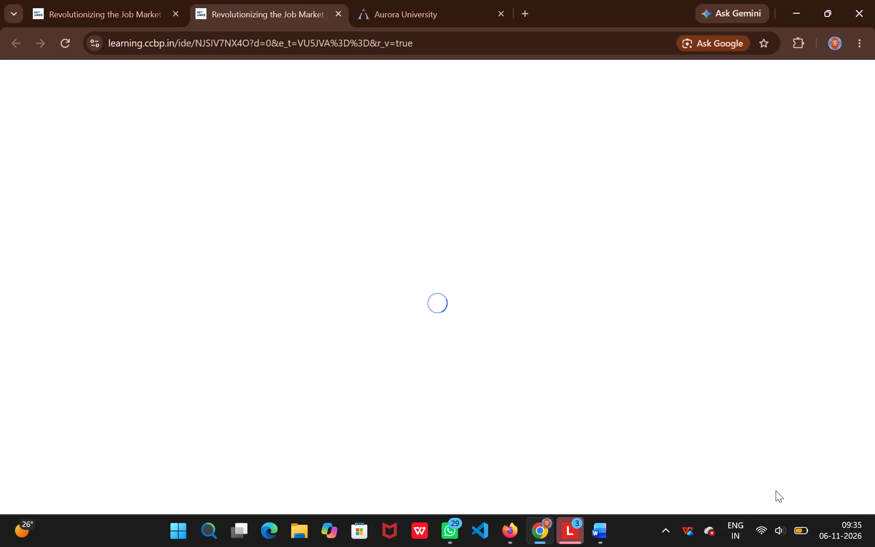
# Reload the IDE page, then close it and reopen the IDE from the Introduction to Express JS | Part 2 lesson.
pyautogui.click(64, 36)
pyautogui.click(134, 0)
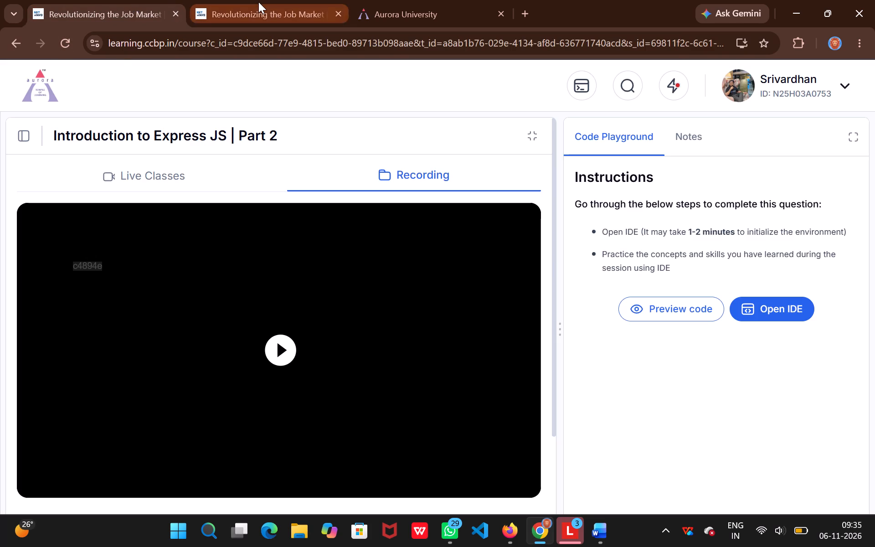
pyautogui.click(258, 2)
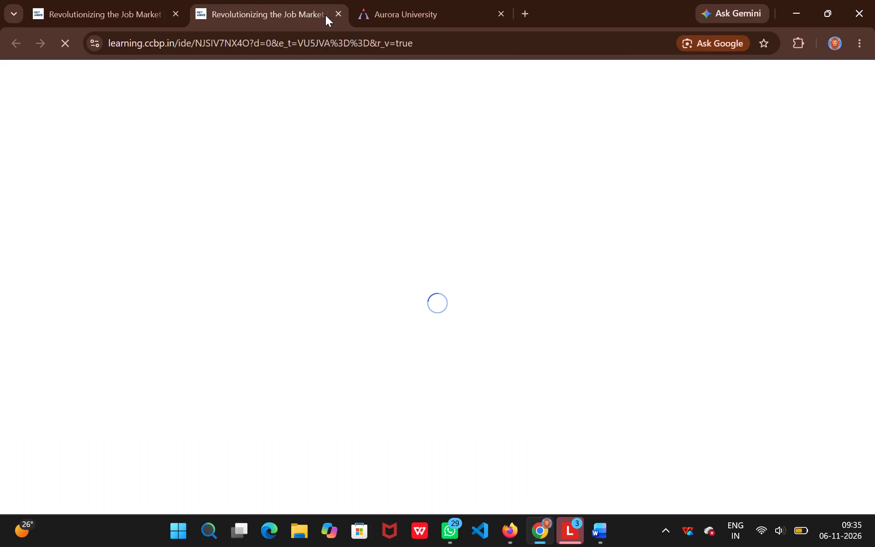
pyautogui.click(340, 14)
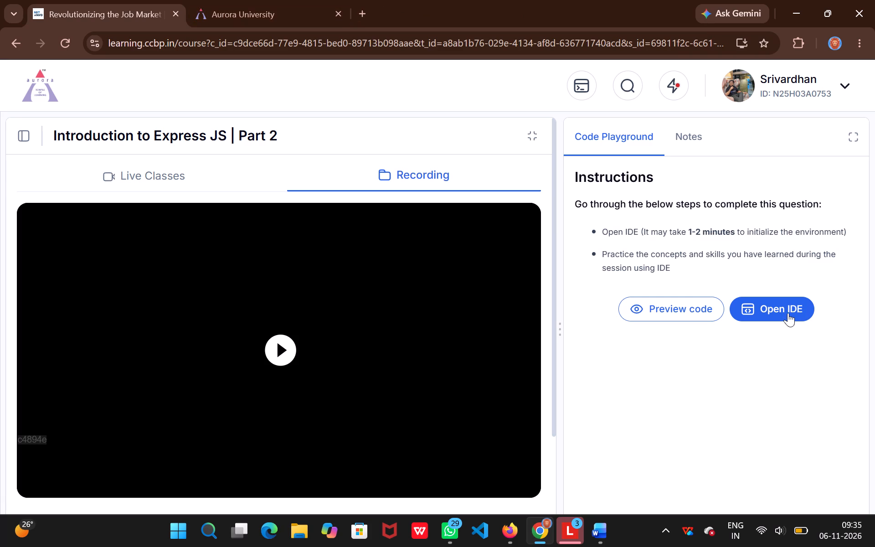
pyautogui.click(787, 313)
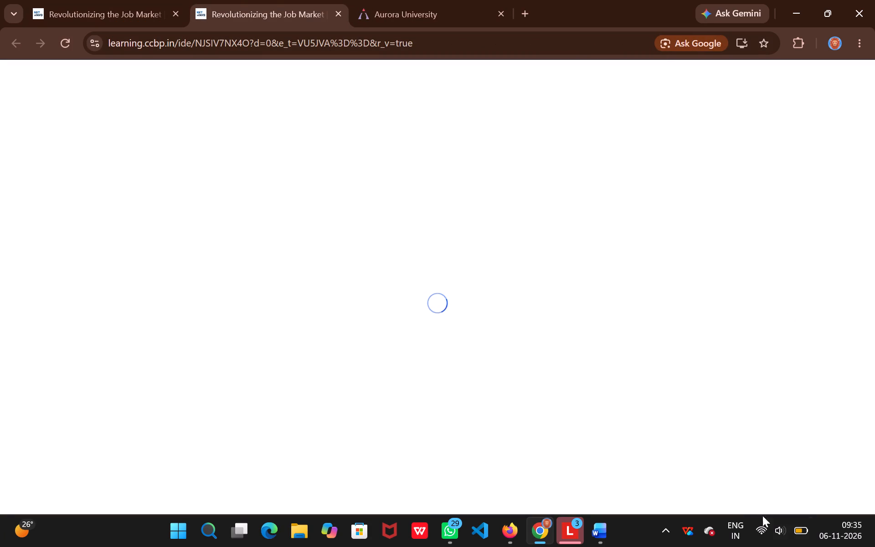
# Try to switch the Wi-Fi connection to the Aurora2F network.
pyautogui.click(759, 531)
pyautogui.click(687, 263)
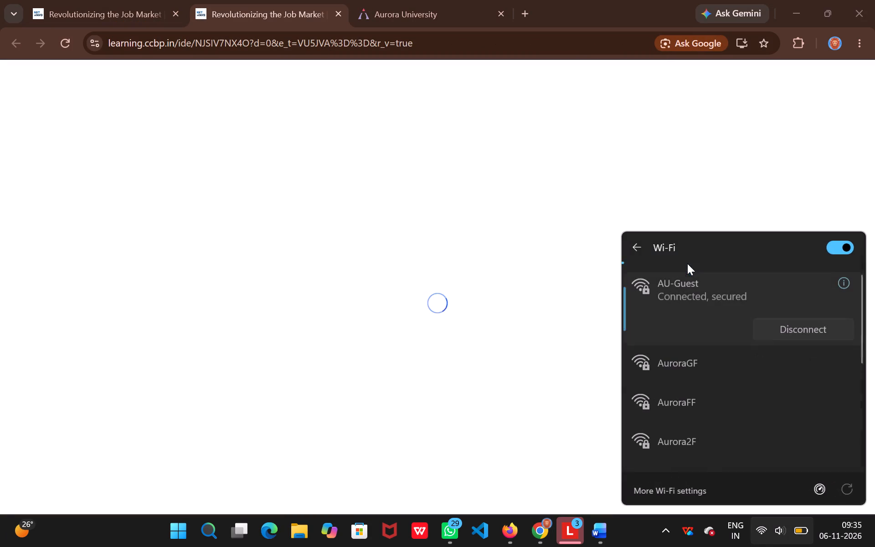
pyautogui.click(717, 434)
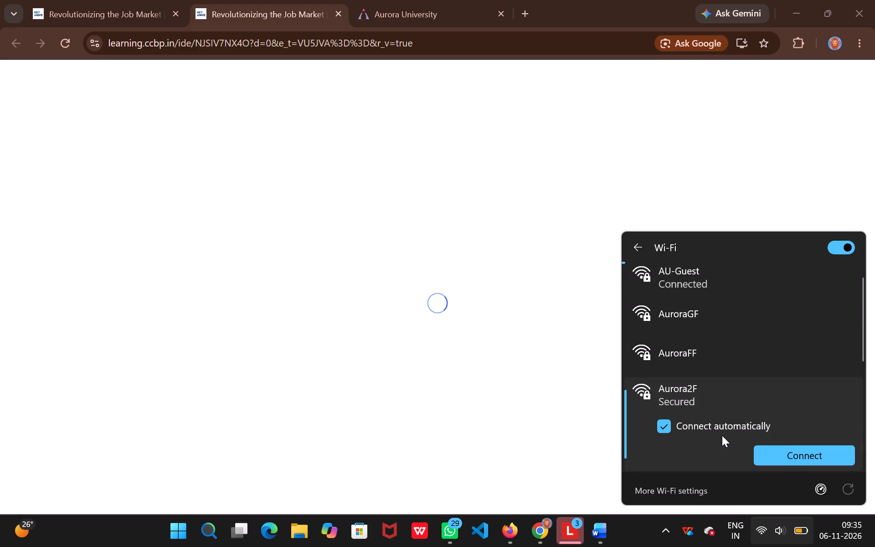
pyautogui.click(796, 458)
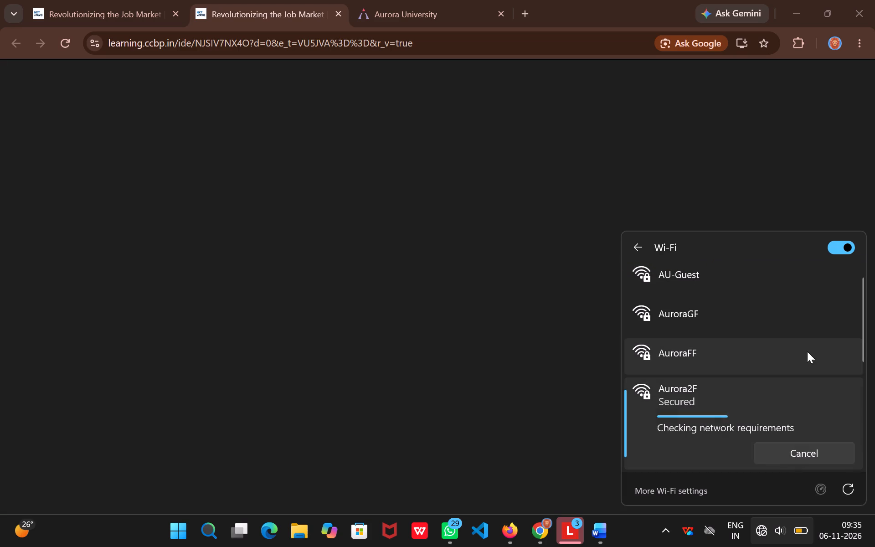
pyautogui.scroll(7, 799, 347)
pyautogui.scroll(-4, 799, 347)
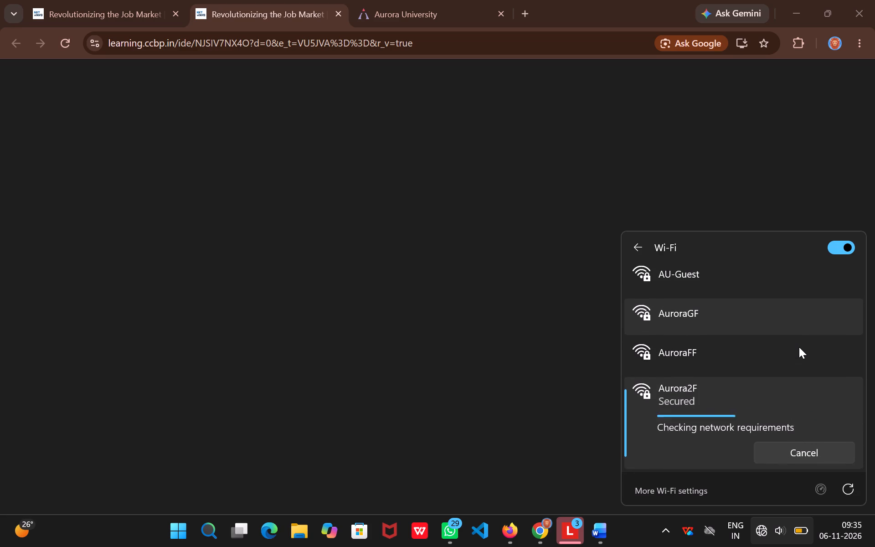
# Reconnect the Wi-Fi to the AU-Guest network and check its connection status.
pyautogui.click(682, 282)
pyautogui.click(783, 341)
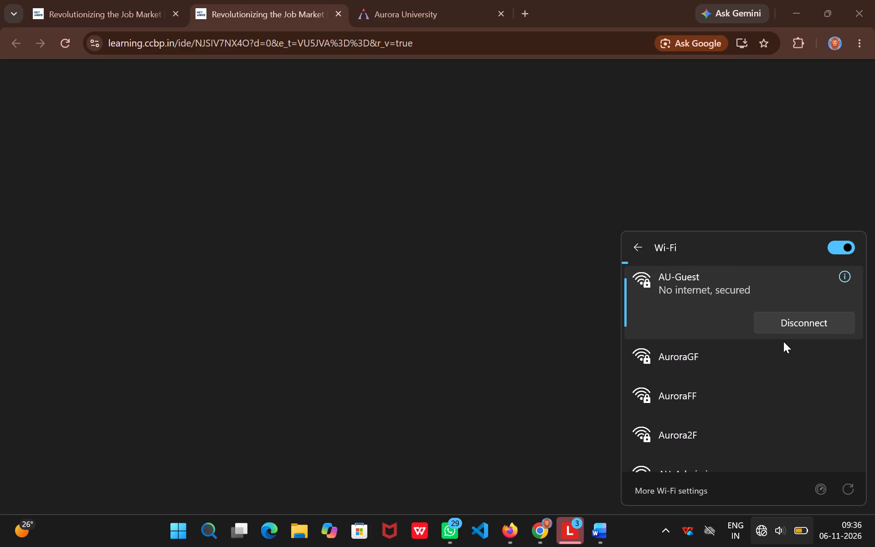
pyautogui.click(640, 243)
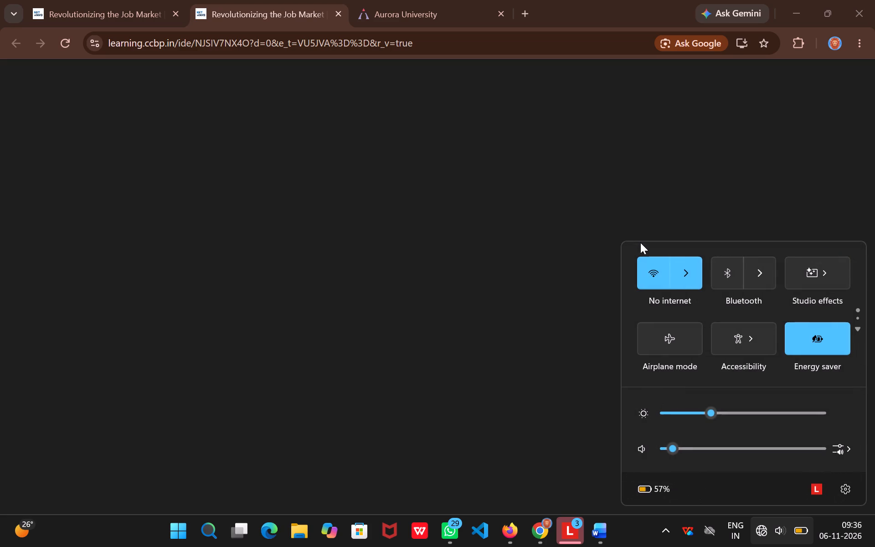
pyautogui.click(691, 267)
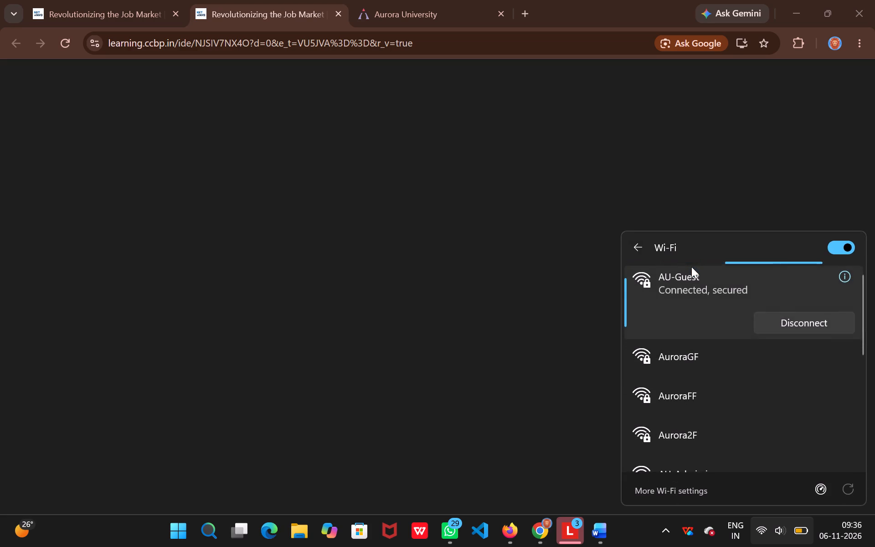
pyautogui.click(633, 248)
pyautogui.click(384, 265)
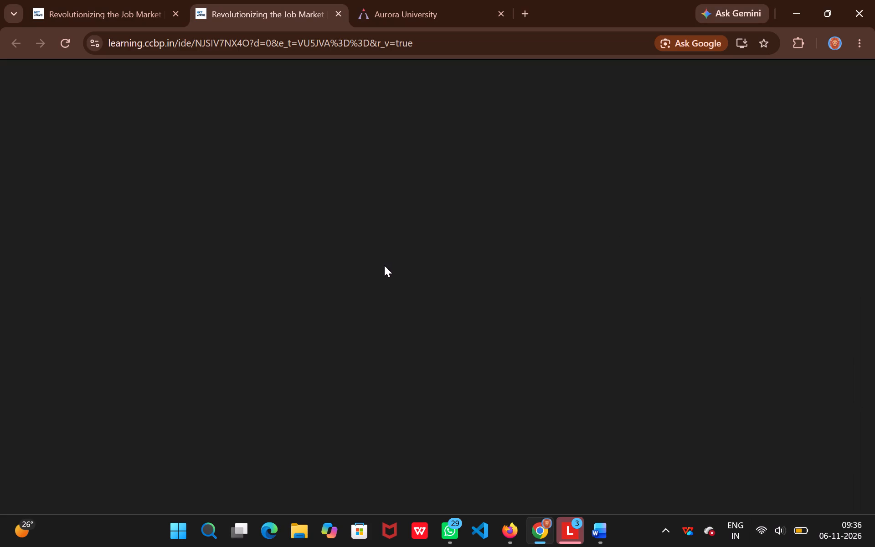
# Reload the lesson's IDE page.
pyautogui.click(58, 44)
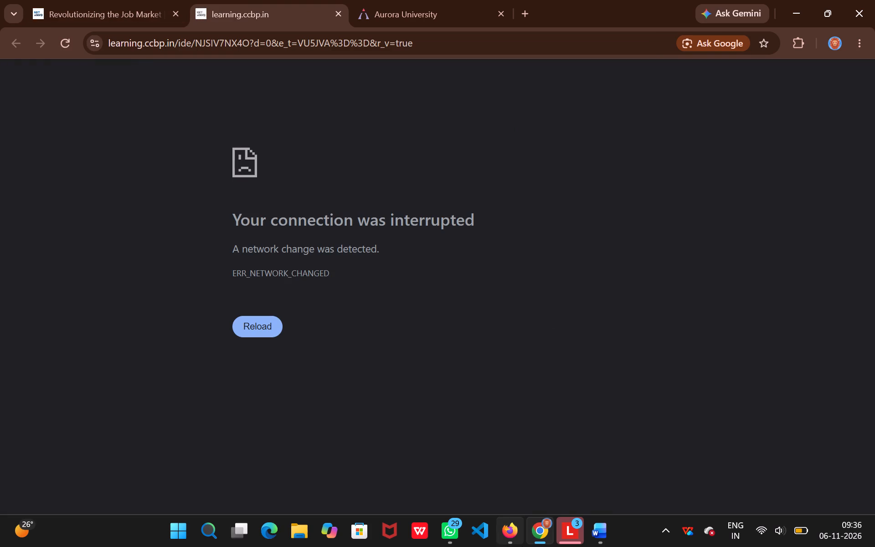
# Open the system quick settings.
pyautogui.click(806, 542)
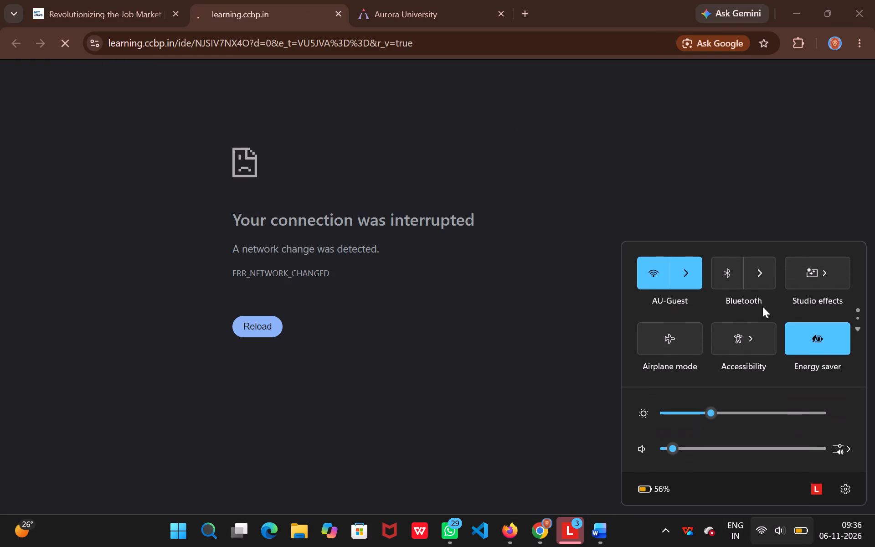
# Turn on Bluetooth in the system's quick settings.
pyautogui.click(733, 283)
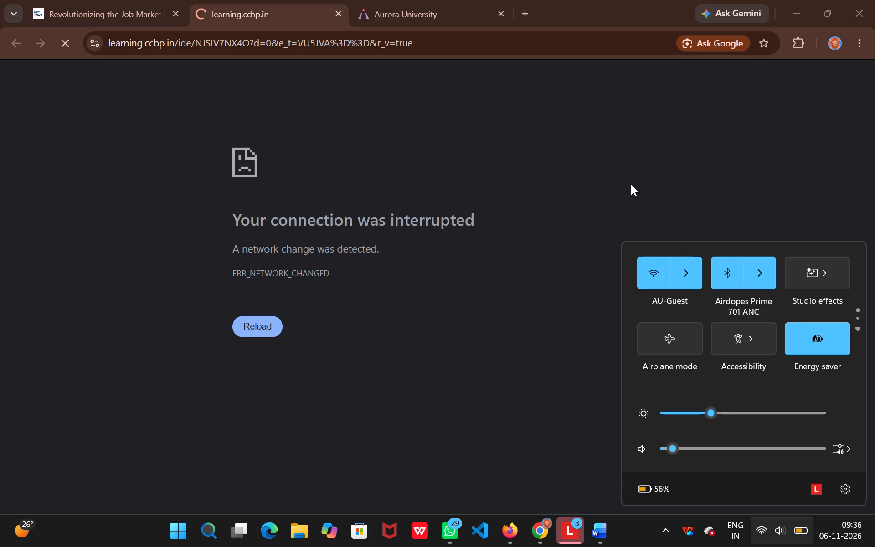
# Reload the IDE page after the interrupted connection.
pyautogui.click(264, 317)
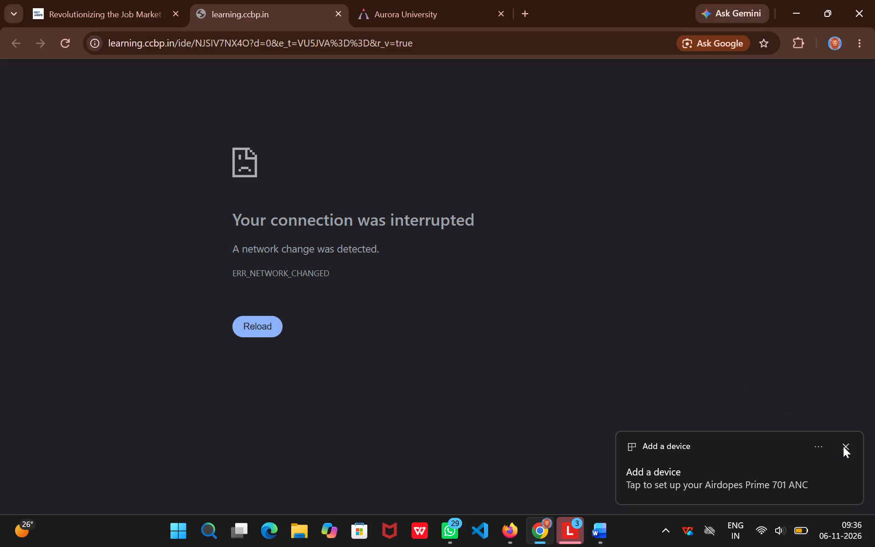
# Pair the Airdopes Prime 701 ANC earbuds with the laptop over Bluetooth, and minimize the Settings window.
pyautogui.click(720, 475)
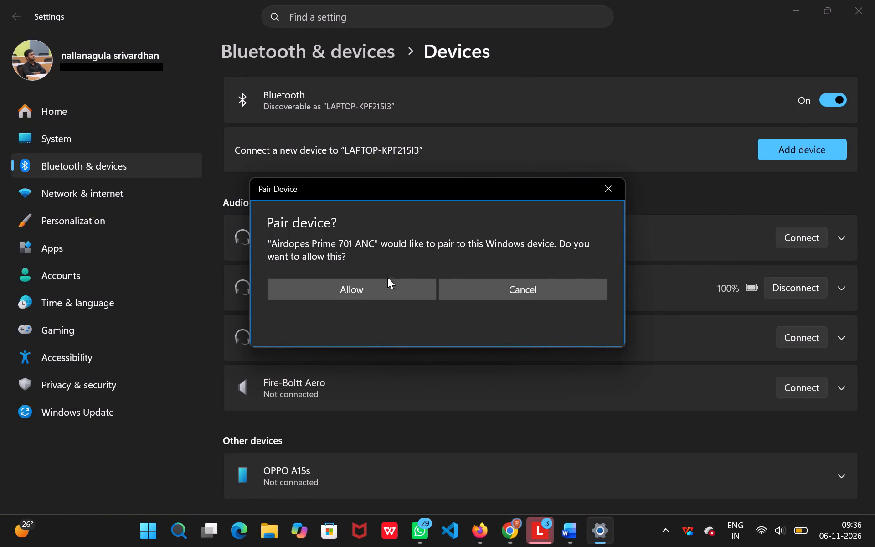
pyautogui.click(378, 295)
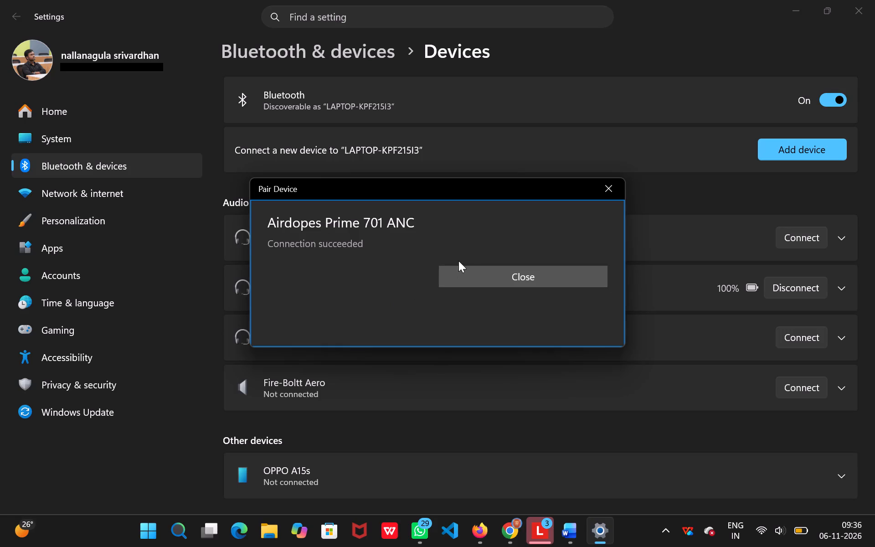
pyautogui.click(612, 186)
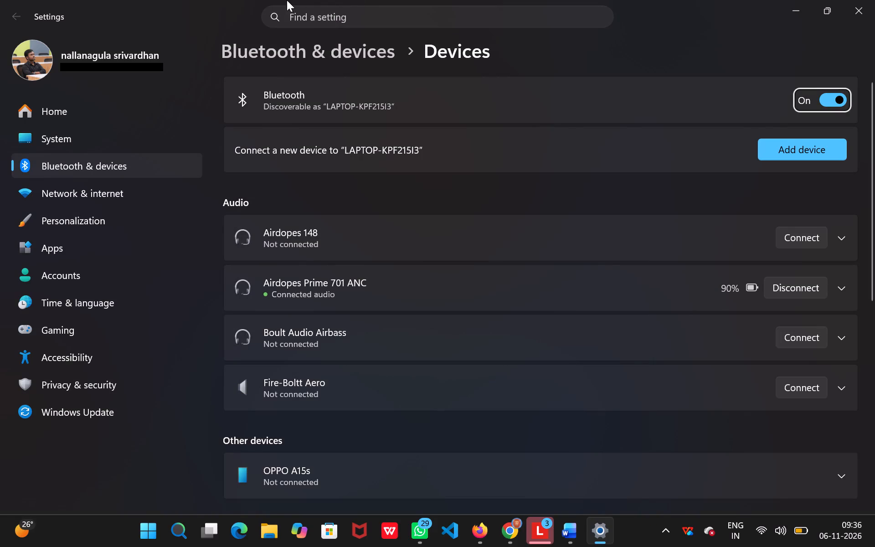
pyautogui.click(796, 14)
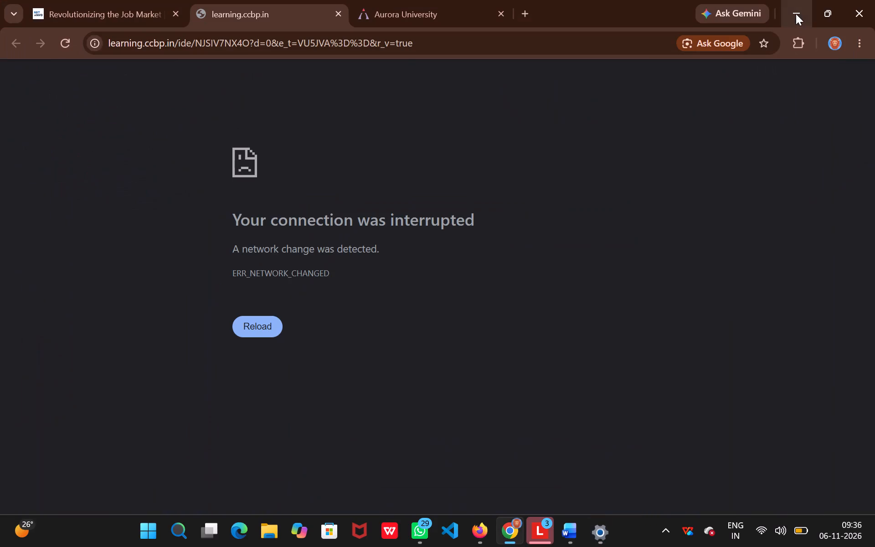
# Close the interrupted IDE tab and reopen the IDE from the code playground of "Introduction to Express JS | Part 2".
pyautogui.click(116, 0)
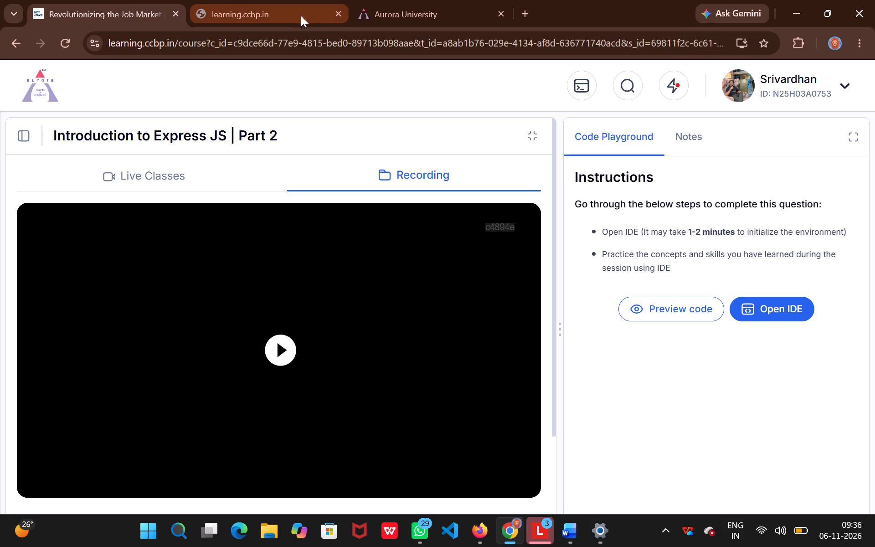
pyautogui.click(340, 13)
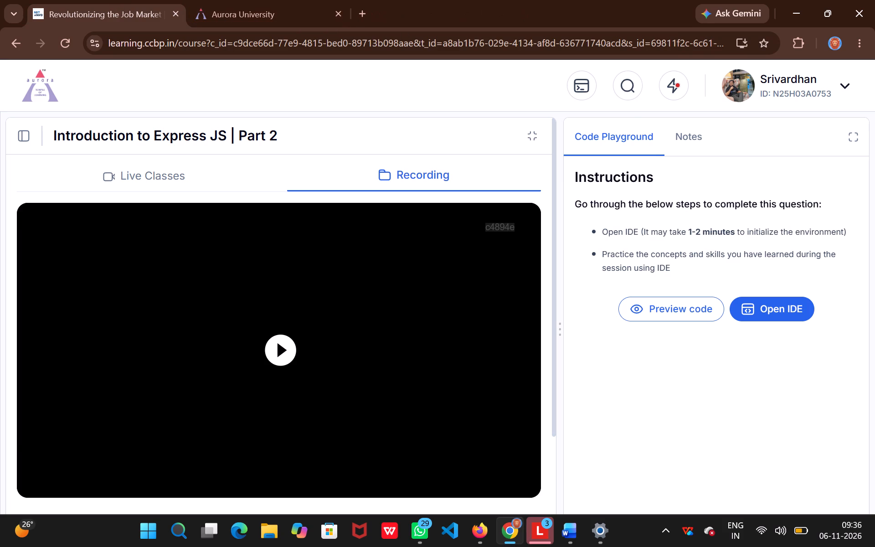
pyautogui.click(782, 310)
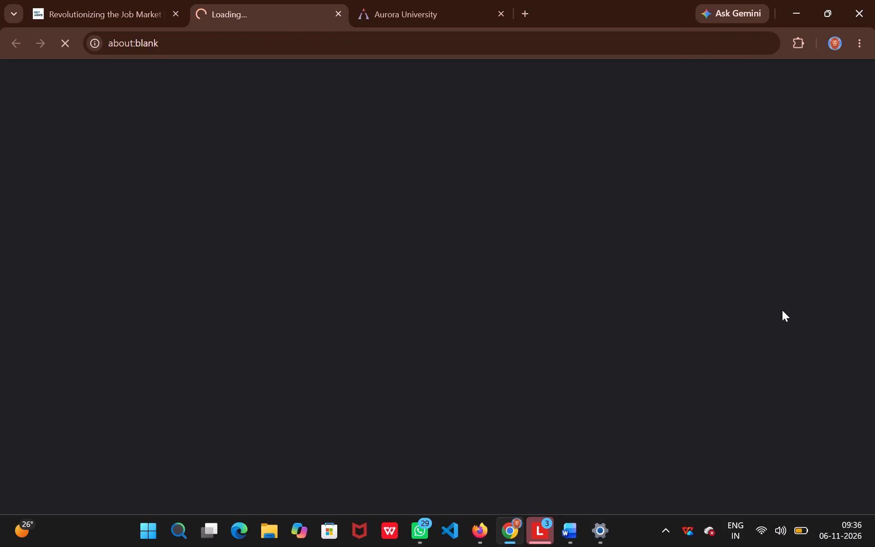
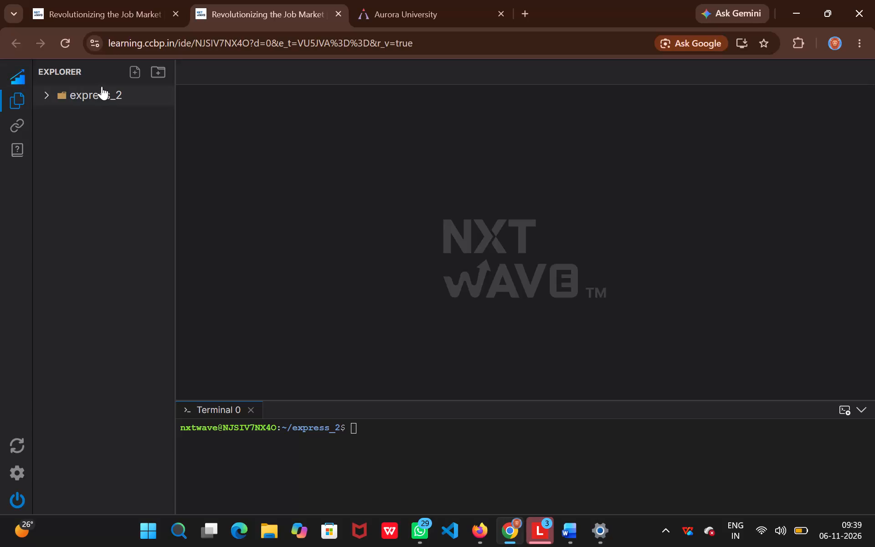
# Open index.js from the myapp folder of the express_2 project and look through its code.
pyautogui.click(102, 86)
pyautogui.click(108, 114)
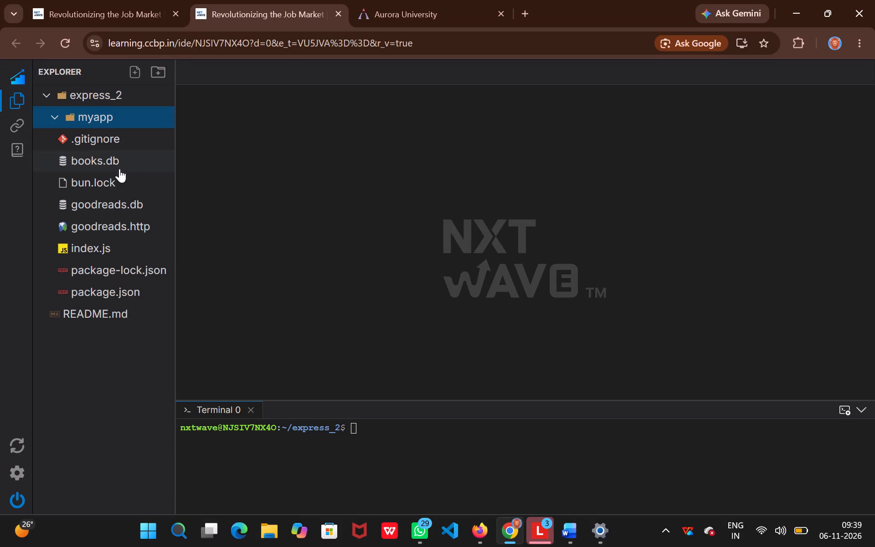
pyautogui.click(112, 253)
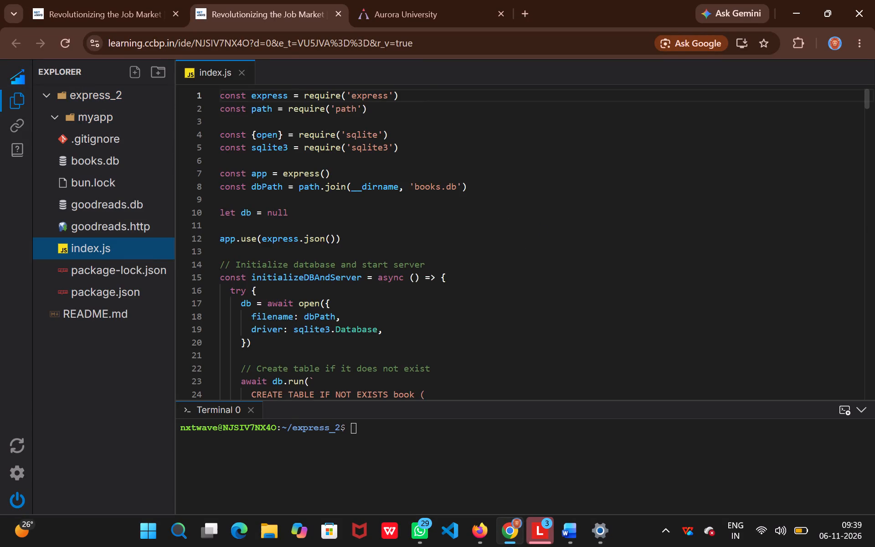
pyautogui.scroll(-12, 529, 278)
pyautogui.scroll(-11, 529, 278)
pyautogui.scroll(-20, 529, 278)
pyautogui.scroll(-5, 529, 278)
pyautogui.scroll(2, 529, 278)
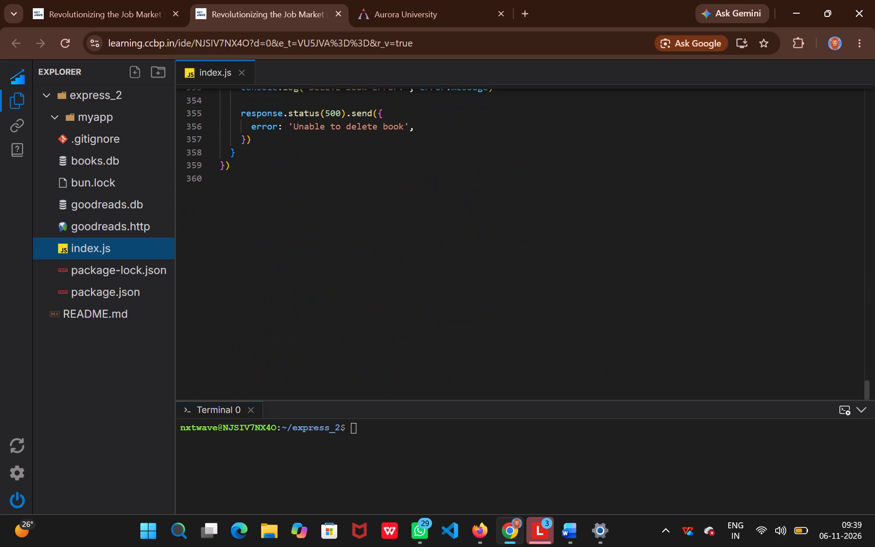
# Change the terminal's working directory to myapp.
pyautogui.click(366, 437)
pyautogui.write('cd')
pyautogui.press('space')
pyautogui.write('my')
pyautogui.write('app')
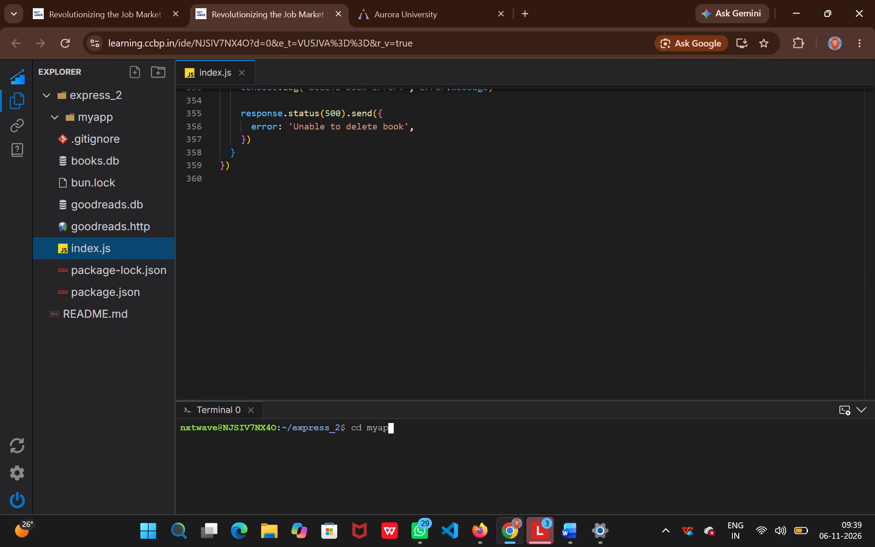
pyautogui.press('Return')
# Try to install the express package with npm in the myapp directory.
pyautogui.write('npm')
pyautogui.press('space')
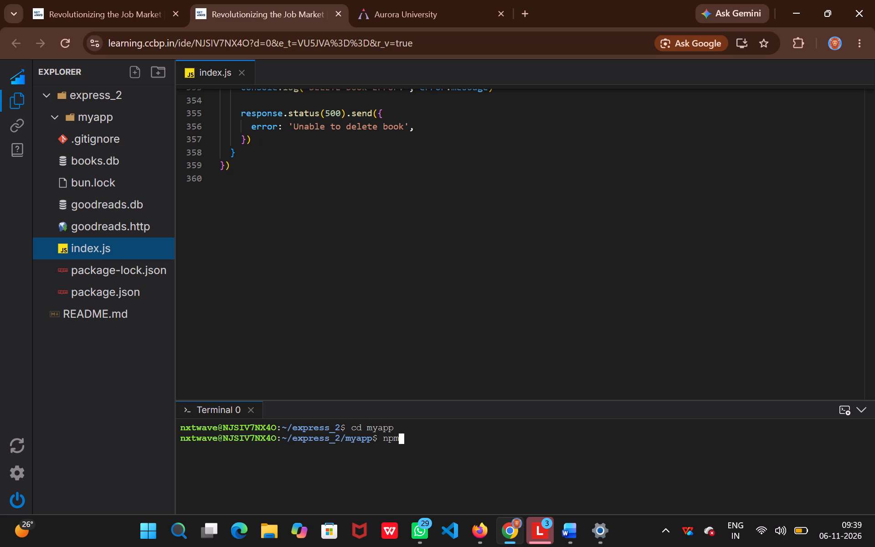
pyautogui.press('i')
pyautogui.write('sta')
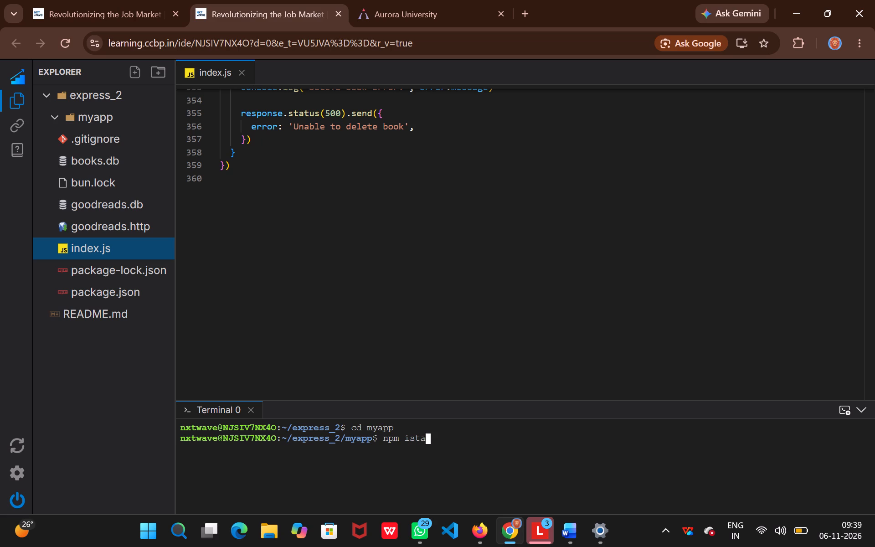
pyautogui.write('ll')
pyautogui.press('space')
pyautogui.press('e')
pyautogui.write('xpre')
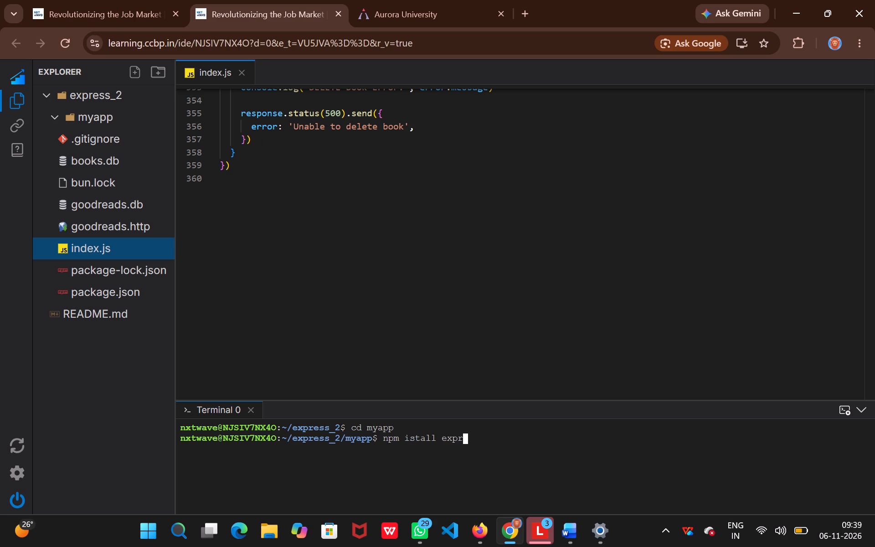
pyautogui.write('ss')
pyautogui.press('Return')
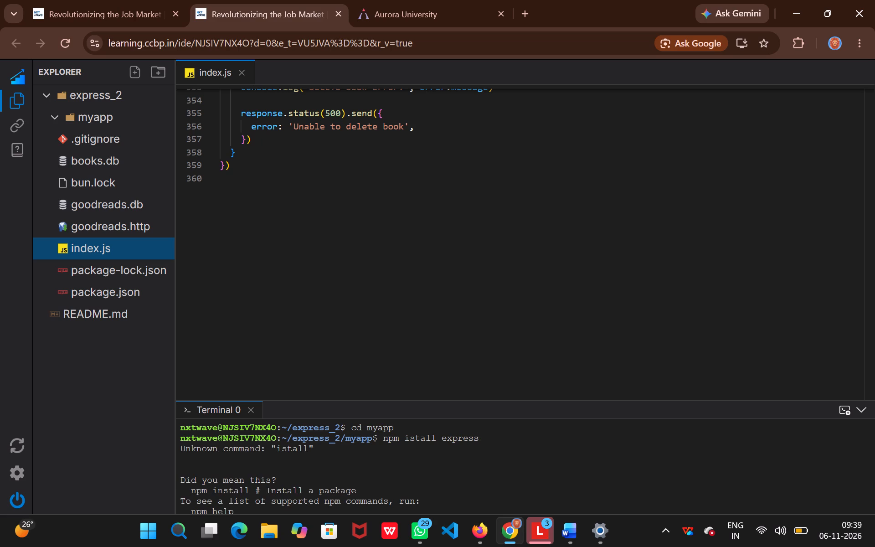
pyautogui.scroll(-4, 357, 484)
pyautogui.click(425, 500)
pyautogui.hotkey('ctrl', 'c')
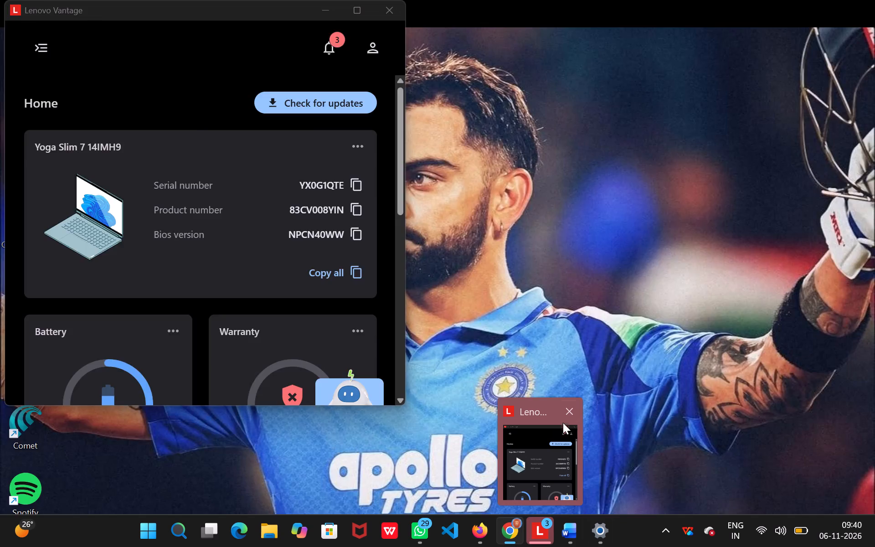
# Close the Lenovo Vantage window.
pyautogui.click(569, 416)
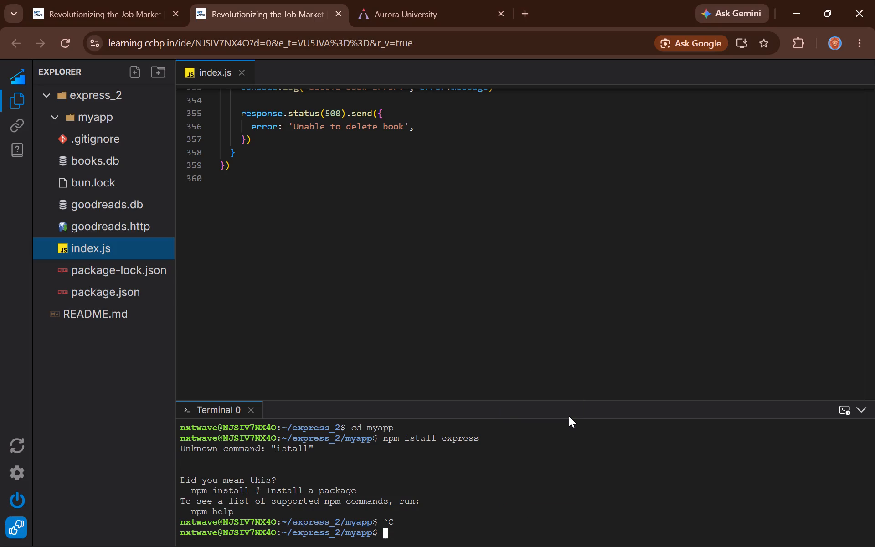
# Install the express package in the myapp directory by running npm install express in the terminal.
pyautogui.write('npm')
pyautogui.press('space')
pyautogui.write('install')
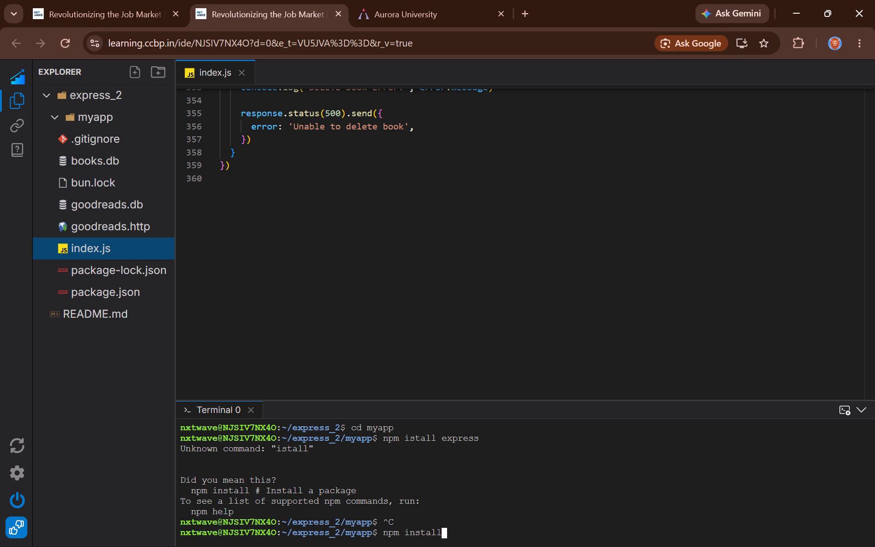
pyautogui.press('space')
pyautogui.write('ex')
pyautogui.write('press')
pyautogui.press('Return')
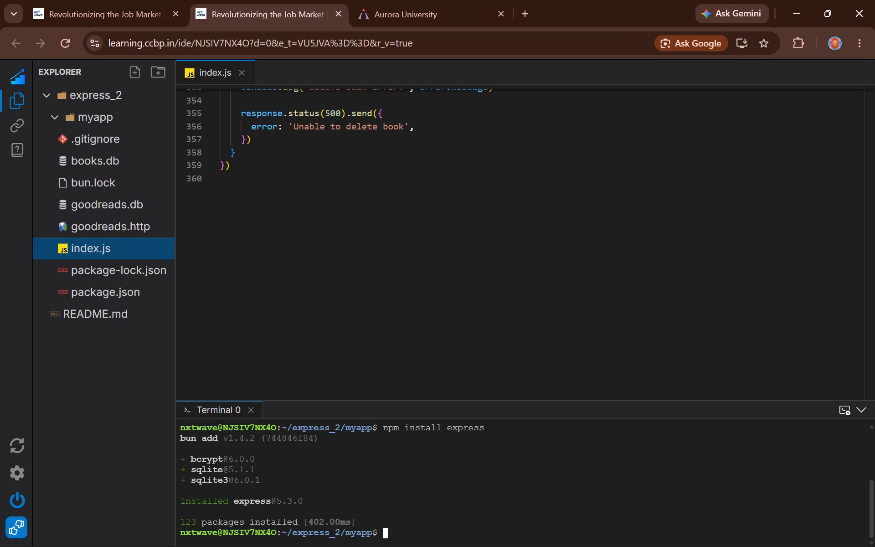
# Install the sqlite and sqlite3 packages together with npm in the myapp directory.
pyautogui.write('npm')
pyautogui.press('space')
pyautogui.write('insta')
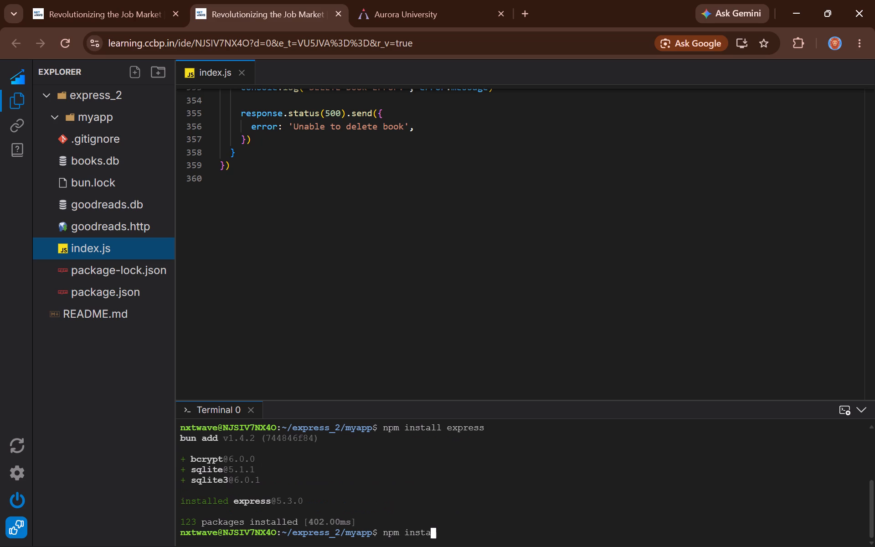
pyautogui.write('ll')
pyautogui.press('space')
pyautogui.write('sqli')
pyautogui.write('te')
pyautogui.press('space')
pyautogui.write('sqlite')
pyautogui.press('3')
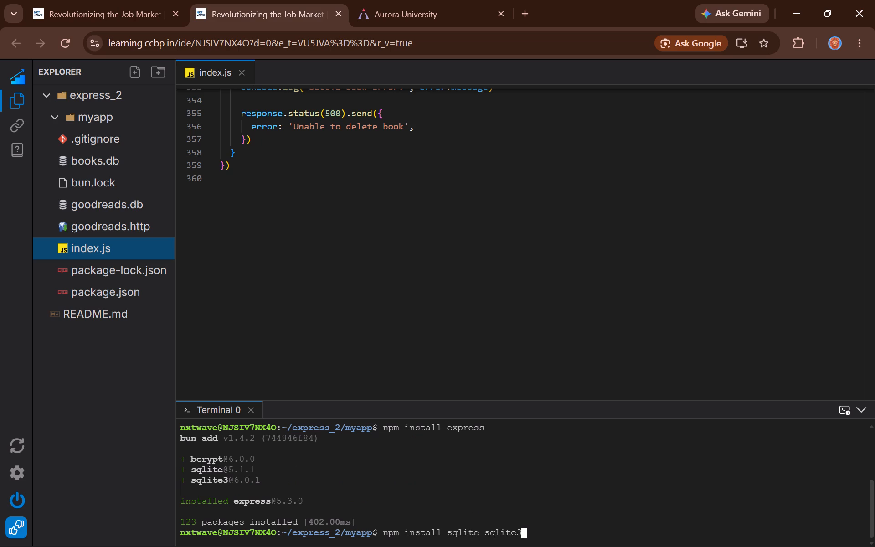
pyautogui.press('Return')
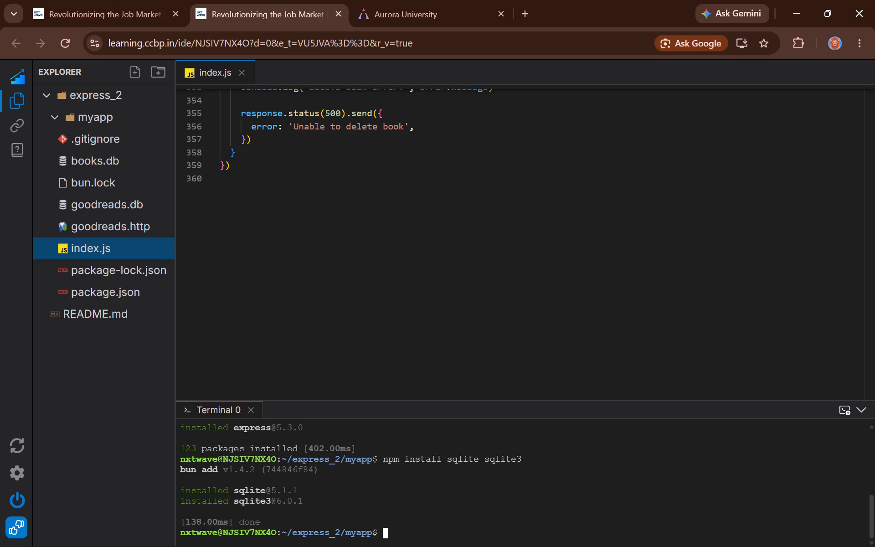
# Start the server by running index.js with node in the terminal.
pyautogui.write('node')
pyautogui.press('space')
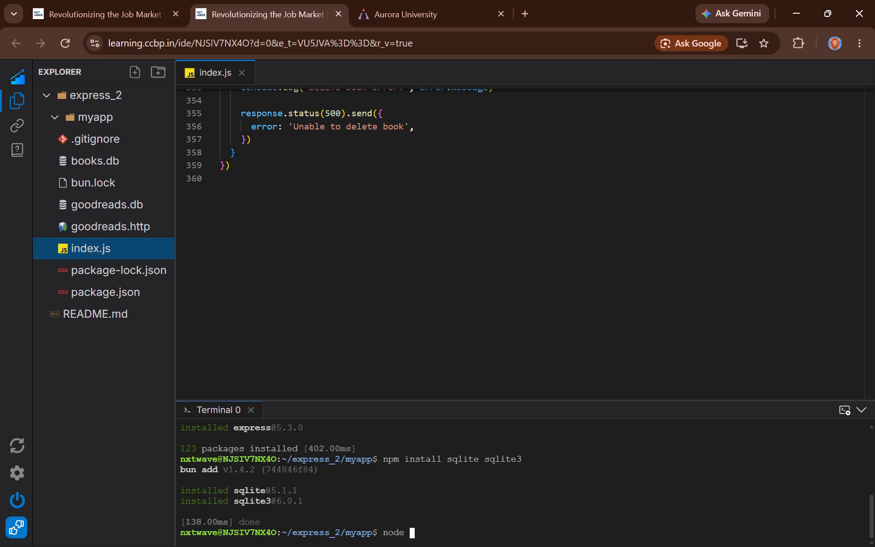
pyautogui.write('index')
pyautogui.press('.')
pyautogui.write('js')
pyautogui.press('Return')
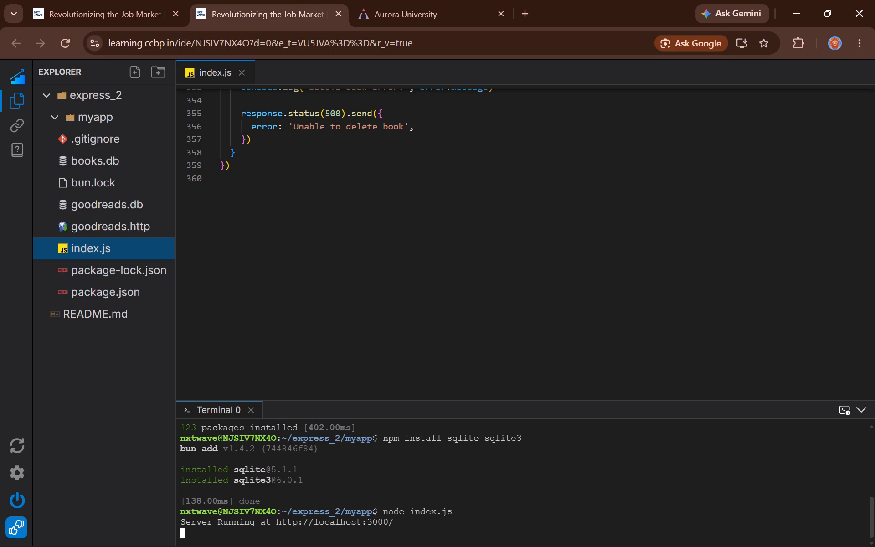
pyautogui.click(108, 229)
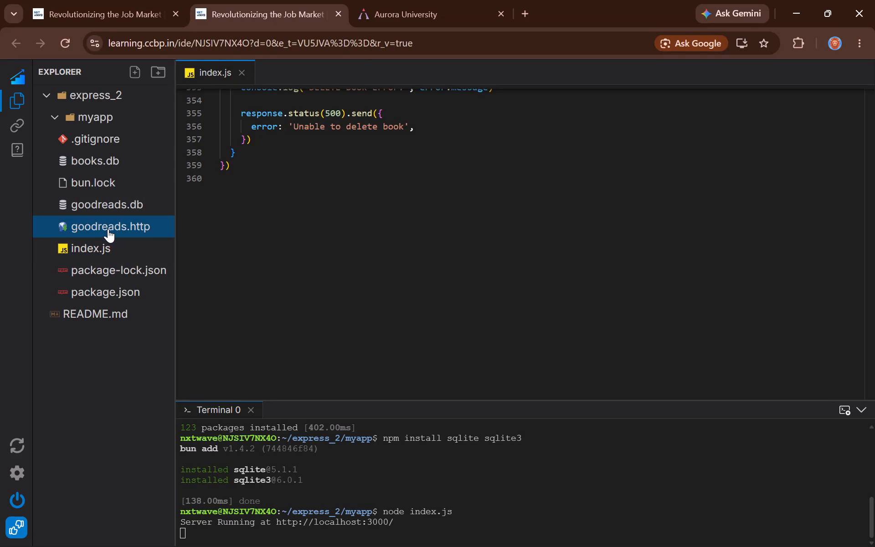
pyautogui.scroll(1, 290, 175)
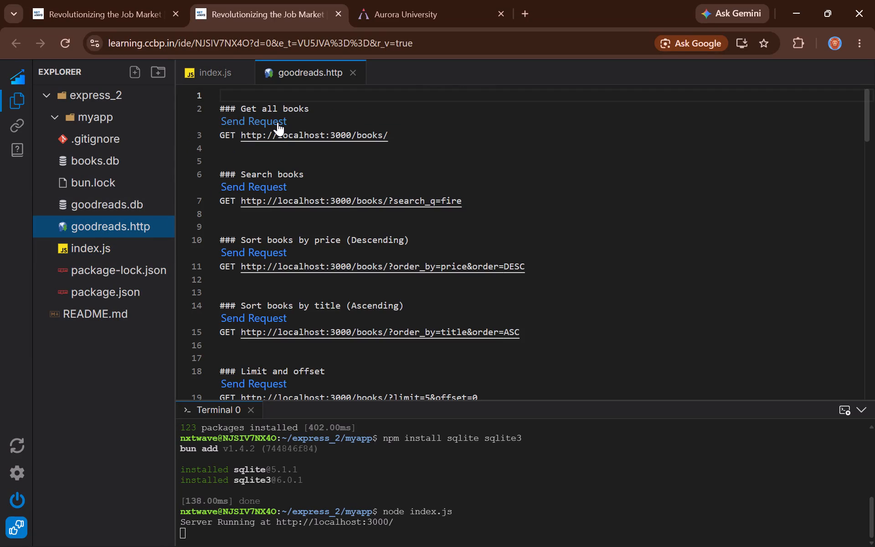
pyautogui.click(278, 122)
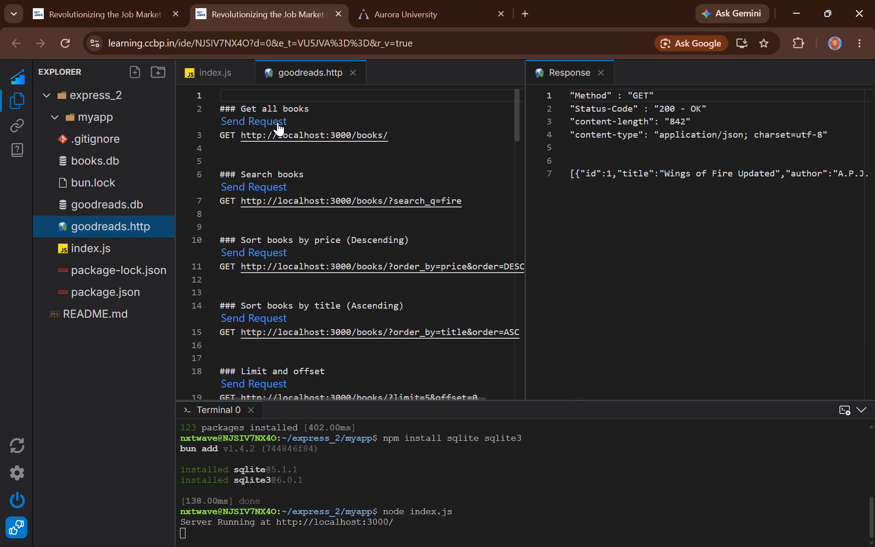
# Clear the IDE view so only index.js stays open, closing the response and goodreads.http and collapsing the terminal.
pyautogui.click(600, 70)
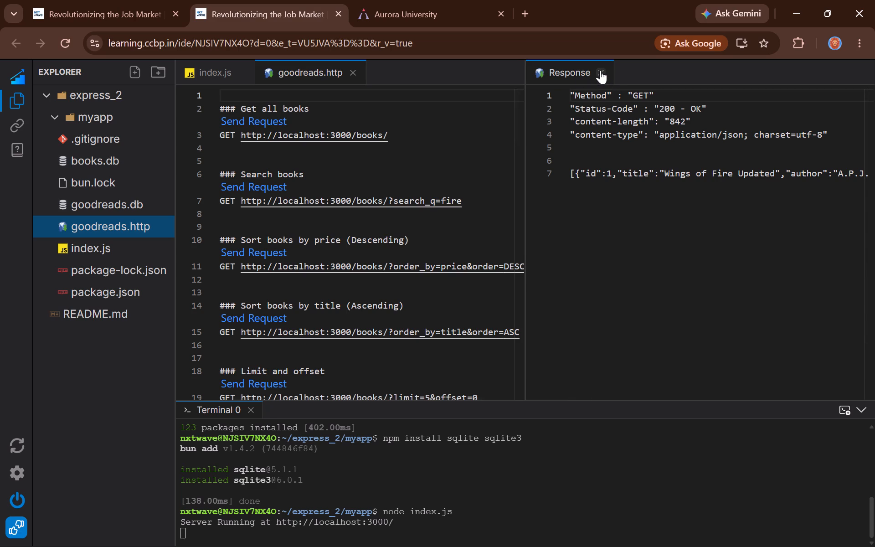
pyautogui.click(113, 245)
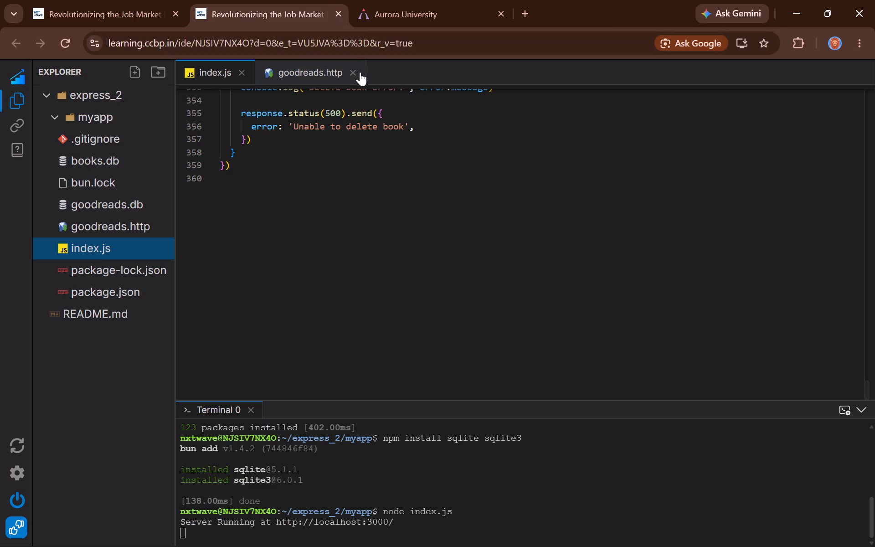
pyautogui.click(353, 74)
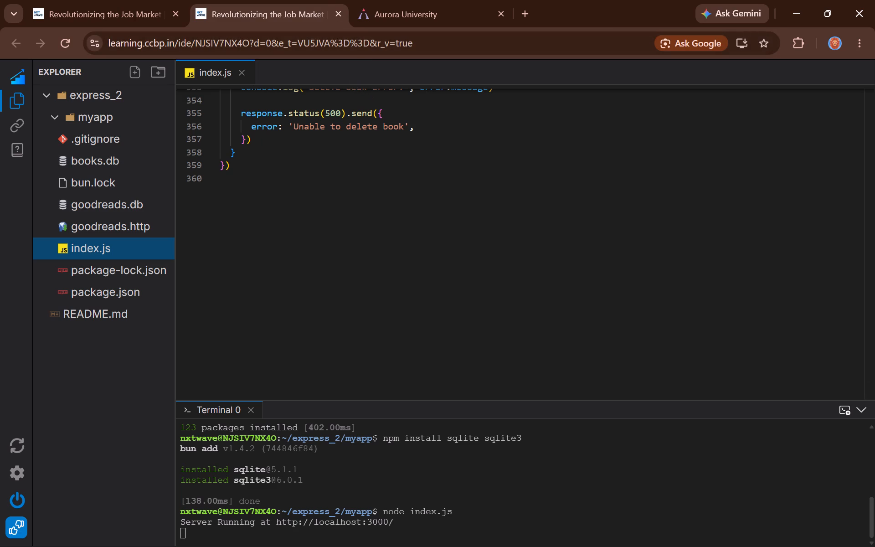
pyautogui.click(862, 415)
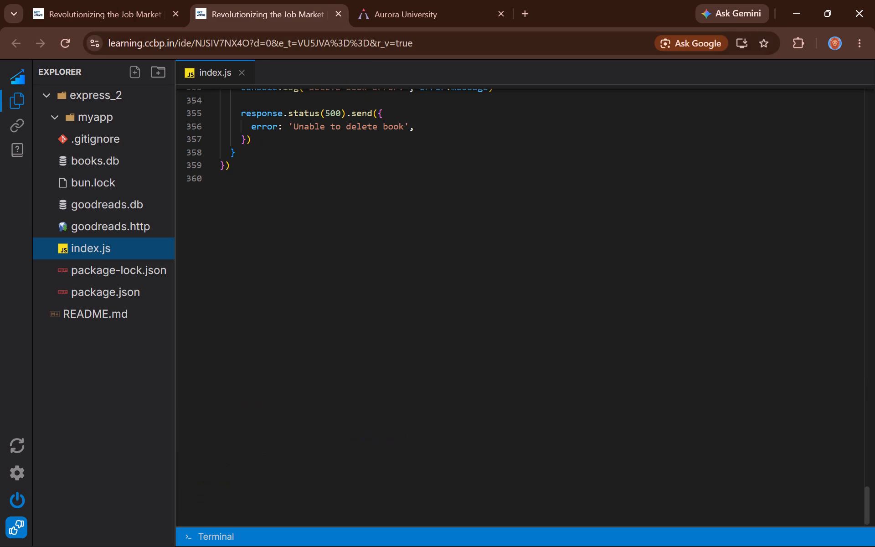
# Capture a screenshot of the IDE window, from the address bar down, showing the beginning of index.js from line 1.
pyautogui.scroll(15, 496, 304)
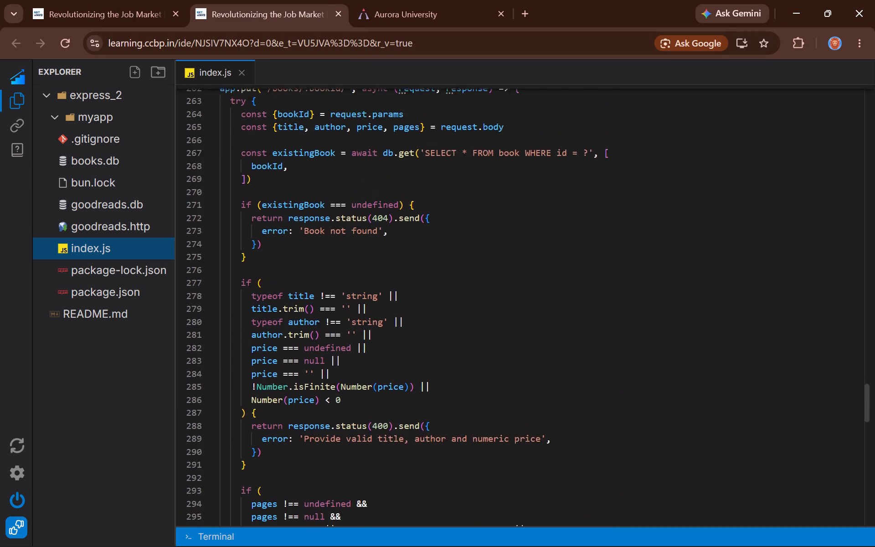
pyautogui.scroll(17, 496, 304)
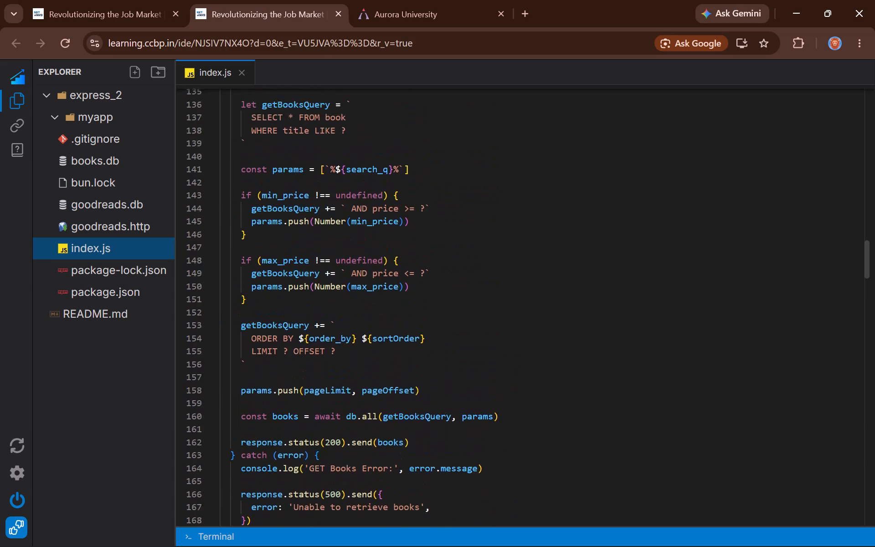
pyautogui.scroll(18, 496, 304)
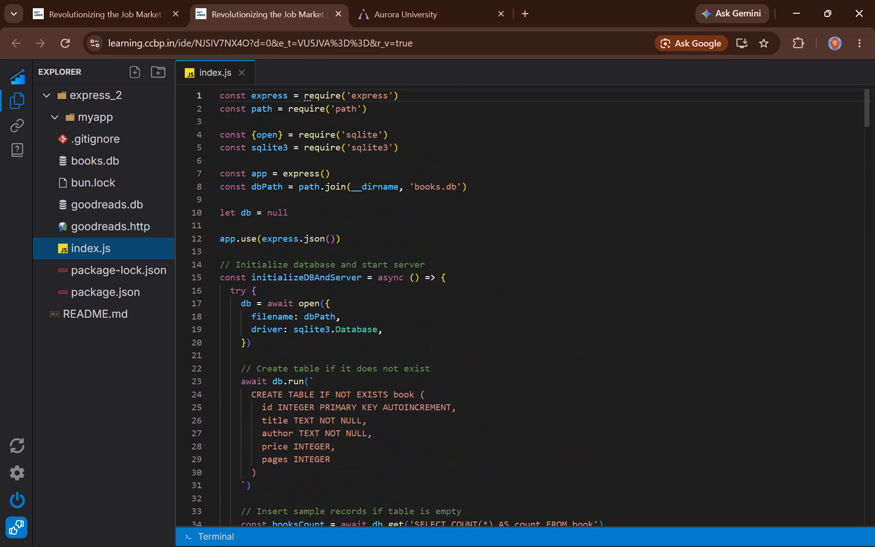
pyautogui.press('shift+super+s')
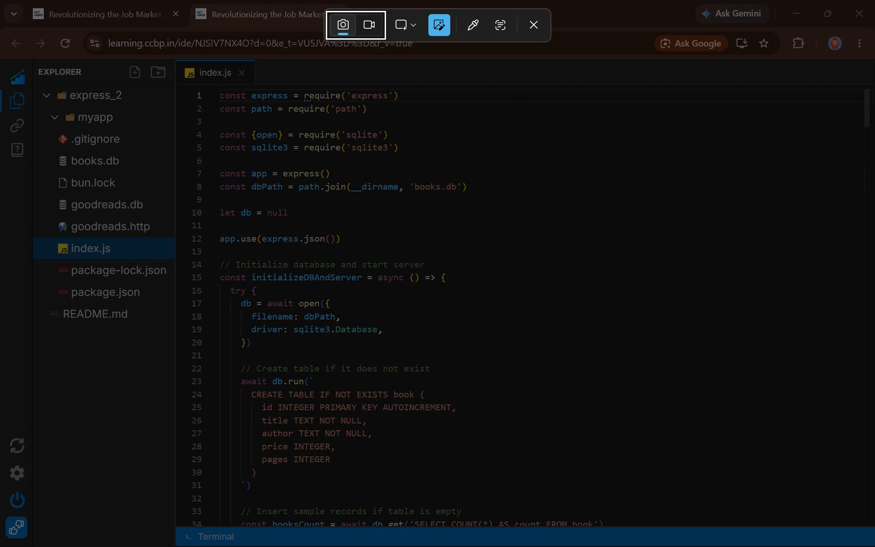
pyautogui.moveTo(0, 26); pyautogui.dragTo(652, 295)
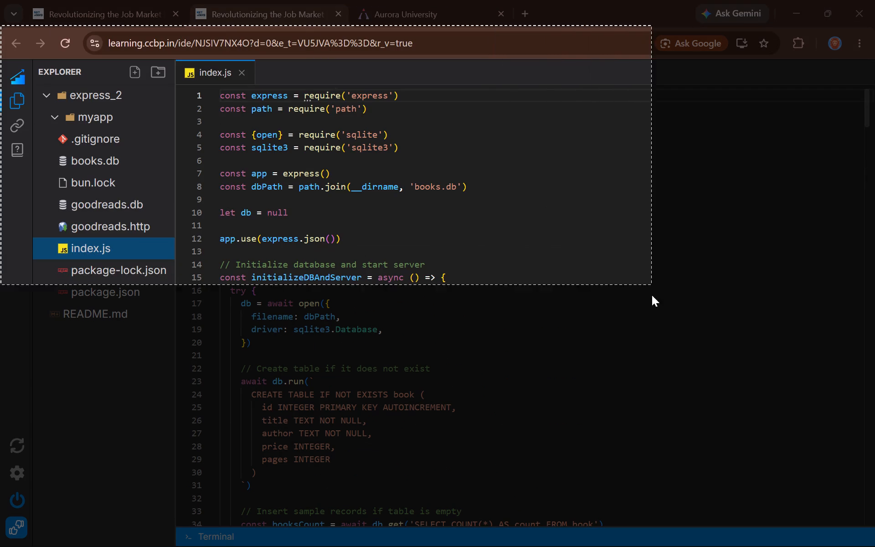
pyautogui.moveTo(652, 295); pyautogui.dragTo(874, 546)
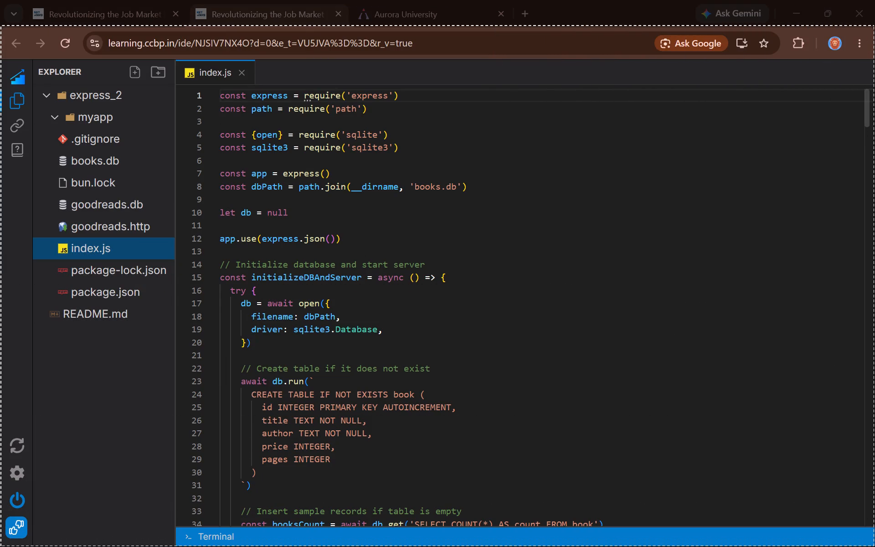
pyautogui.moveTo(874, 546); pyautogui.dragTo(874, 532)
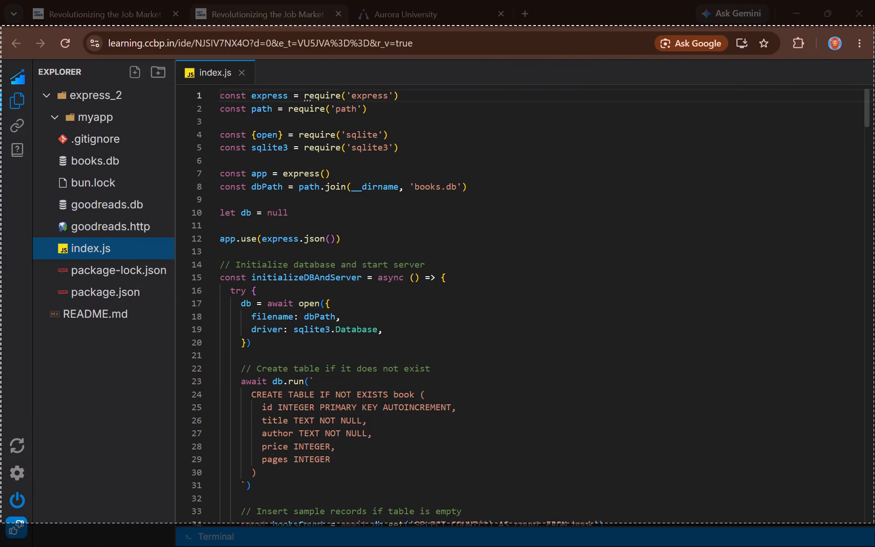
pyautogui.moveTo(874, 532); pyautogui.dragTo(874, 546)
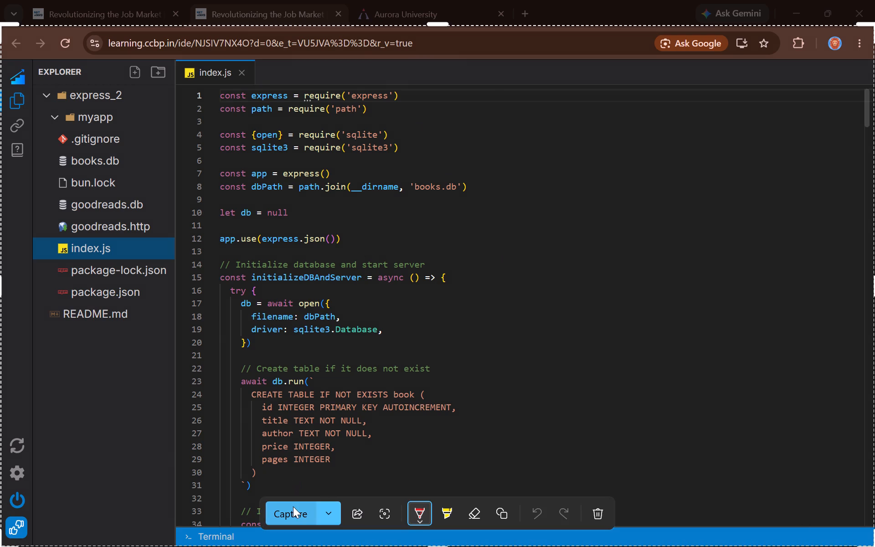
pyautogui.click(295, 510)
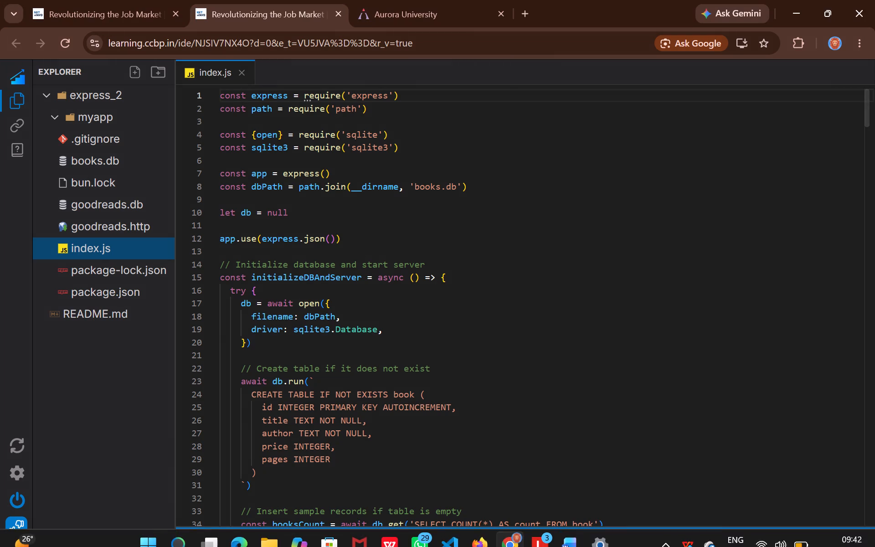
# Switch to the backend lab 1 document in Word and paste the screenshot below the details table, with two line breaks after it.
pyautogui.click(563, 470)
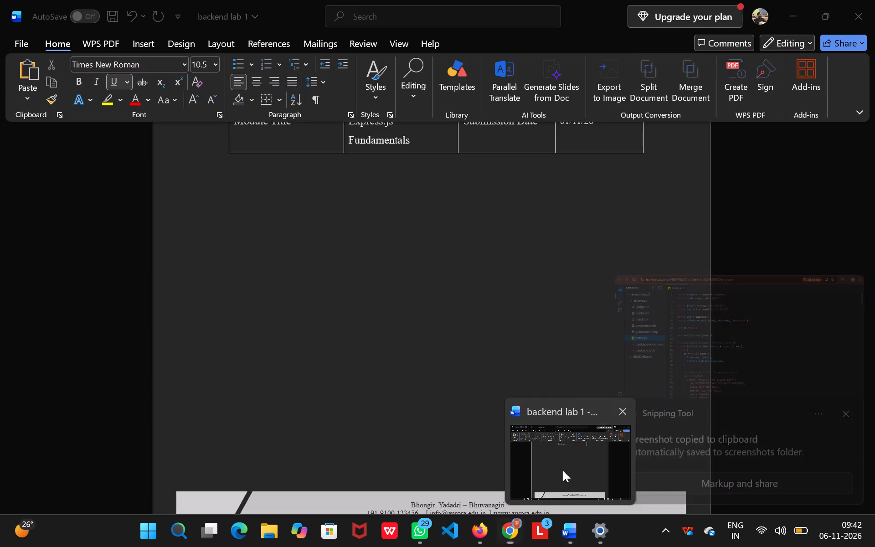
pyautogui.click(254, 206)
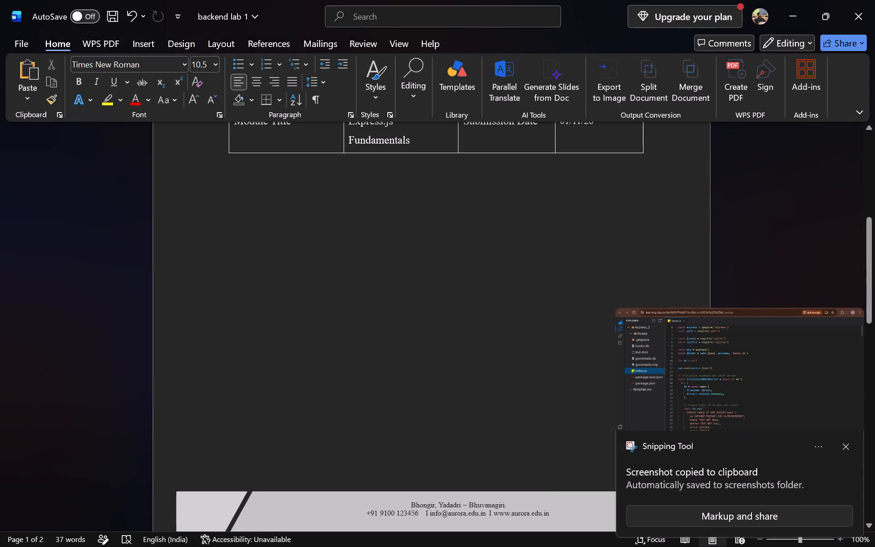
pyautogui.hotkey('ctrl', 'v')
pyautogui.scroll(-1, 311, 241)
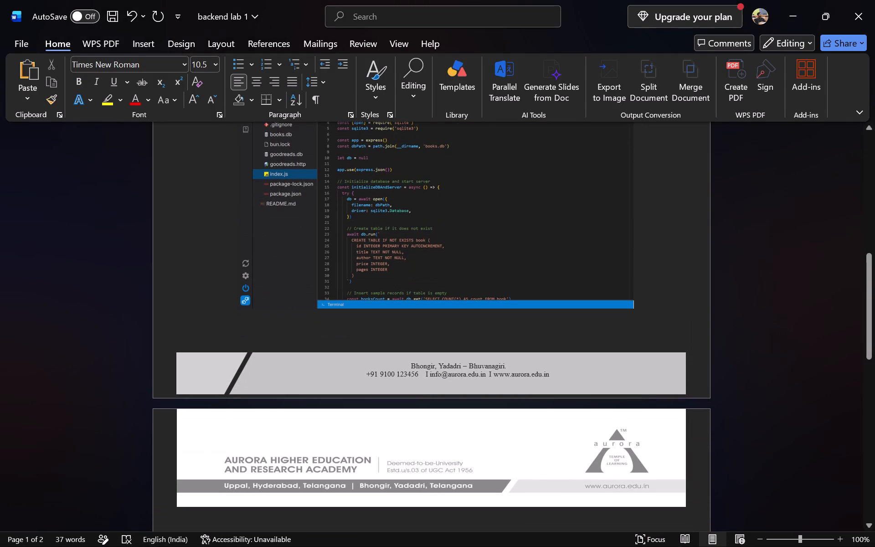
pyautogui.scroll(1, 397, 261)
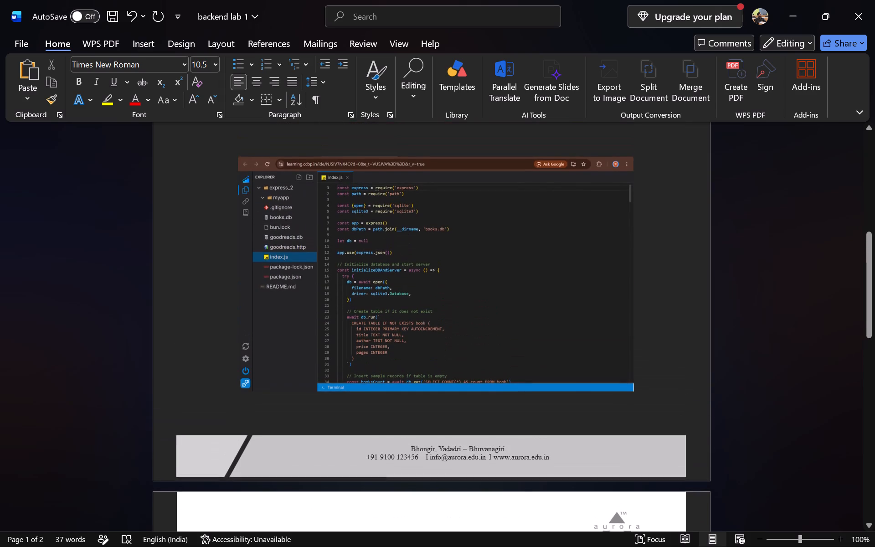
pyautogui.scroll(1, 397, 261)
pyautogui.click(659, 438)
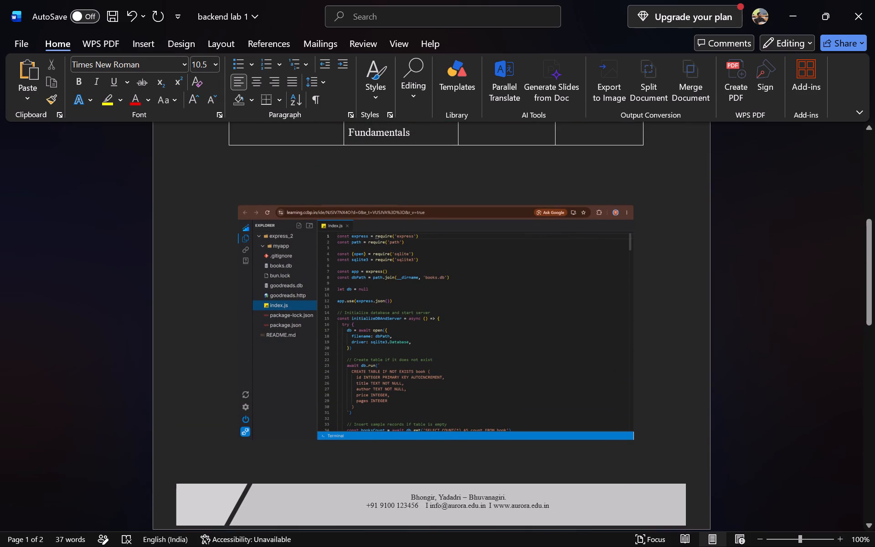
pyautogui.press('Return')
pyautogui.press('Return')
pyautogui.scroll(-1, 476, 263)
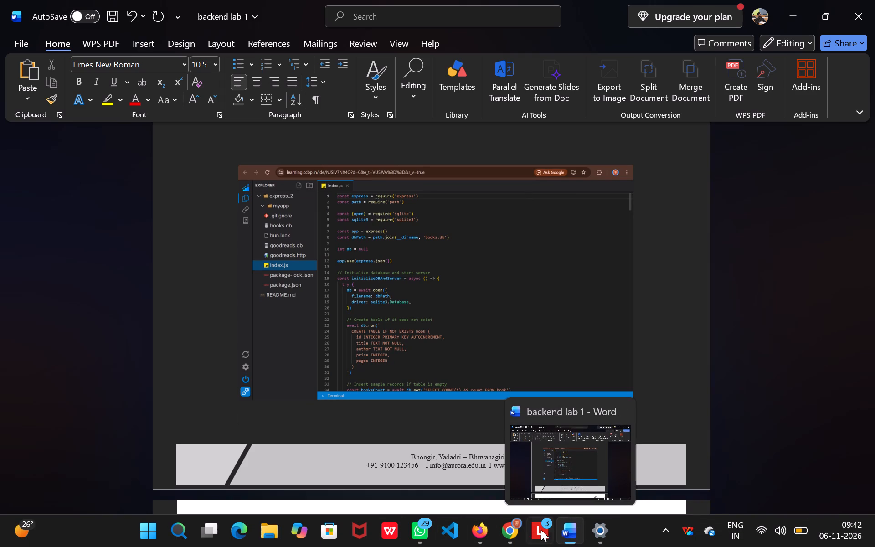
# Switch back to Chrome and capture a screenshot of the IDE showing index.js from line 34, with the sample books and server start code.
pyautogui.click(502, 479)
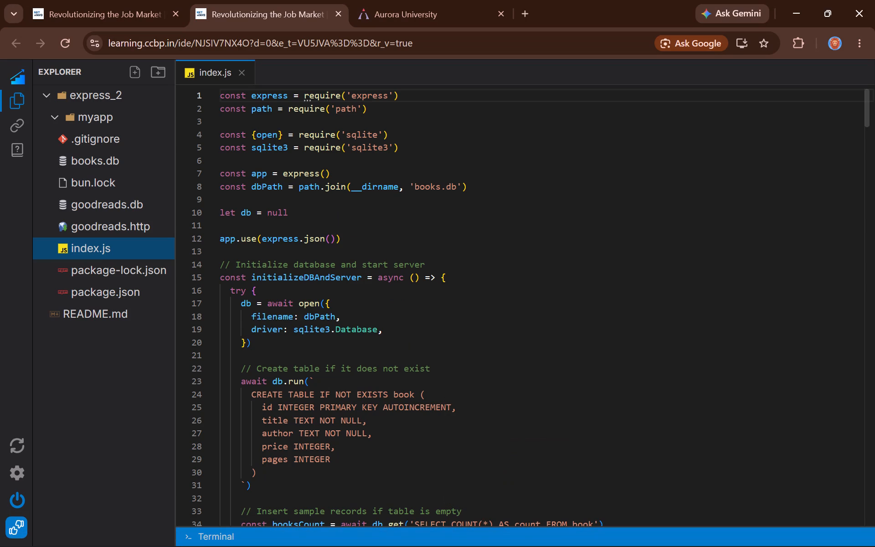
pyautogui.scroll(1, 448, 312)
pyautogui.scroll(-7, 448, 312)
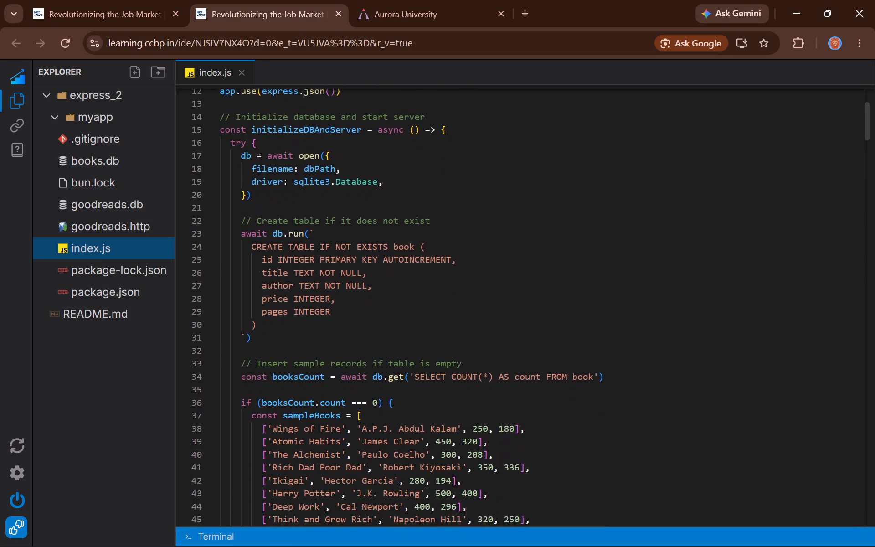
pyautogui.scroll(-3, 448, 312)
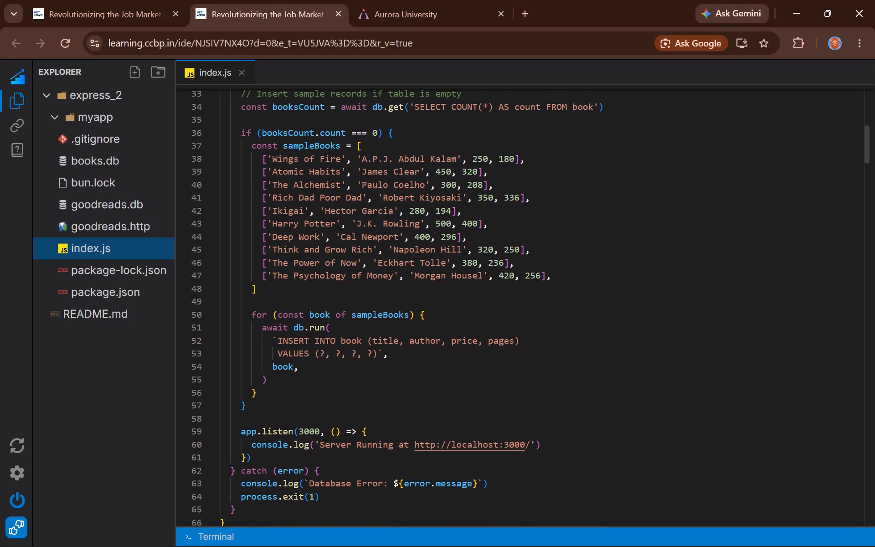
pyautogui.scroll(-2, 448, 312)
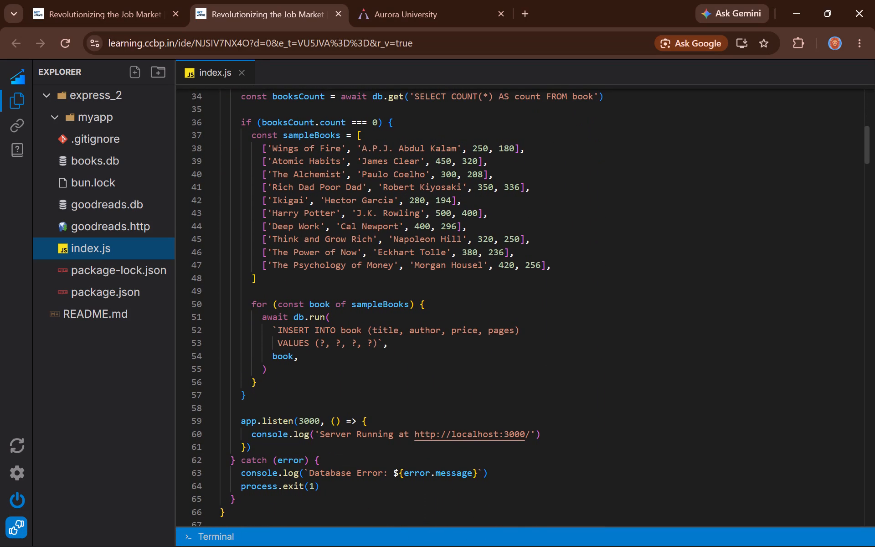
pyautogui.press('shift+super+s')
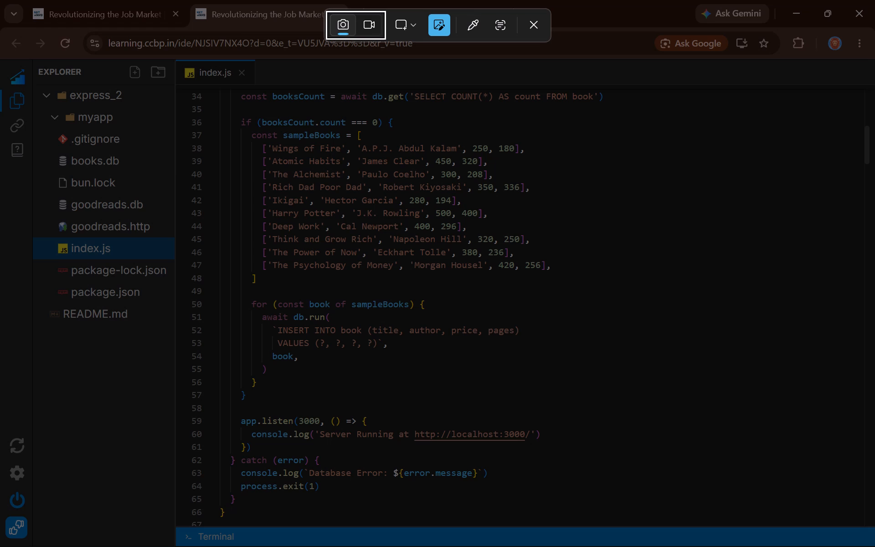
pyautogui.moveTo(0, 28); pyautogui.dragTo(593, 255)
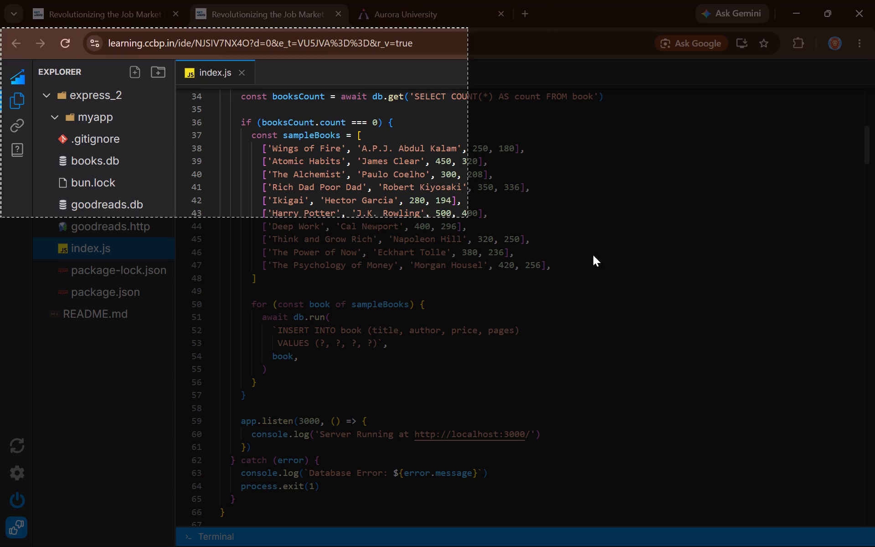
pyautogui.moveTo(593, 255); pyautogui.dragTo(874, 546)
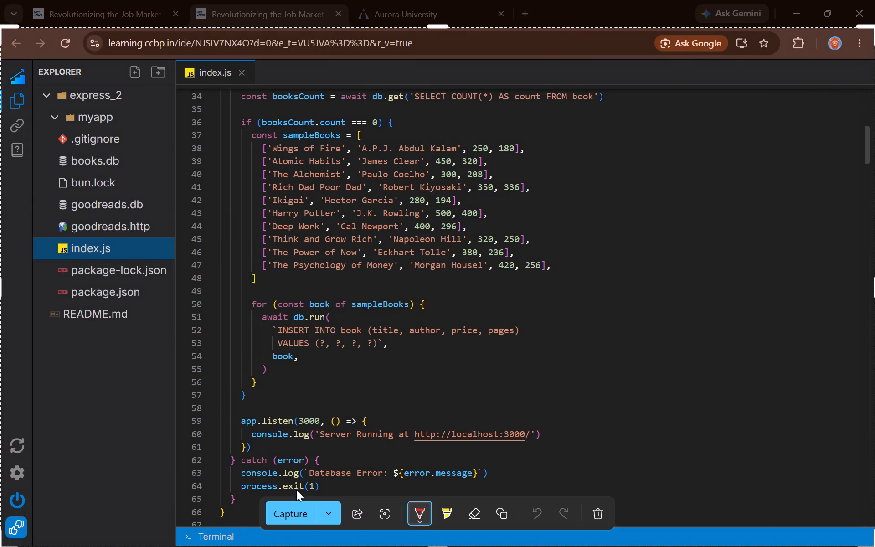
pyautogui.click(290, 510)
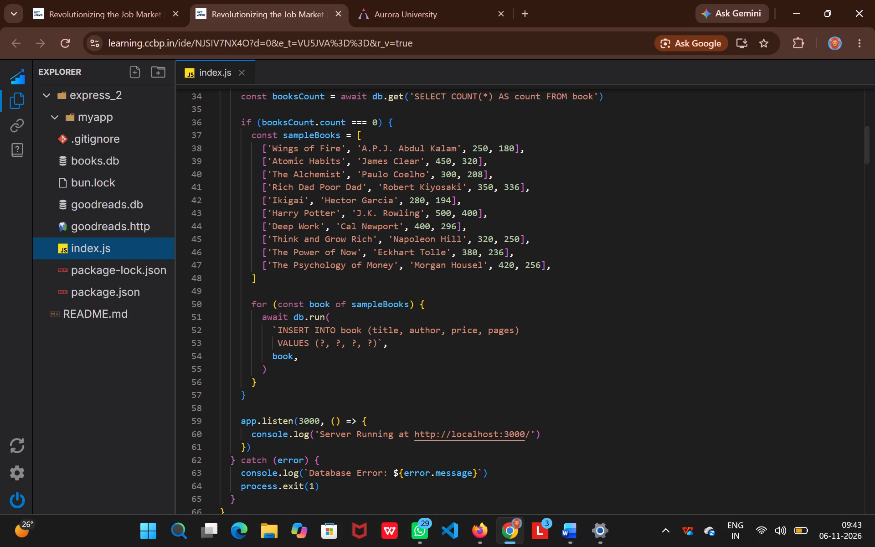
# Switch to Word, paste the second index.js screenshot after the first one, and check the placement of both images.
pyautogui.click(566, 481)
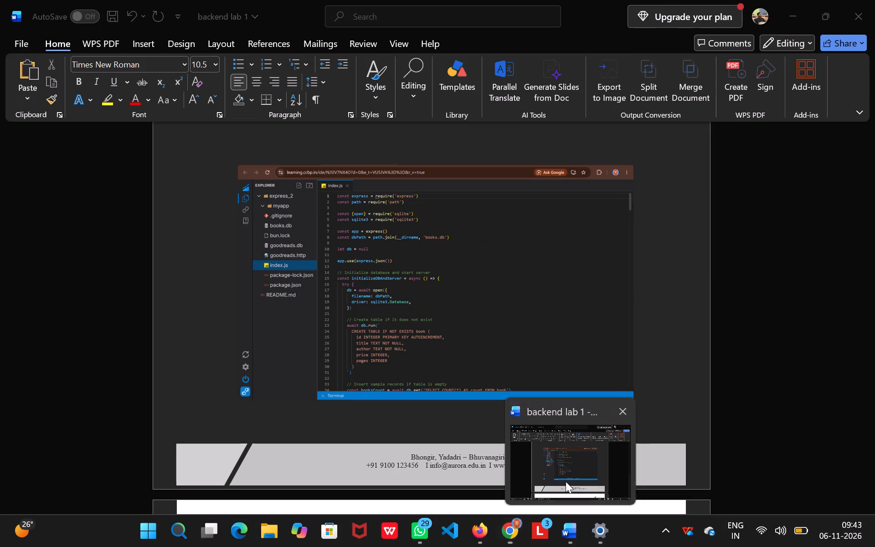
pyautogui.hotkey('ctrl', 'v')
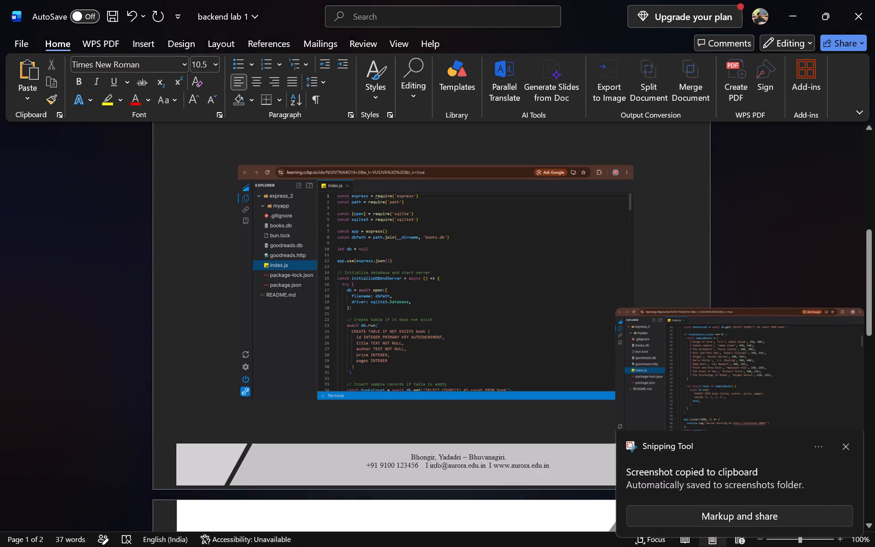
pyautogui.scroll(2, 389, 449)
pyautogui.scroll(-4, 389, 449)
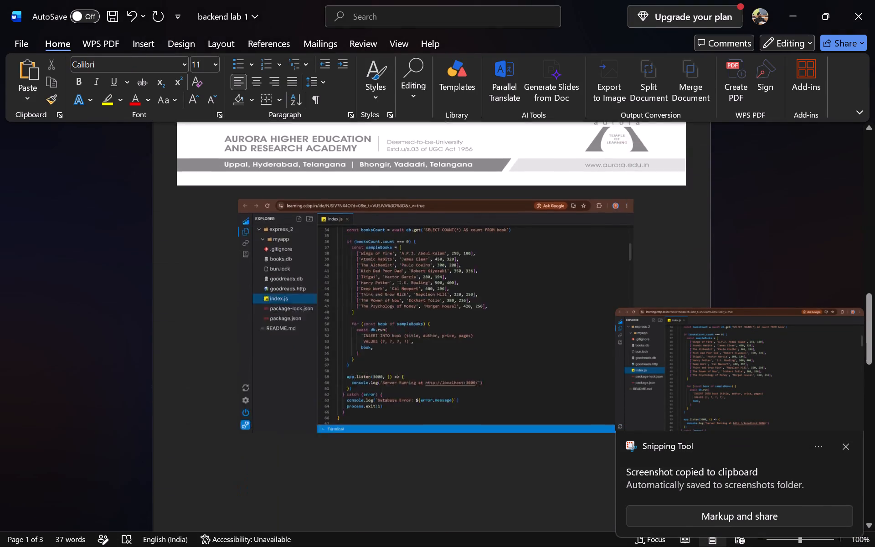
pyautogui.scroll(4, 389, 449)
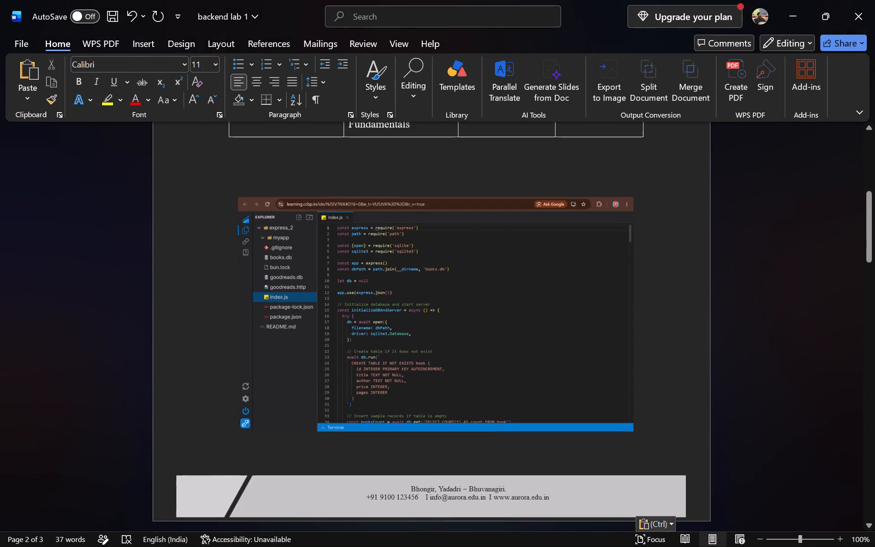
pyautogui.scroll(1, 389, 449)
pyautogui.scroll(-2, 389, 449)
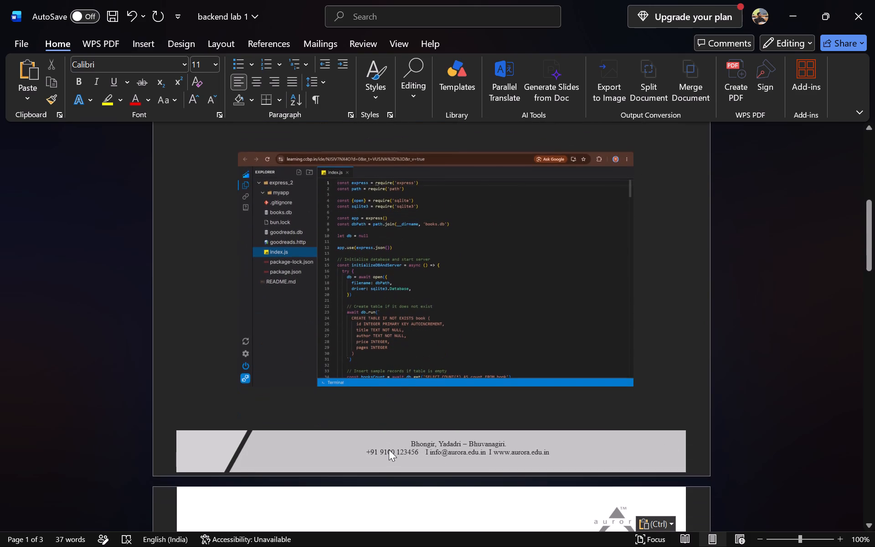
pyautogui.scroll(-3, 389, 449)
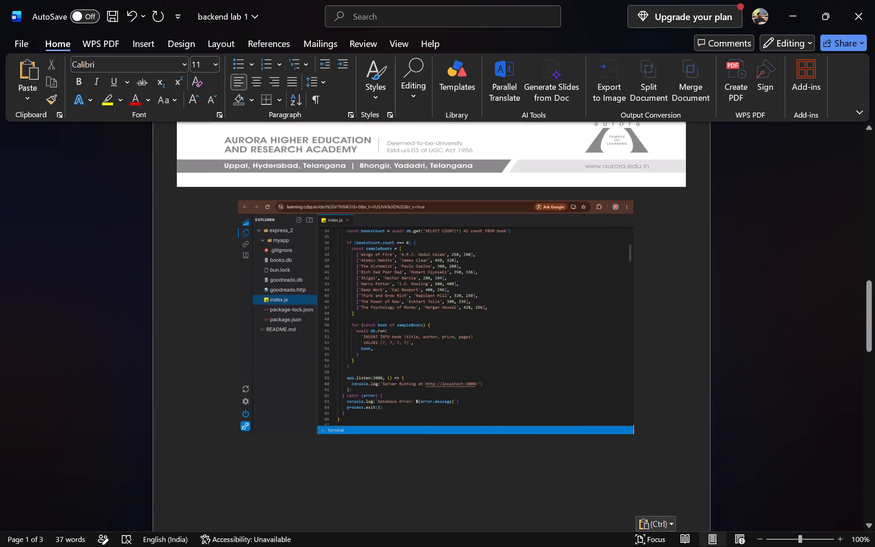
pyautogui.scroll(-1, 389, 449)
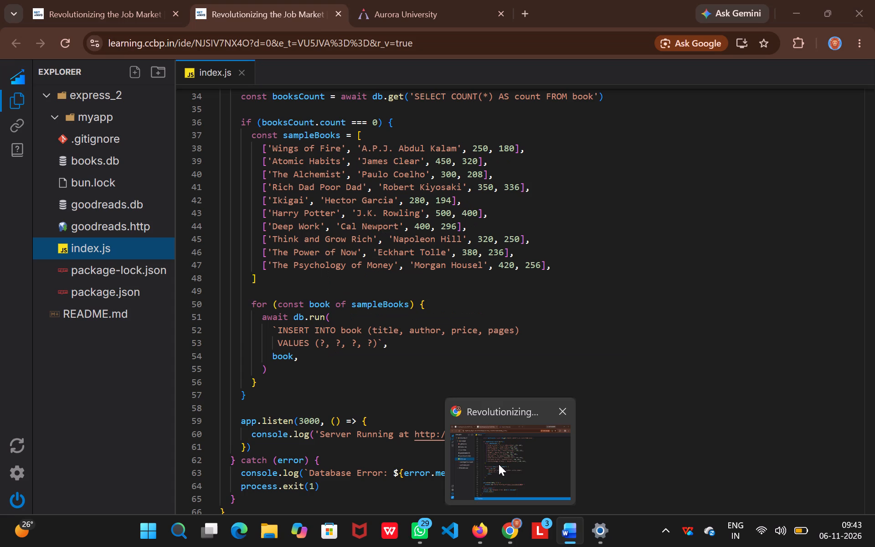
# Switch back to Chrome and capture a screenshot of the IDE showing index.js from line 67, with the start of API 1.
pyautogui.click(499, 464)
pyautogui.scroll(-2, 487, 383)
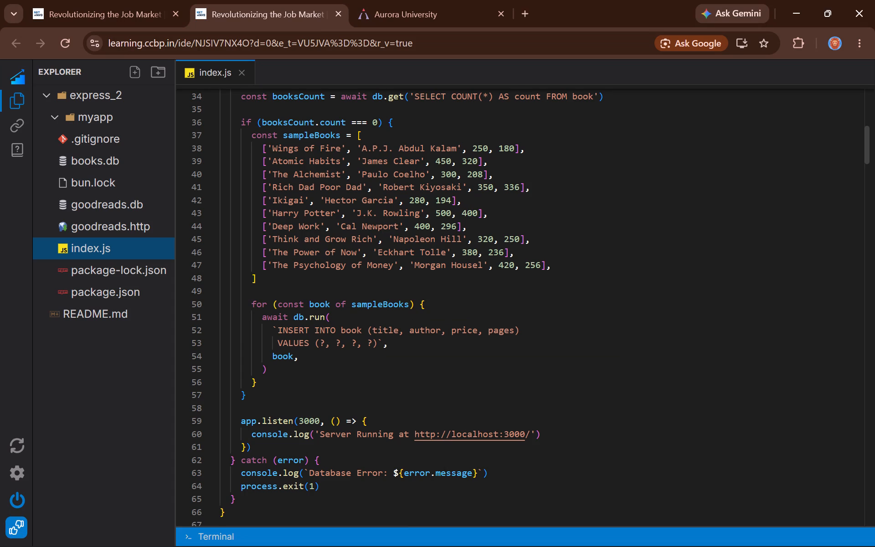
pyautogui.scroll(-6, 487, 383)
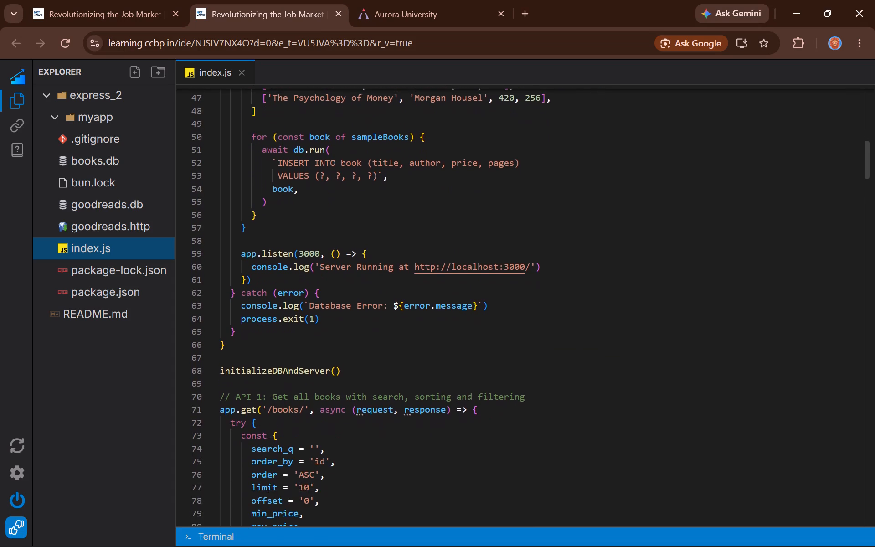
pyautogui.scroll(-6, 487, 383)
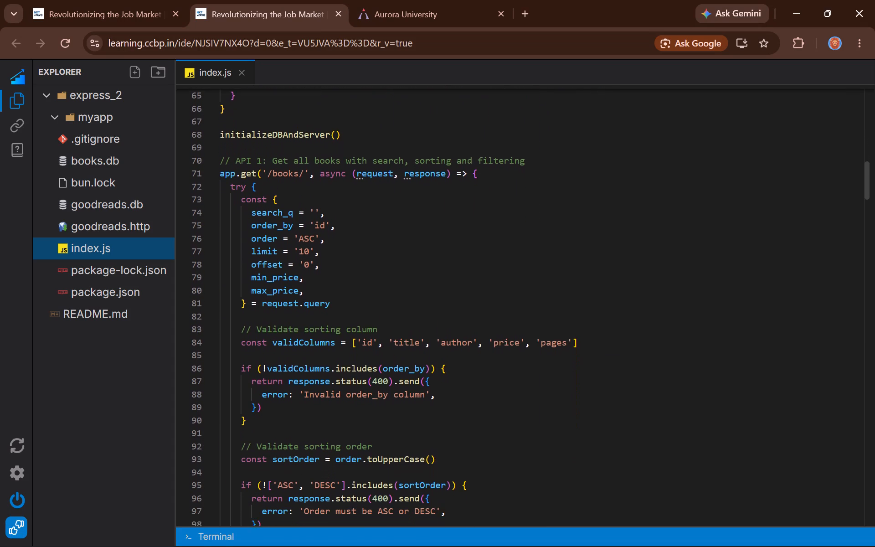
pyautogui.scroll(-3, 487, 383)
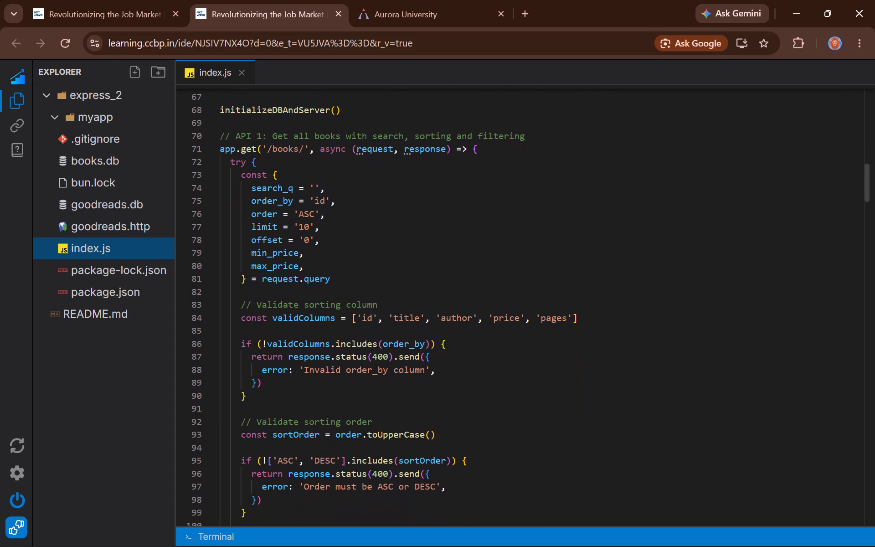
pyautogui.press('shift+super+s')
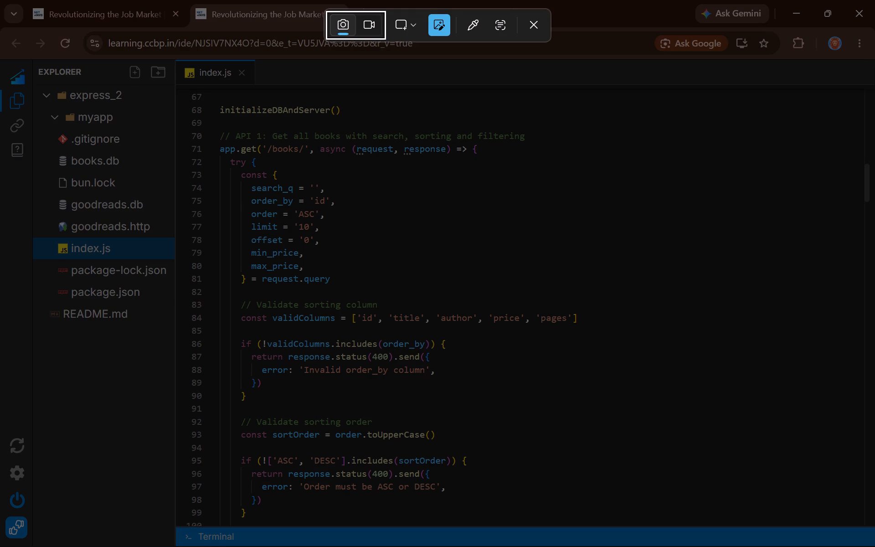
pyautogui.moveTo(0, 25); pyautogui.dragTo(874, 454)
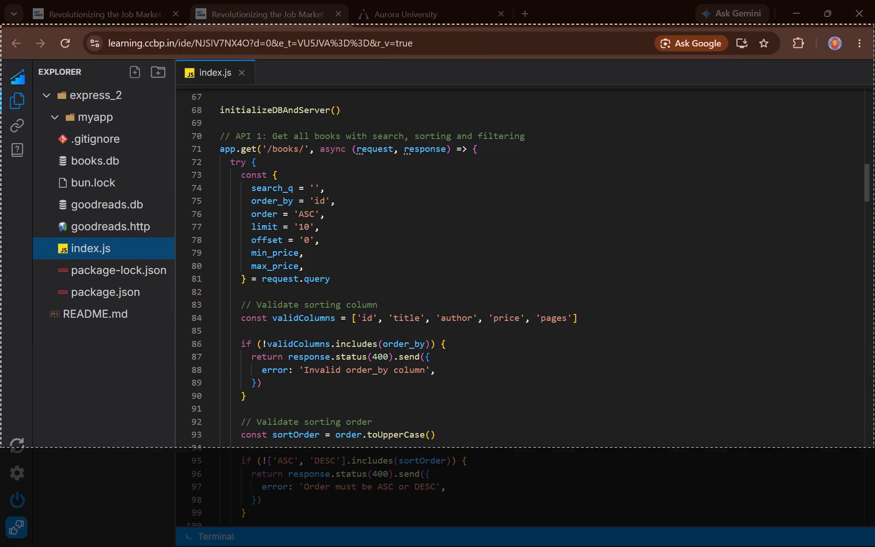
pyautogui.moveTo(874, 454); pyautogui.dragTo(874, 546)
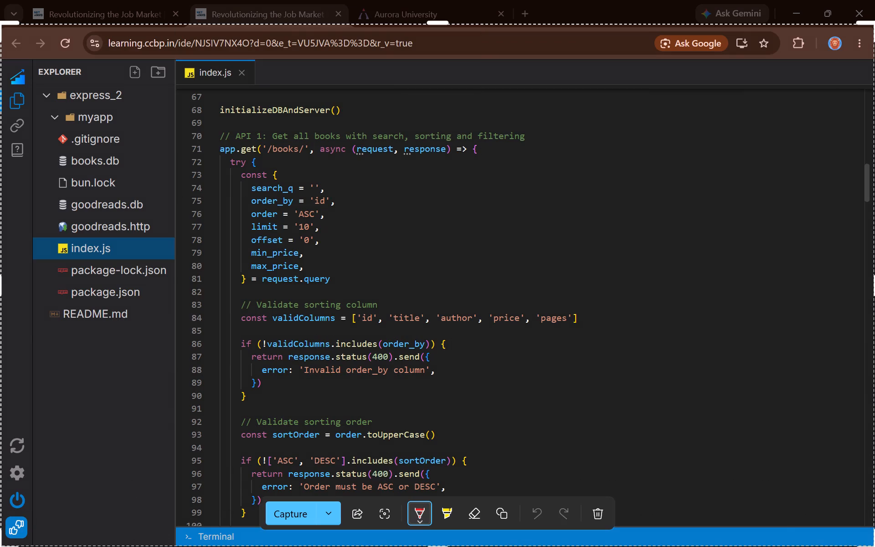
pyautogui.click(295, 509)
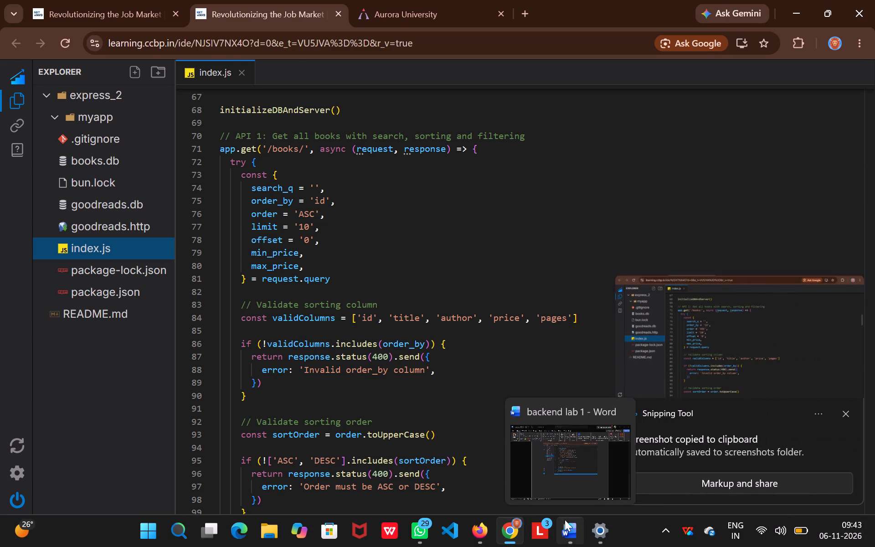
# Switch to Word and paste the third index.js screenshot below the second one, with two line breaks after it.
pyautogui.click(556, 480)
pyautogui.click(253, 413)
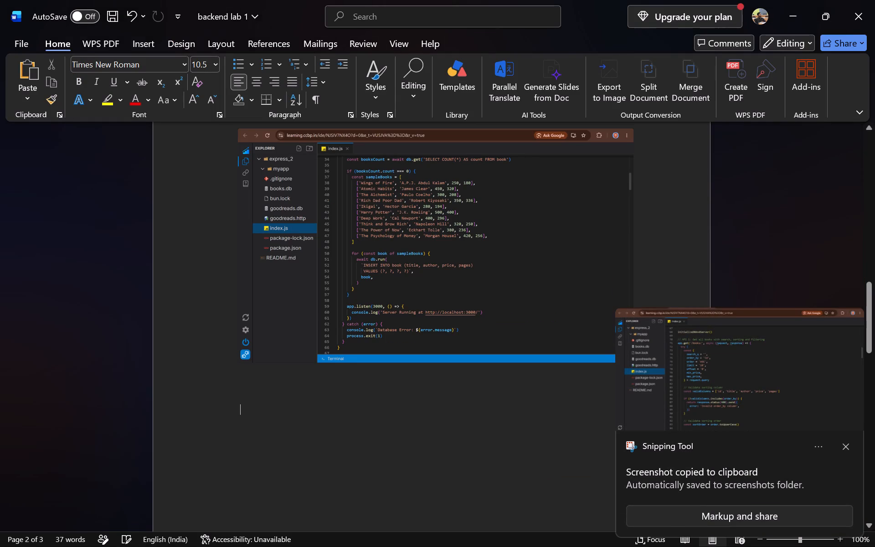
pyautogui.hotkey('ctrl', 'v')
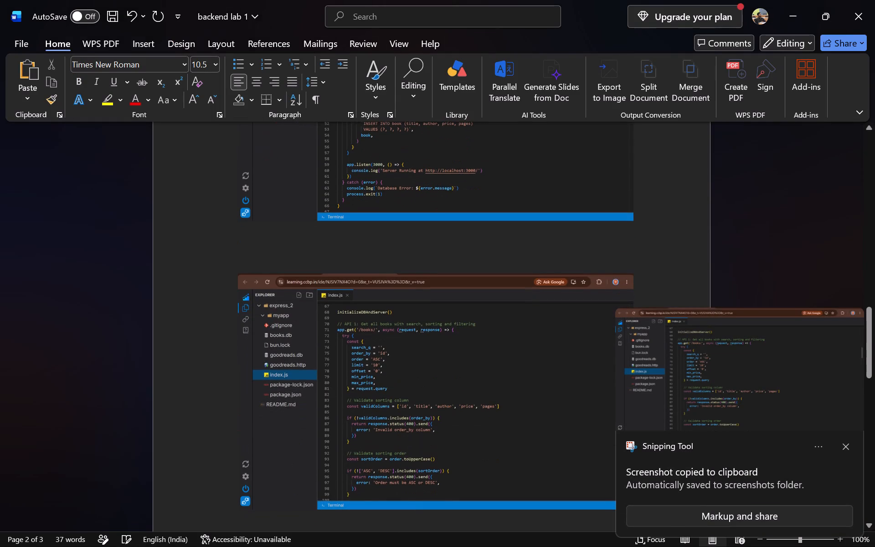
pyautogui.scroll(-2, 354, 377)
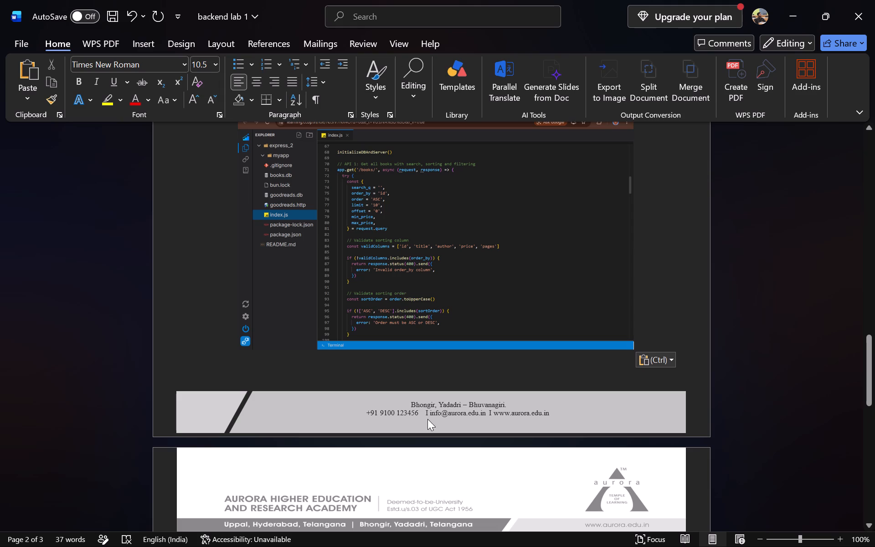
pyautogui.press('Return')
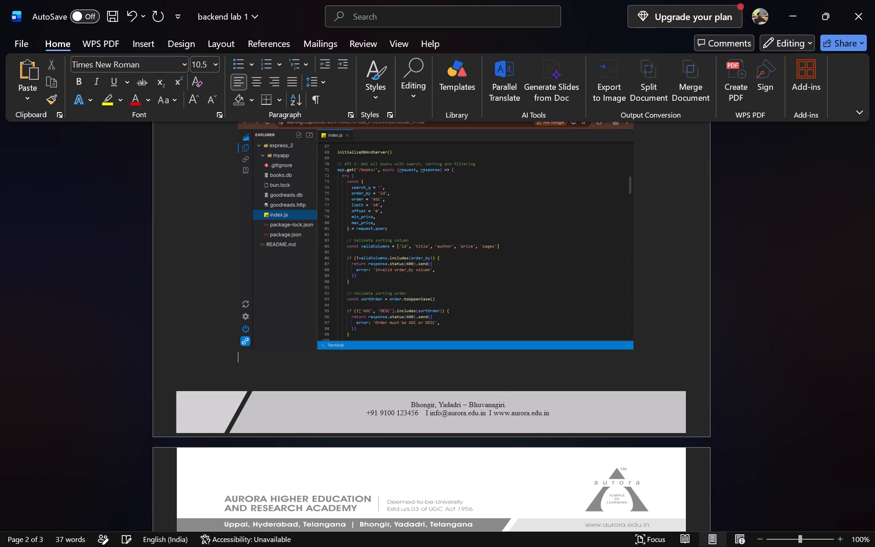
pyautogui.press('Return')
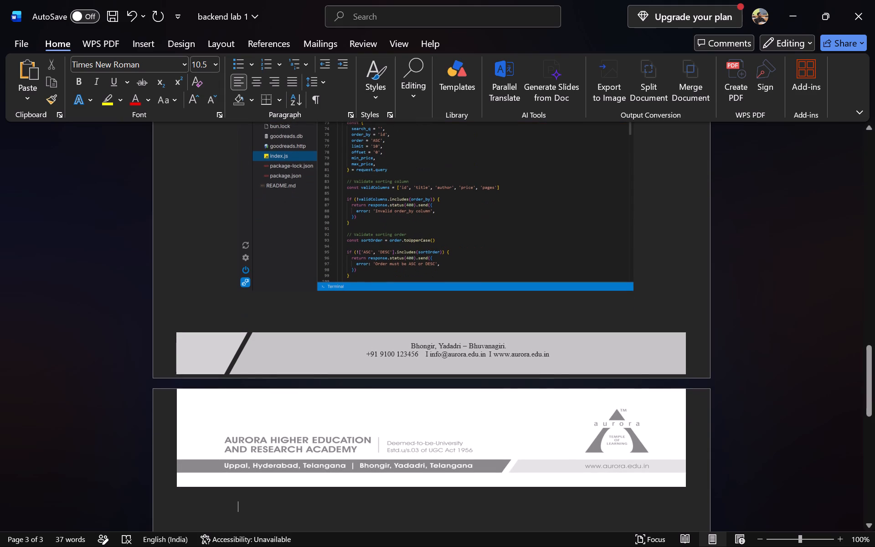
# Review the placement of the pasted code screenshots across the pages of the report.
pyautogui.scroll(4, 503, 292)
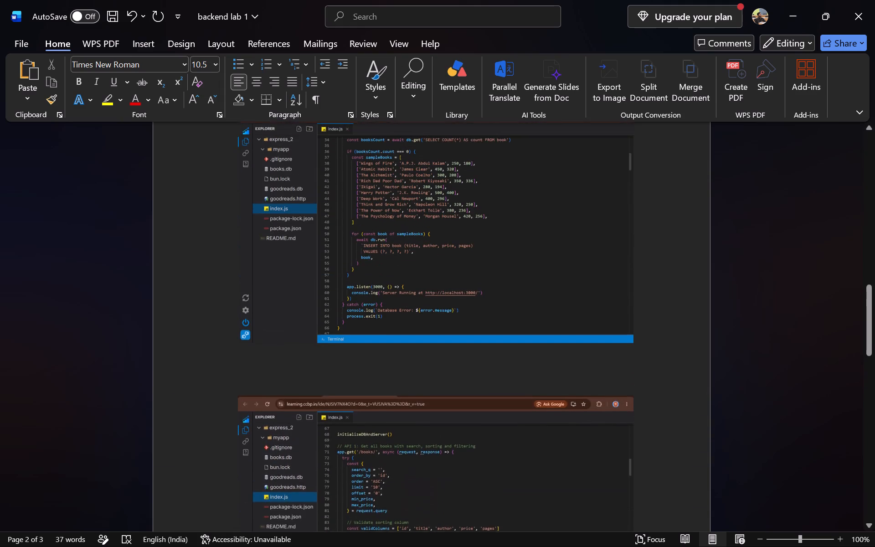
pyautogui.scroll(3, 503, 292)
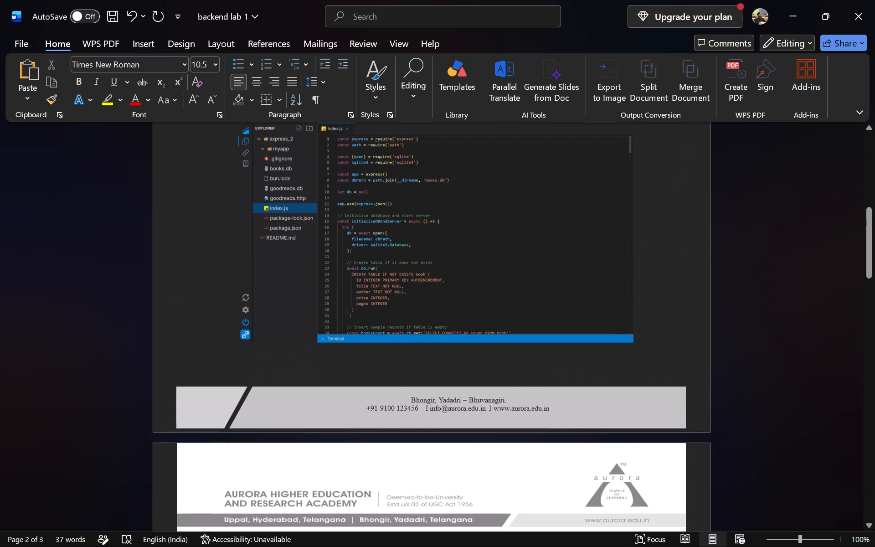
pyautogui.scroll(1, 503, 292)
pyautogui.scroll(-7, 503, 292)
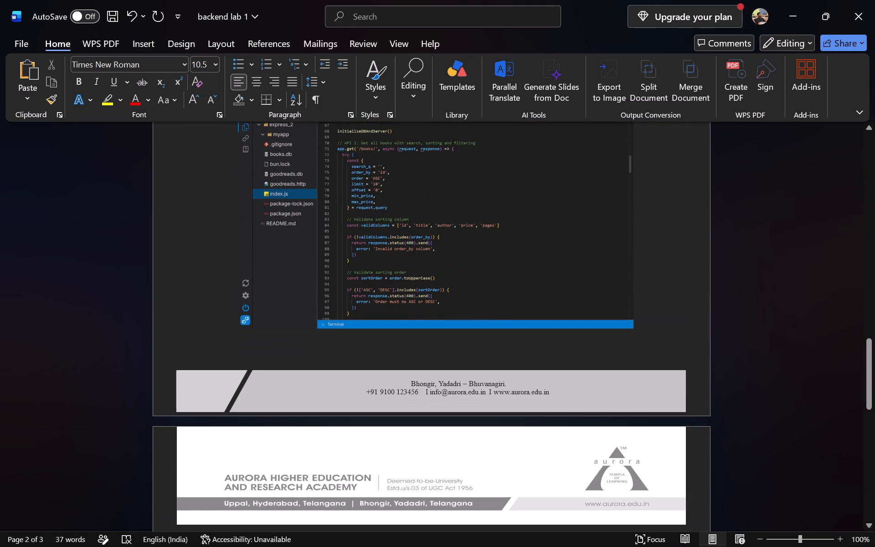
pyautogui.scroll(-1, 503, 292)
pyautogui.scroll(2, 503, 292)
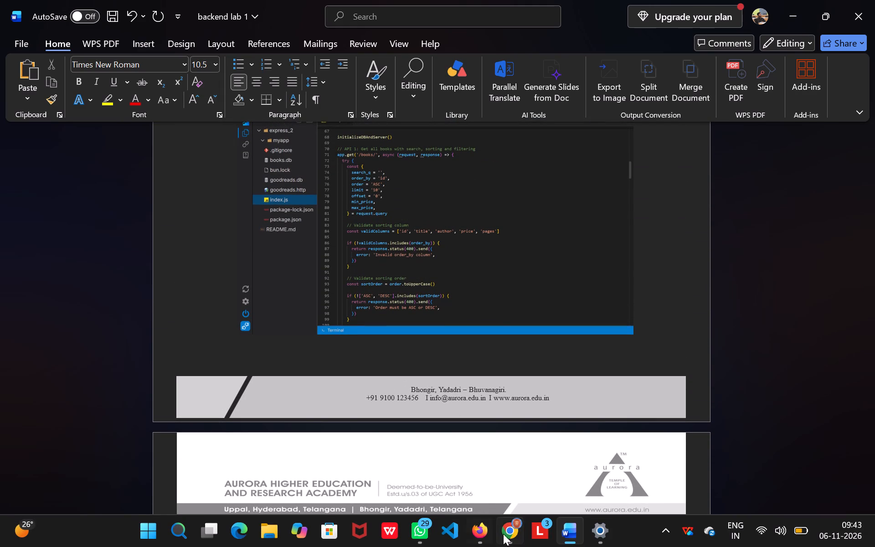
pyautogui.click(564, 493)
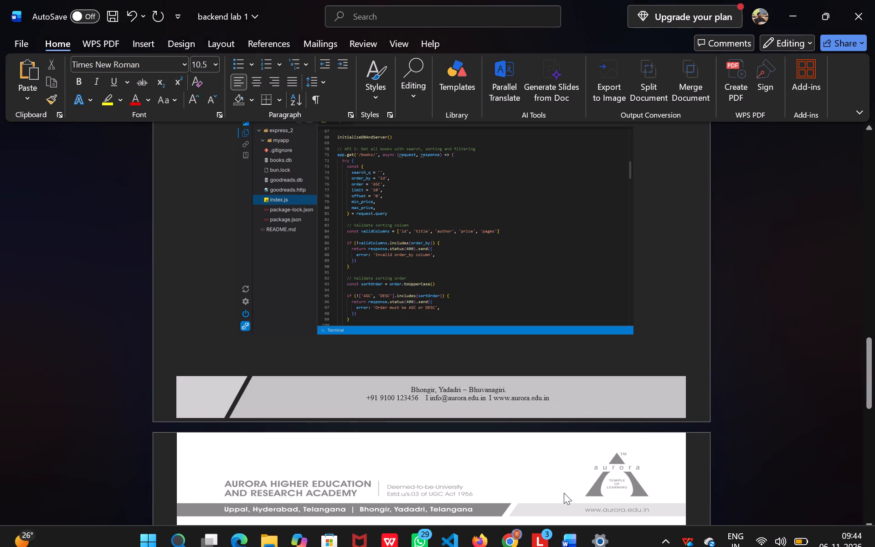
pyautogui.scroll(-2, 447, 375)
pyautogui.scroll(2, 447, 375)
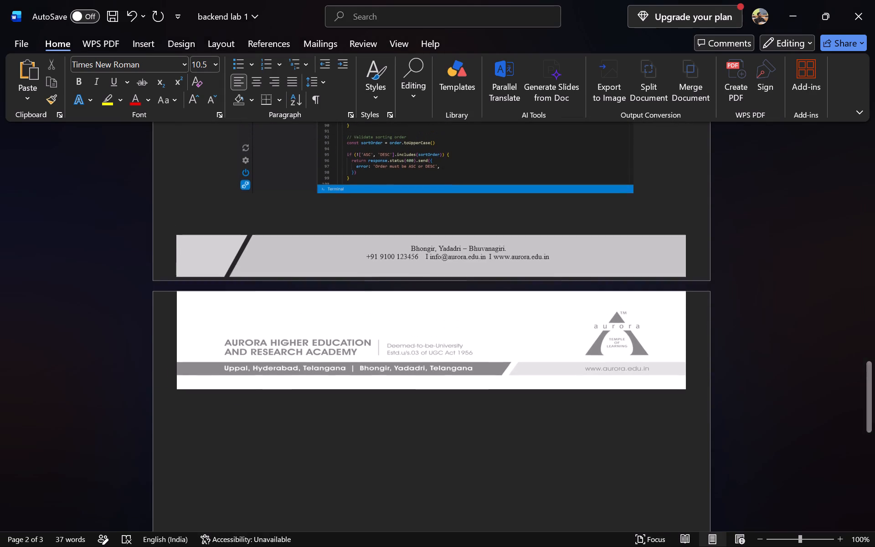
# Switch to Chrome and capture a screenshot of the IDE showing index.js from line 101, with the limit, offset and price filter validation.
pyautogui.click(511, 473)
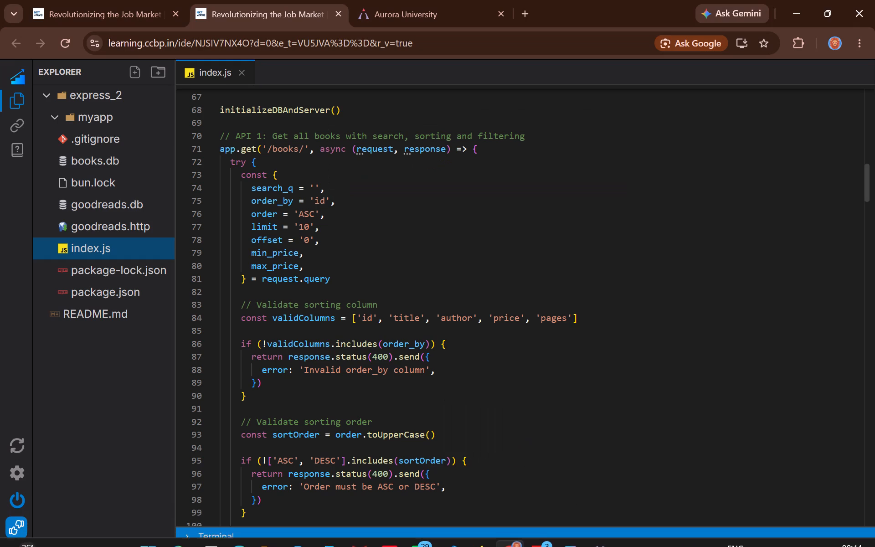
pyautogui.scroll(-6, 447, 363)
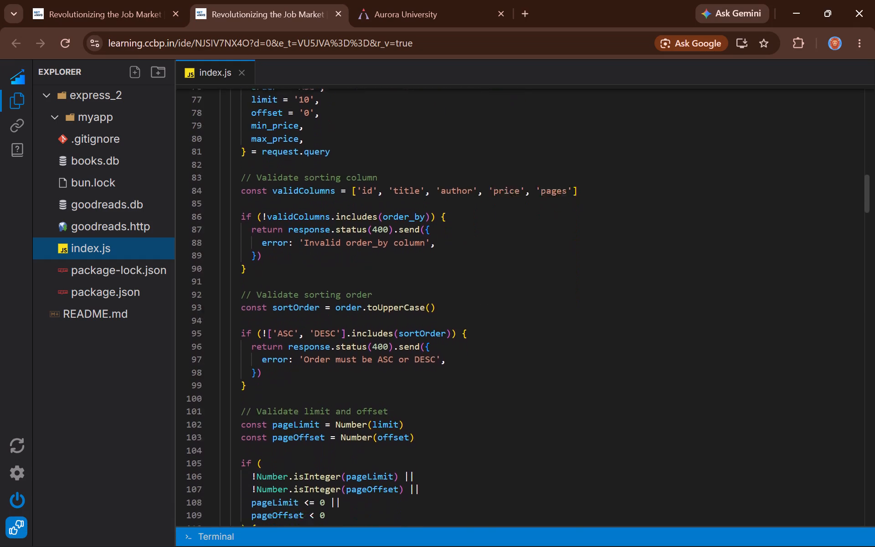
pyautogui.scroll(-4, 447, 363)
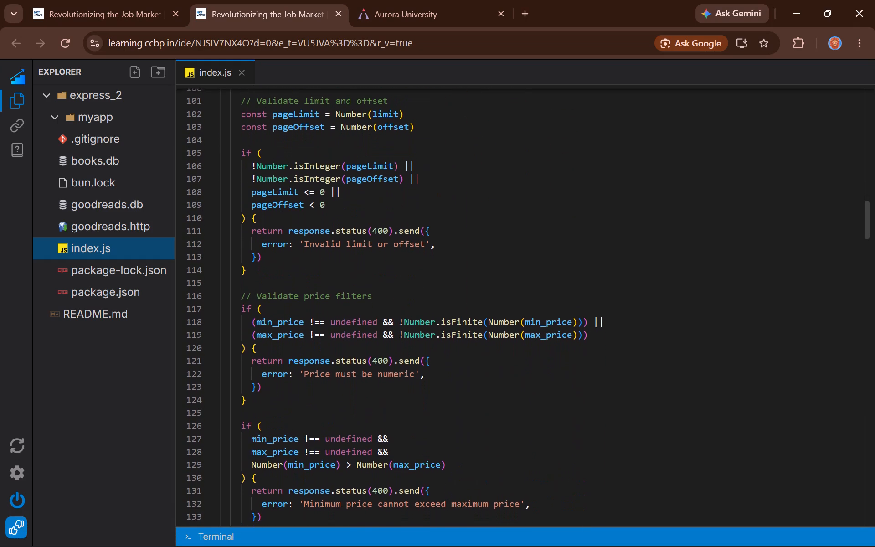
pyautogui.scroll(-1, 447, 363)
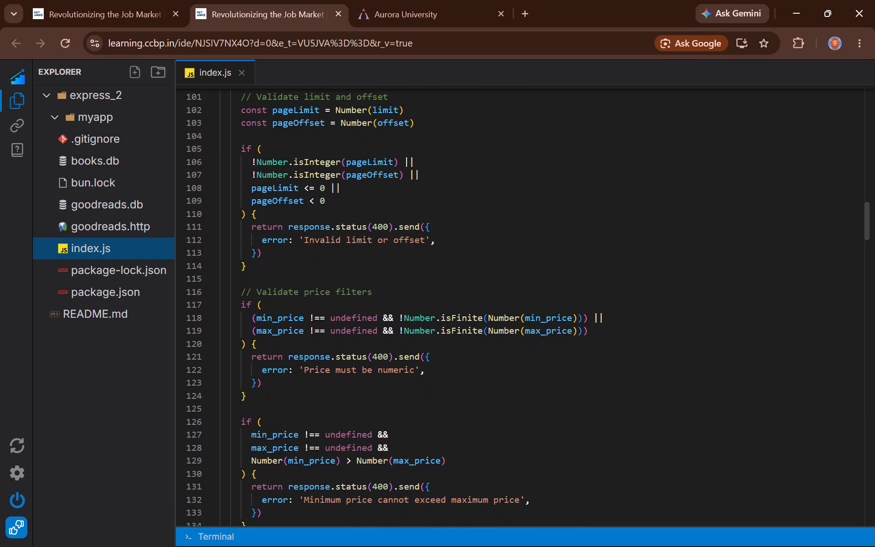
pyautogui.press('shift+super+s')
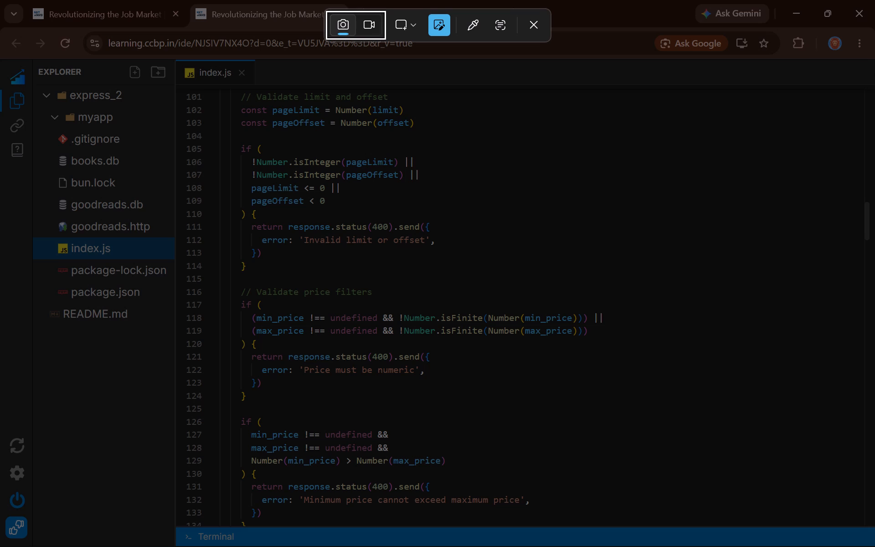
pyautogui.moveTo(0, 26); pyautogui.dragTo(874, 511)
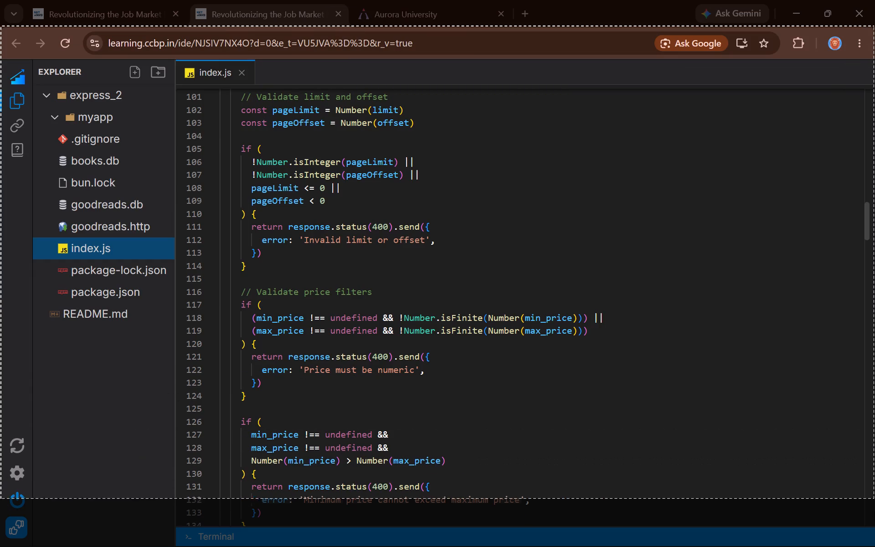
pyautogui.moveTo(874, 511); pyautogui.dragTo(874, 546)
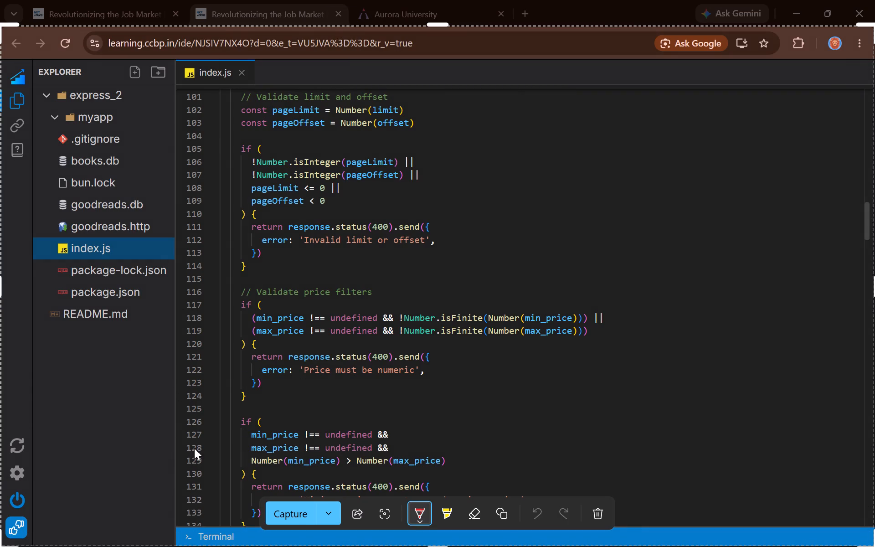
pyautogui.click(294, 510)
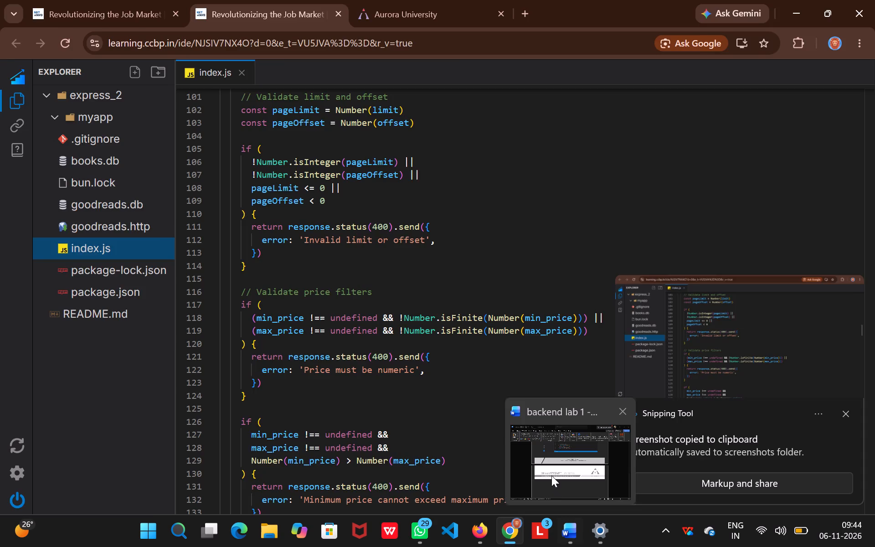
# Switch to Word, paste the fourth index.js screenshot at the top of page 3, and place the cursor below it.
pyautogui.click(551, 475)
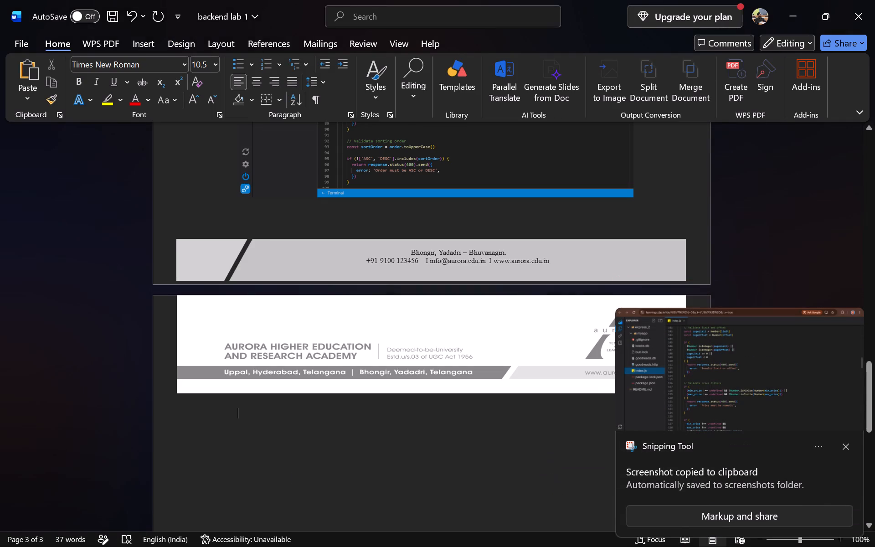
pyautogui.hotkey('ctrl', 'v')
pyautogui.scroll(-1, 293, 473)
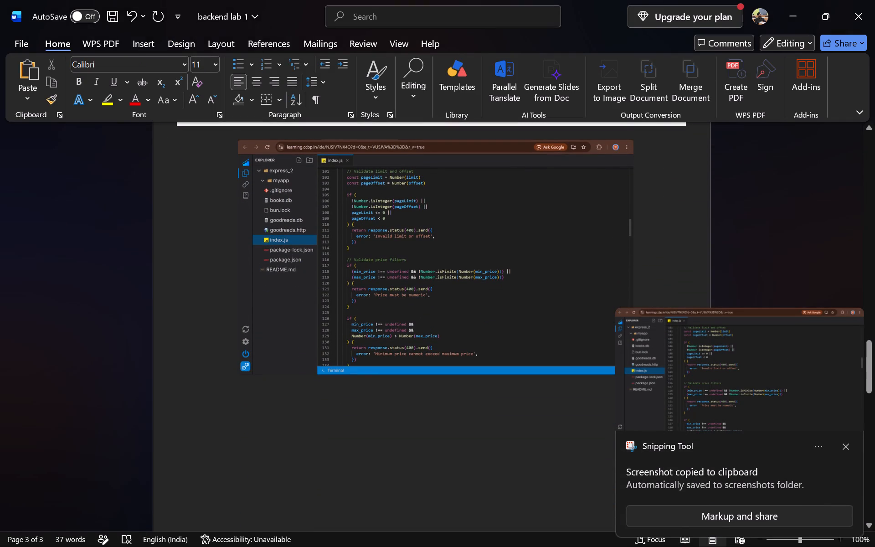
pyautogui.click(253, 422)
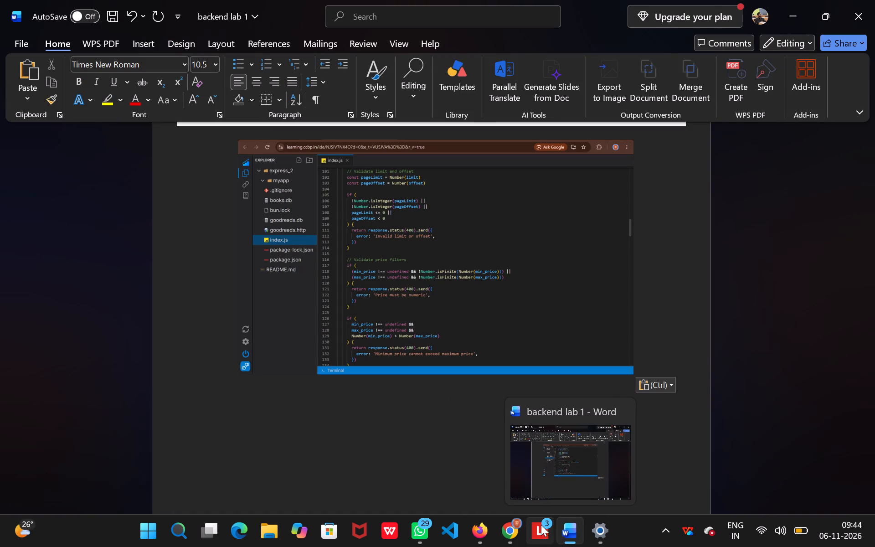
# Switch to Chrome and capture a screenshot of the IDE showing index.js from line 134, with the getBooksQuery construction and its params.
pyautogui.click(499, 466)
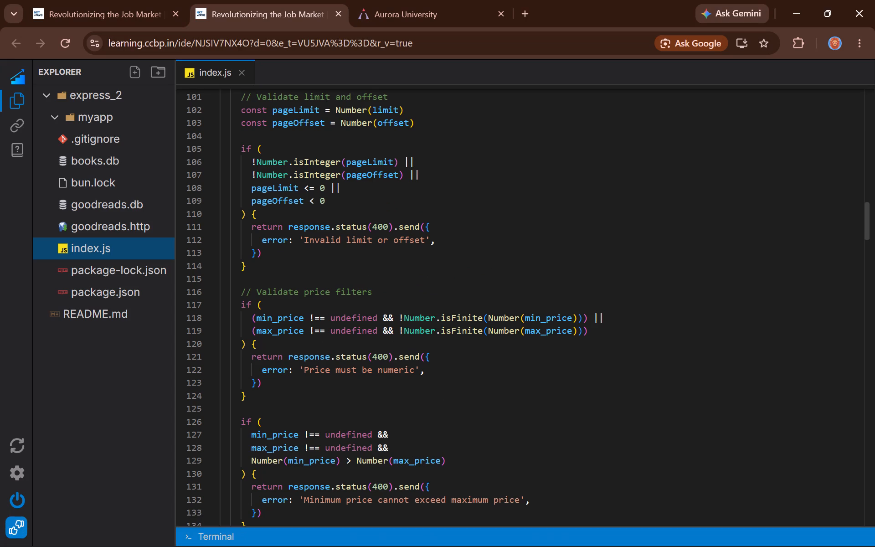
pyautogui.scroll(-2, 608, 431)
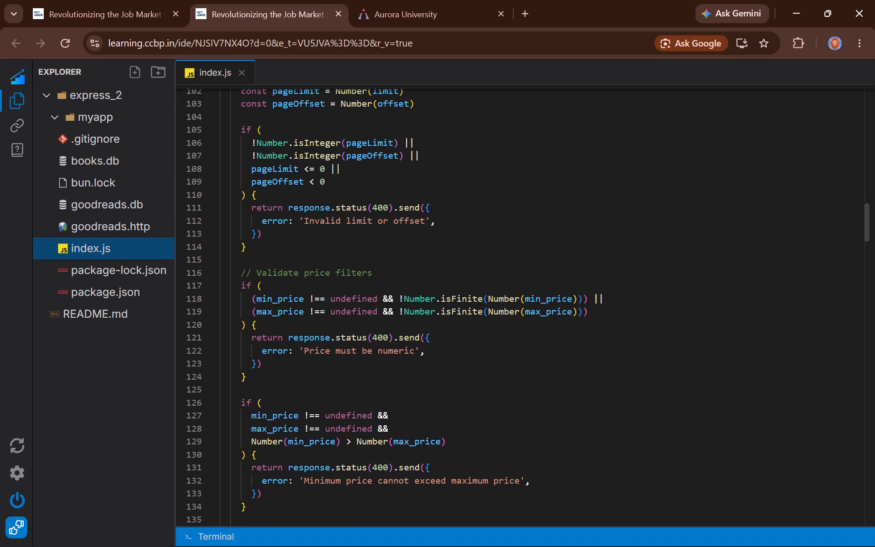
pyautogui.scroll(-8, 608, 431)
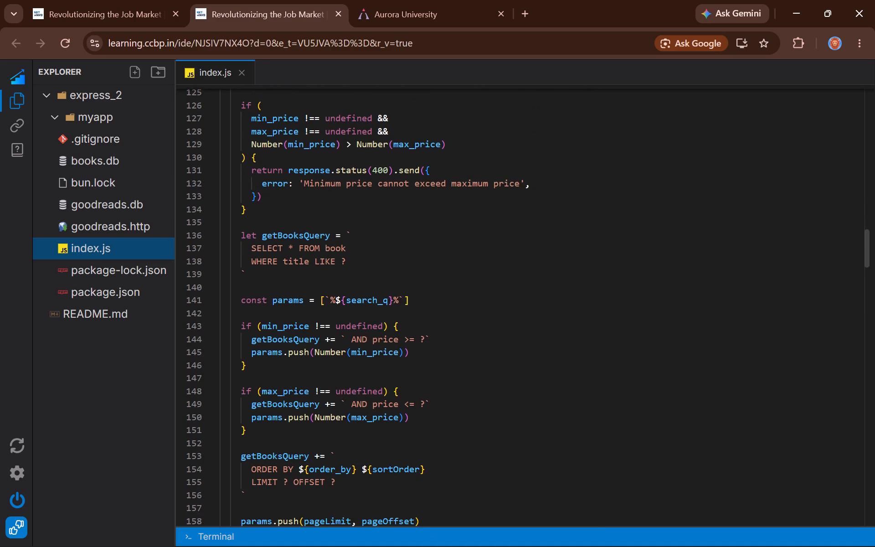
pyautogui.scroll(-4, 608, 431)
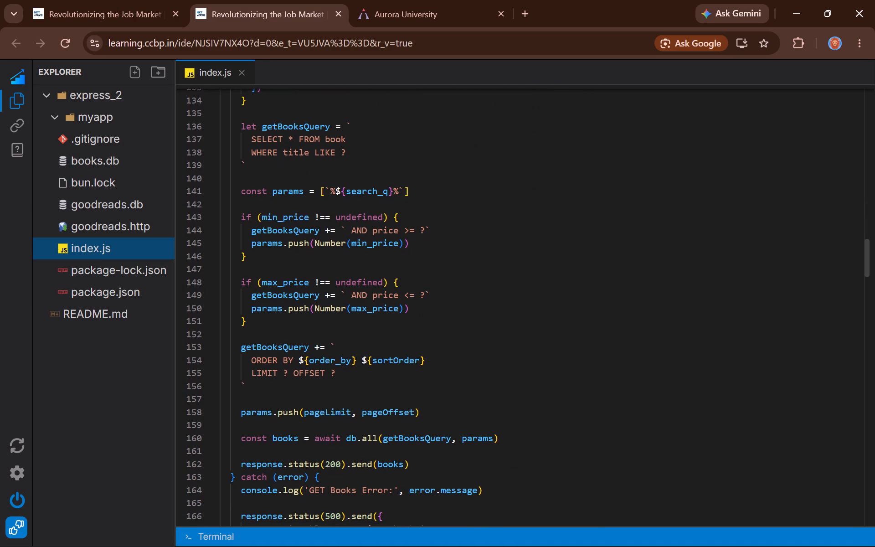
pyautogui.scroll(-2, 608, 431)
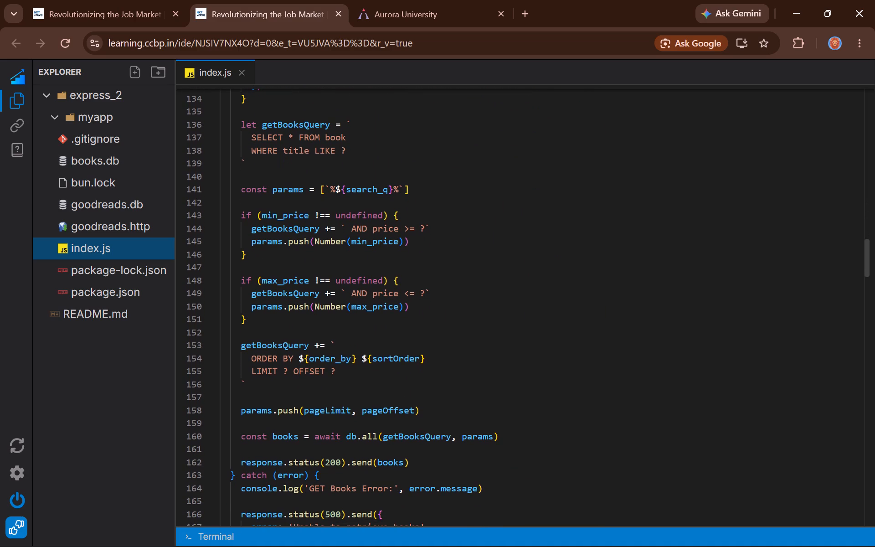
pyautogui.press('shift+super+s')
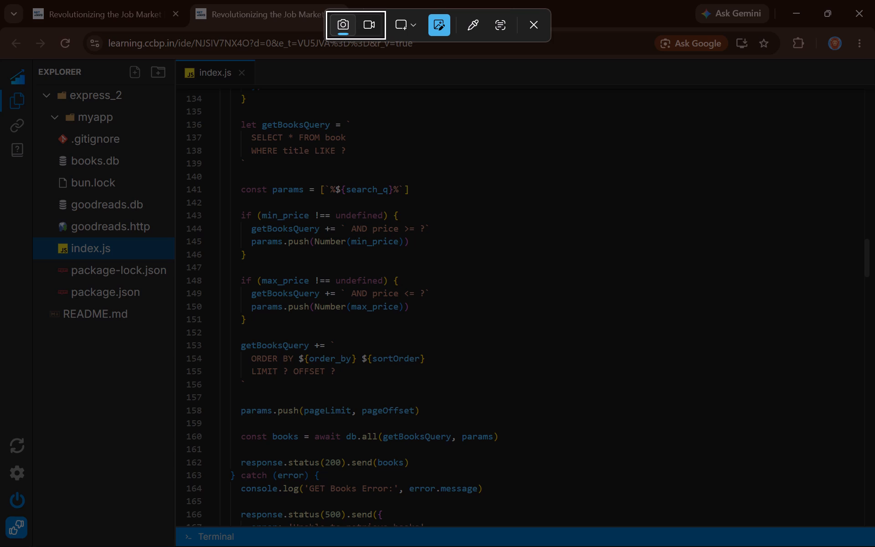
pyautogui.moveTo(0, 26); pyautogui.dragTo(874, 546)
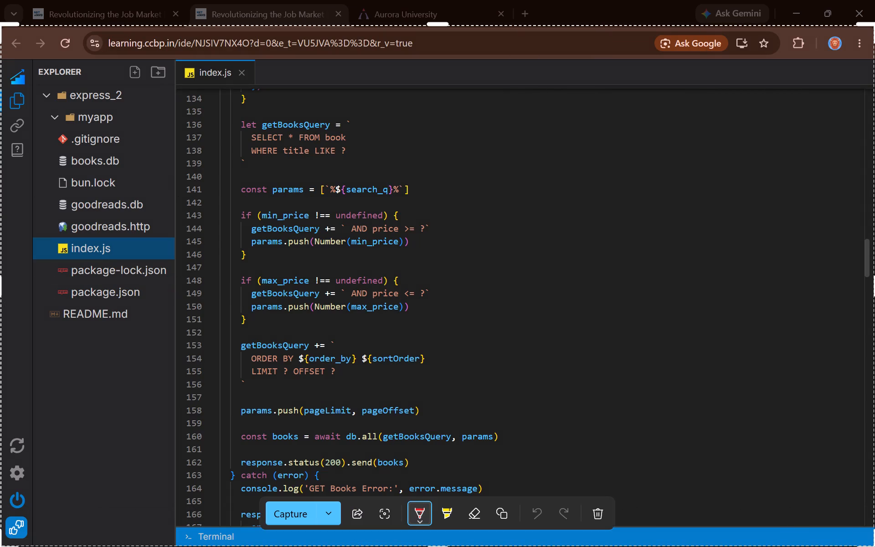
pyautogui.click(291, 517)
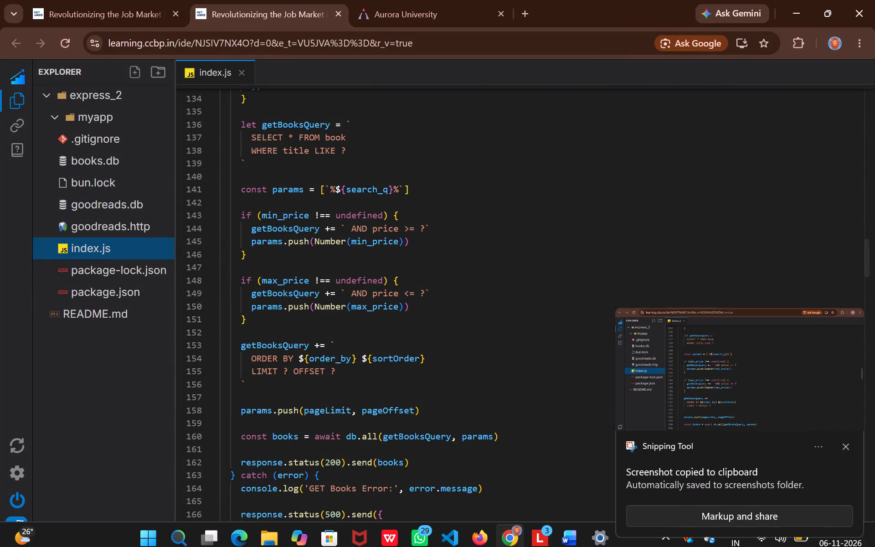
# Switch to Word, paste the fifth index.js screenshot below the fourth on page 3, and place the cursor at the top of page 4.
pyautogui.click(564, 474)
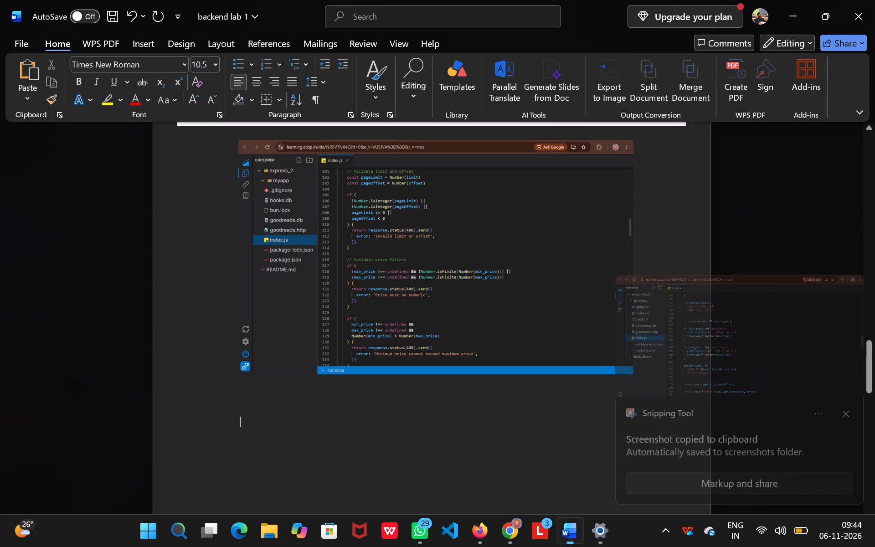
pyautogui.hotkey('ctrl', 'v')
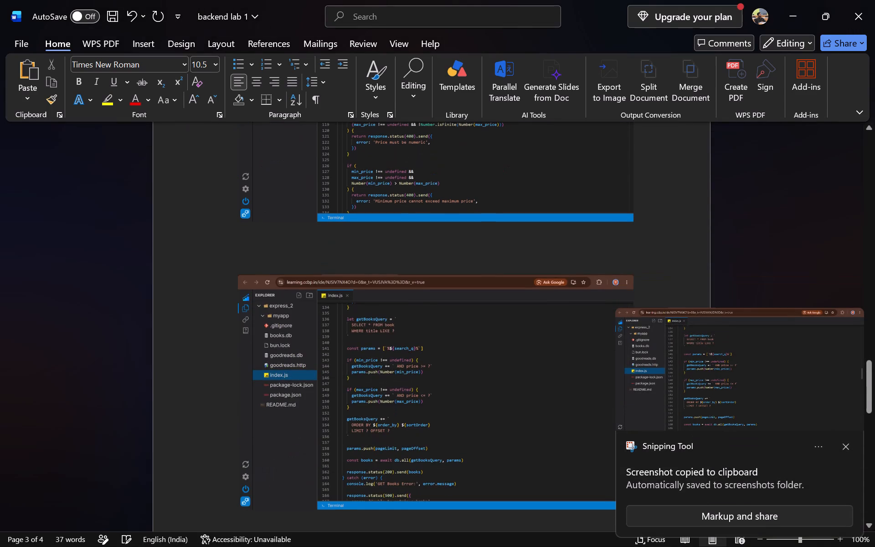
pyautogui.scroll(-1, 277, 450)
pyautogui.click(239, 484)
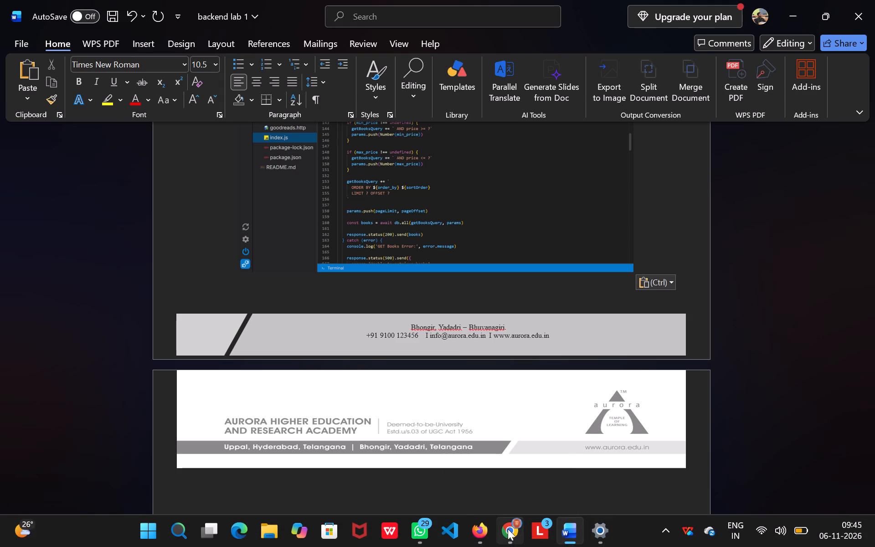
# Switch to Chrome and capture a screenshot of the IDE showing index.js from line 167, with API 2 for getting a particular book.
pyautogui.click(504, 473)
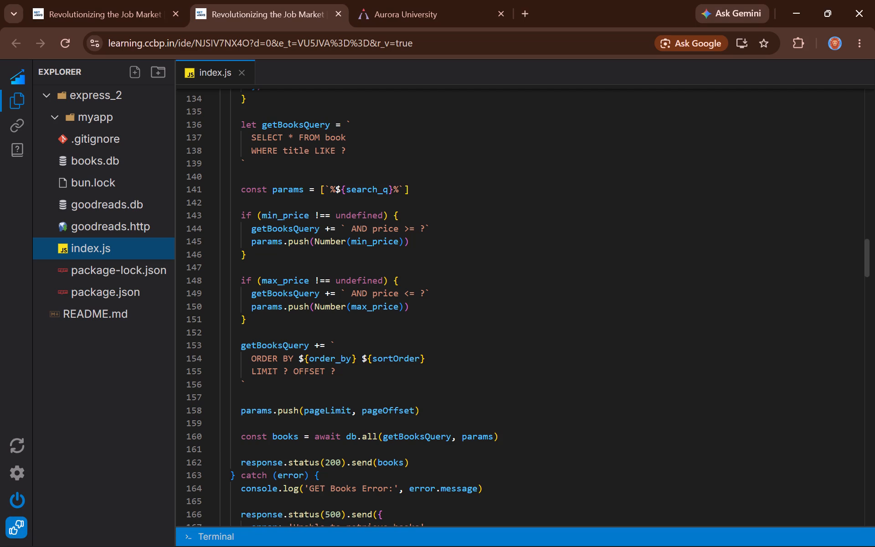
pyautogui.scroll(-4, 532, 374)
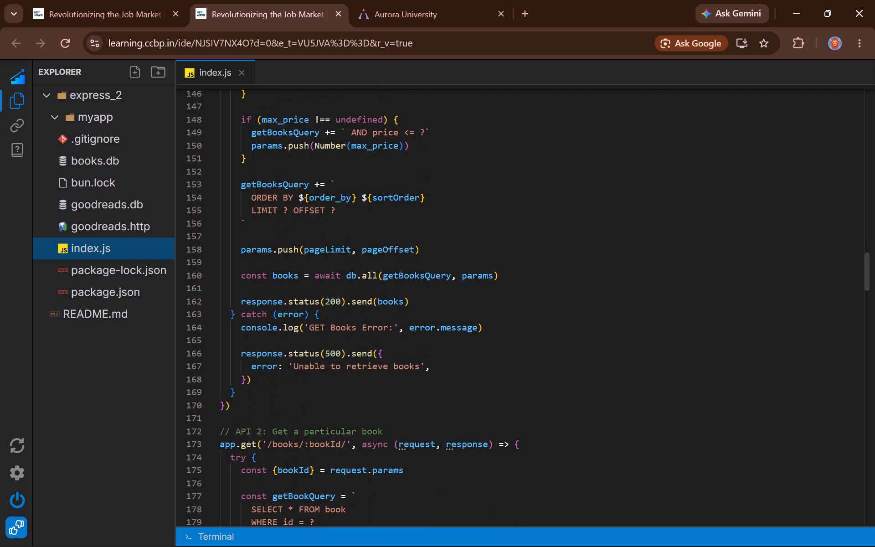
pyautogui.scroll(-5, 532, 374)
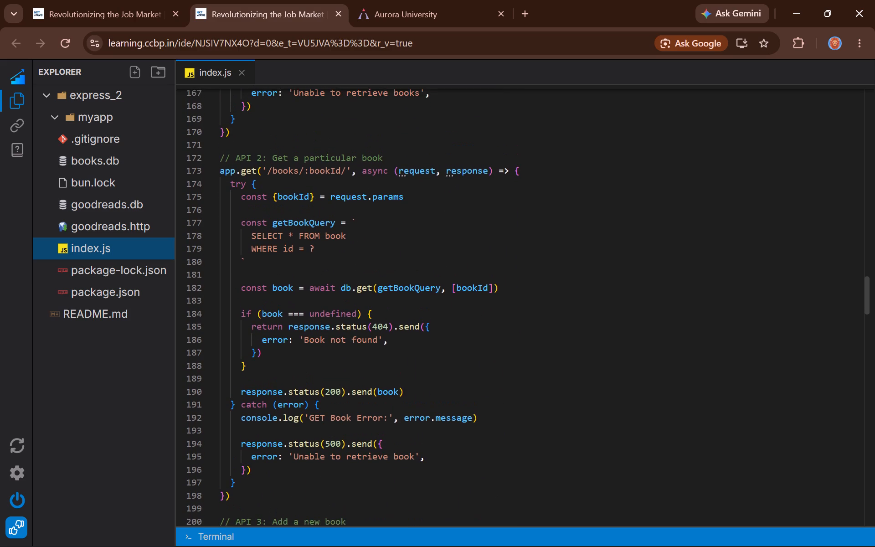
pyautogui.scroll(-2, 532, 374)
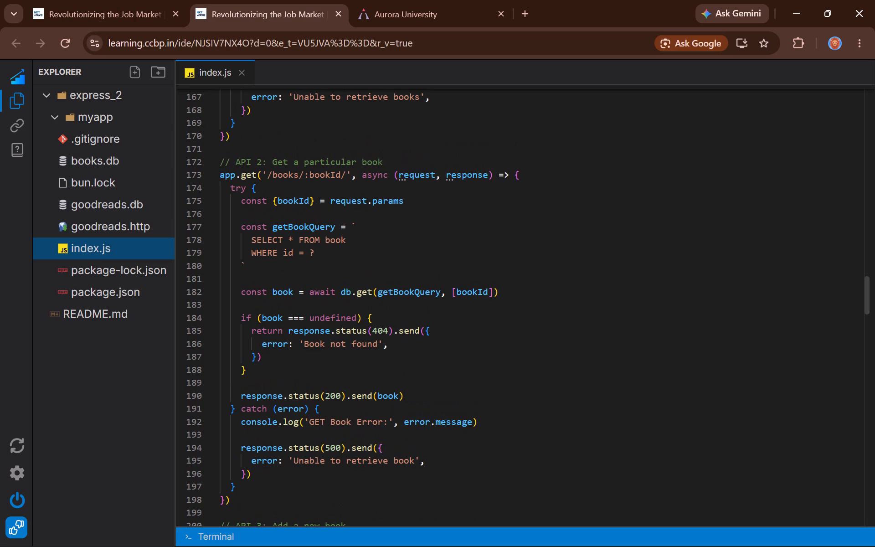
pyautogui.press('shift+super+s')
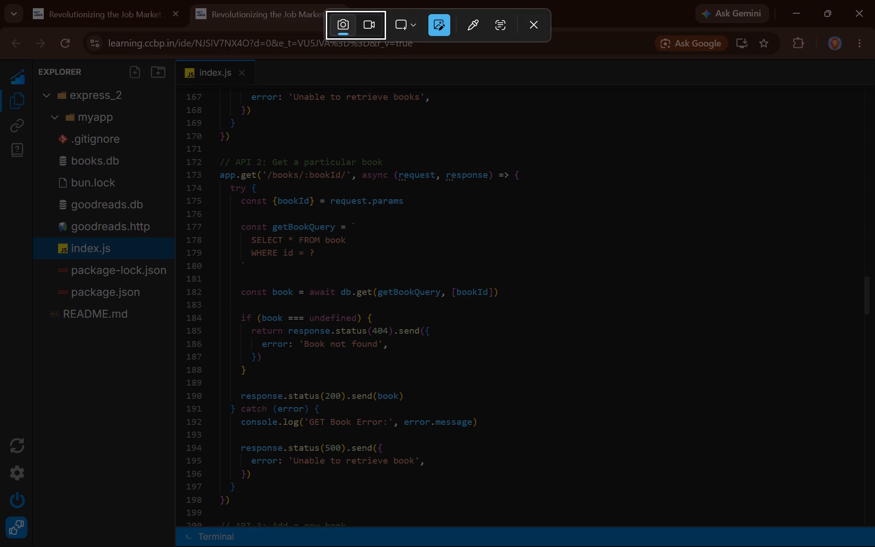
pyautogui.moveTo(0, 29); pyautogui.dragTo(874, 546)
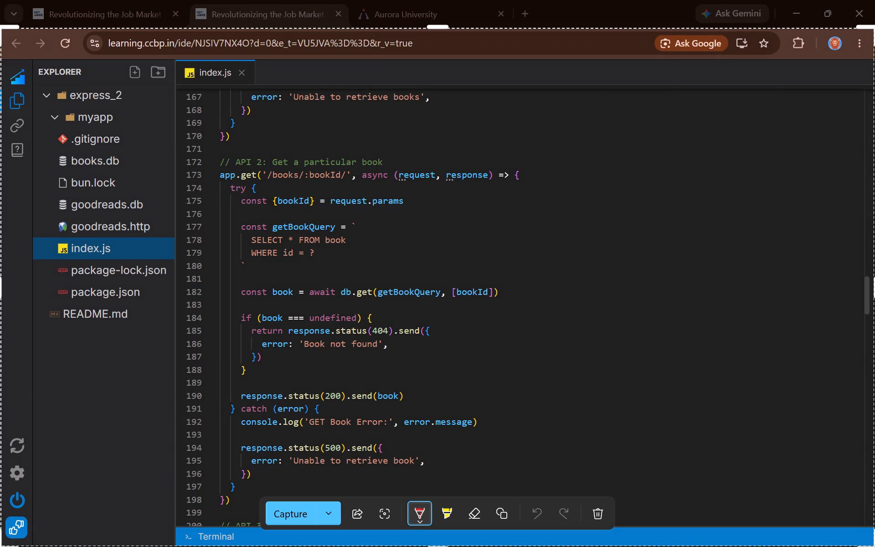
pyautogui.click(293, 505)
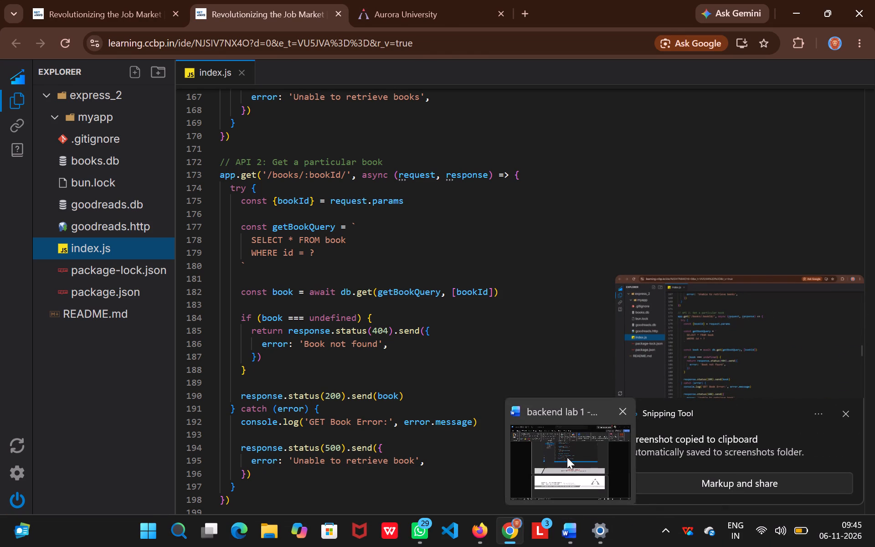
# Switch to Word, paste the sixth index.js screenshot at the top of page 4, and place the cursor below it.
pyautogui.click(567, 457)
pyautogui.hotkey('ctrl', 'v')
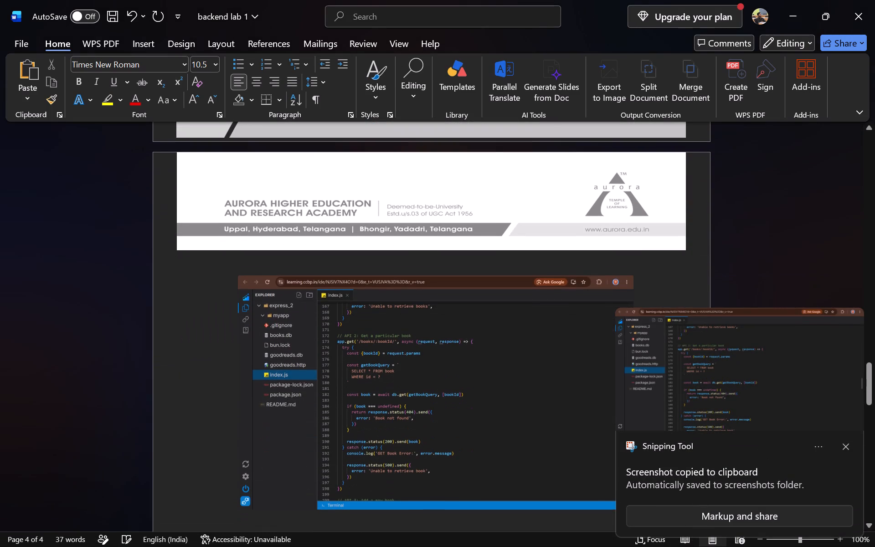
pyautogui.scroll(1, 414, 355)
pyautogui.scroll(-1, 414, 355)
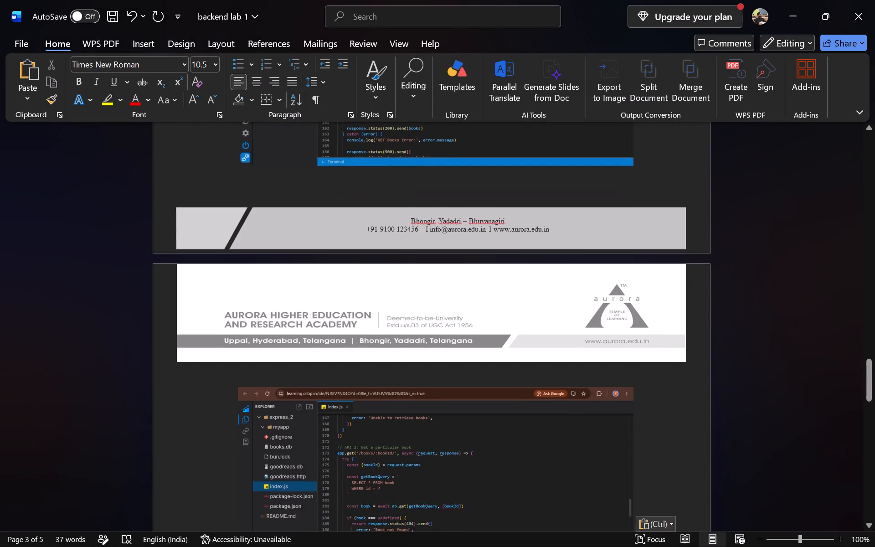
pyautogui.scroll(-1, 414, 355)
pyautogui.click(247, 366)
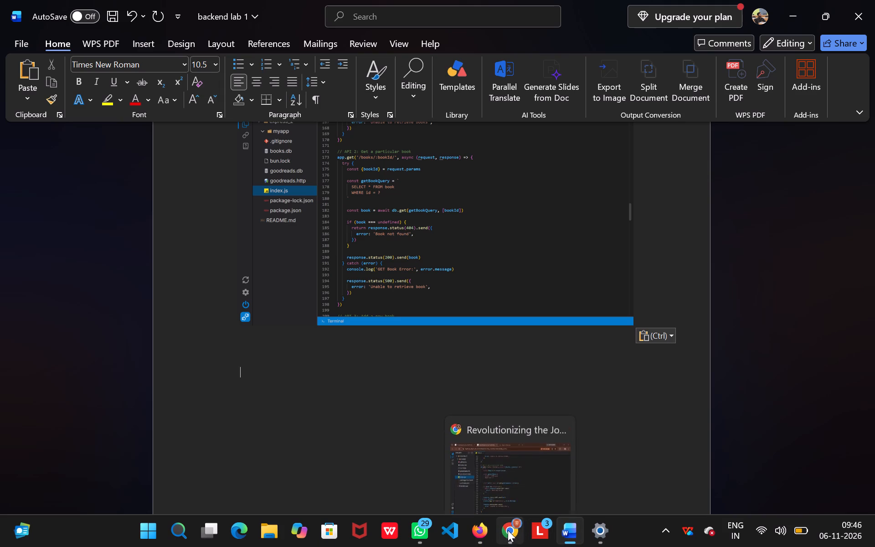
# Switch to Chrome and capture a screenshot of the IDE showing index.js from line 200, with API 3 for adding a new book.
pyautogui.click(510, 474)
pyautogui.scroll(-3, 451, 372)
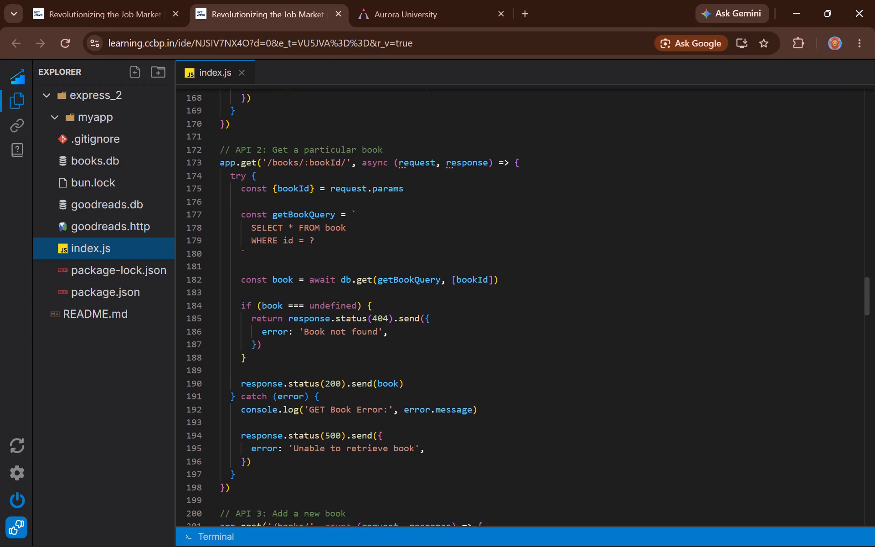
pyautogui.scroll(-7, 451, 372)
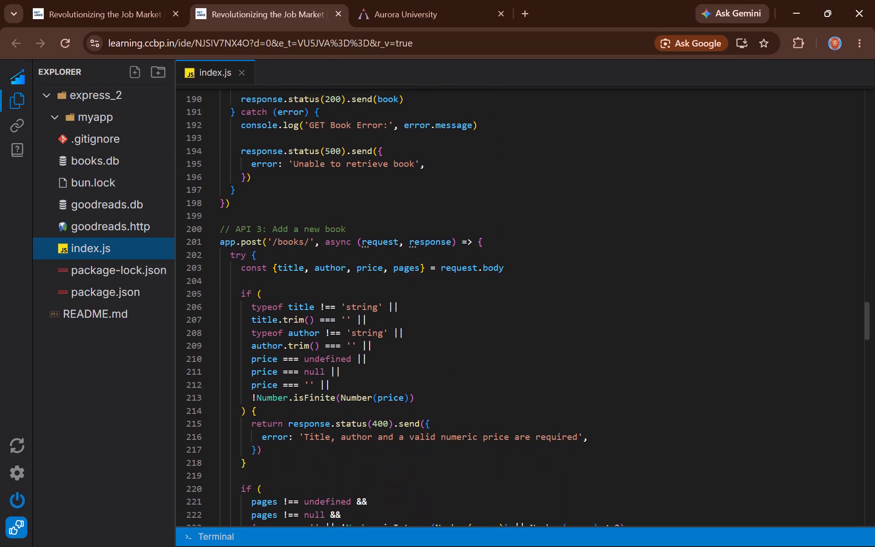
pyautogui.scroll(-3, 451, 372)
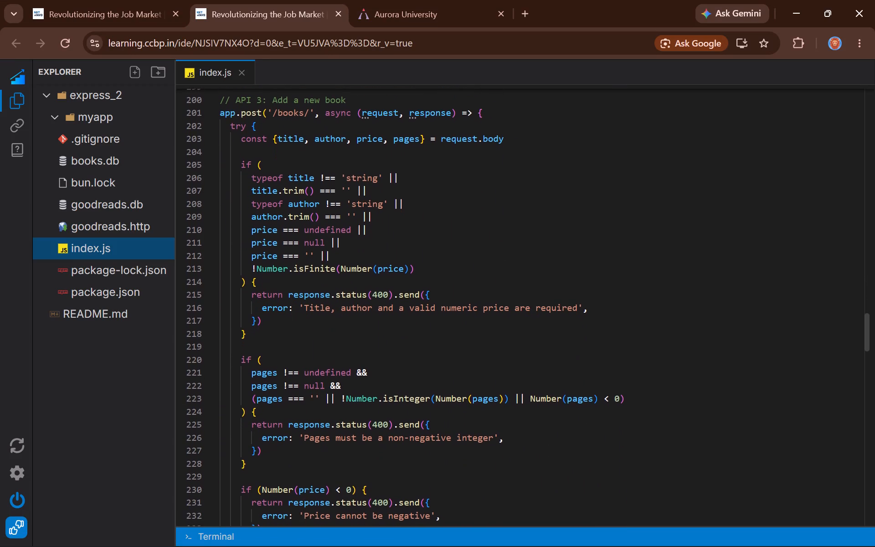
pyautogui.scroll(-2, 451, 372)
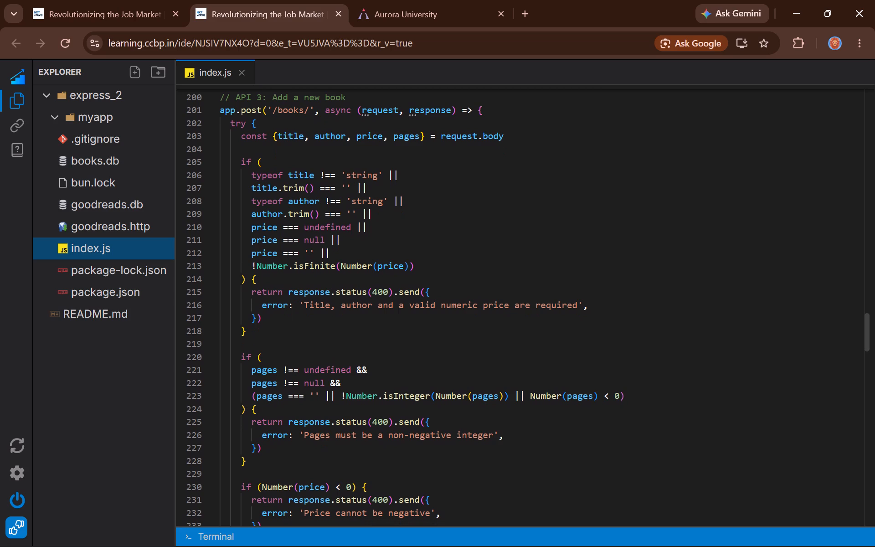
pyautogui.press('shift+super+s')
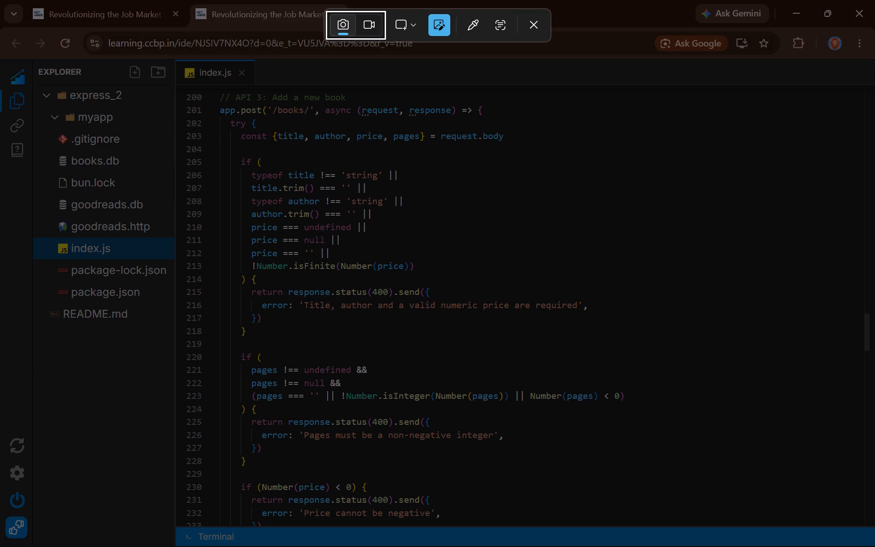
pyautogui.moveTo(0, 26); pyautogui.dragTo(661, 451)
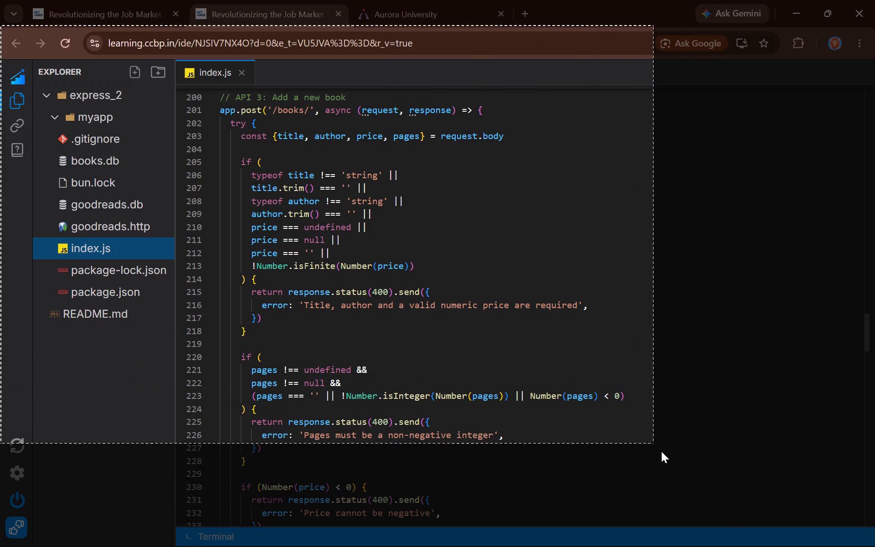
pyautogui.moveTo(661, 451); pyautogui.dragTo(874, 546)
pyautogui.click(289, 519)
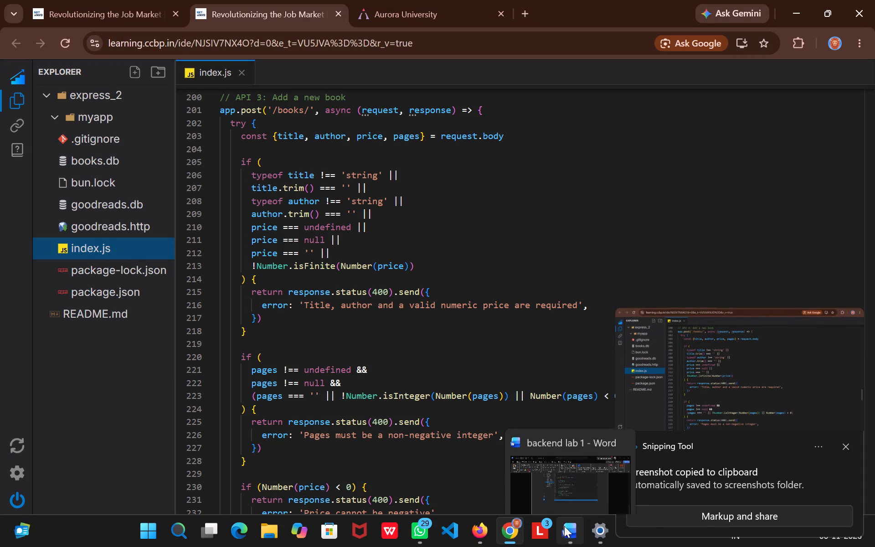
# Switch to Word, paste the seventh index.js screenshot below the sixth on page 4, and place the cursor at the top of page 5.
pyautogui.click(557, 478)
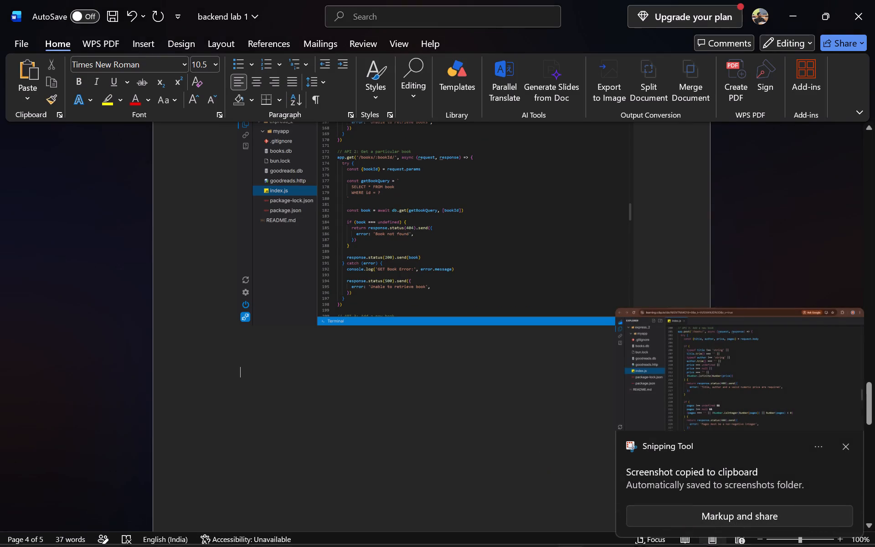
pyautogui.hotkey('ctrl', 'v')
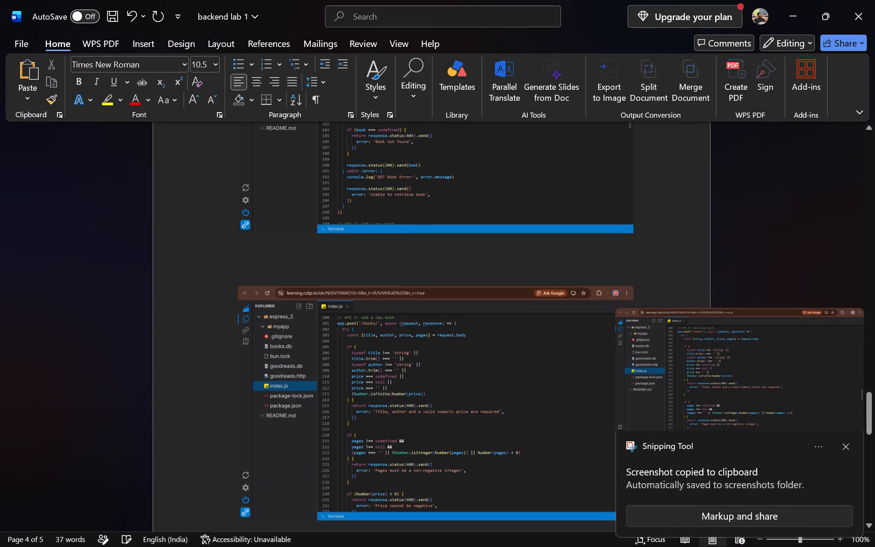
pyautogui.scroll(-1, 319, 387)
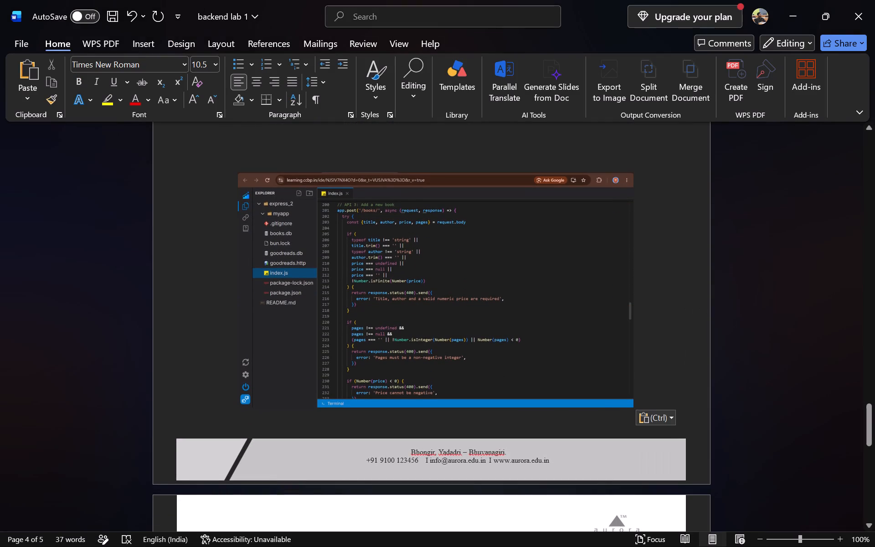
pyautogui.scroll(2, 319, 387)
pyautogui.scroll(-3, 319, 387)
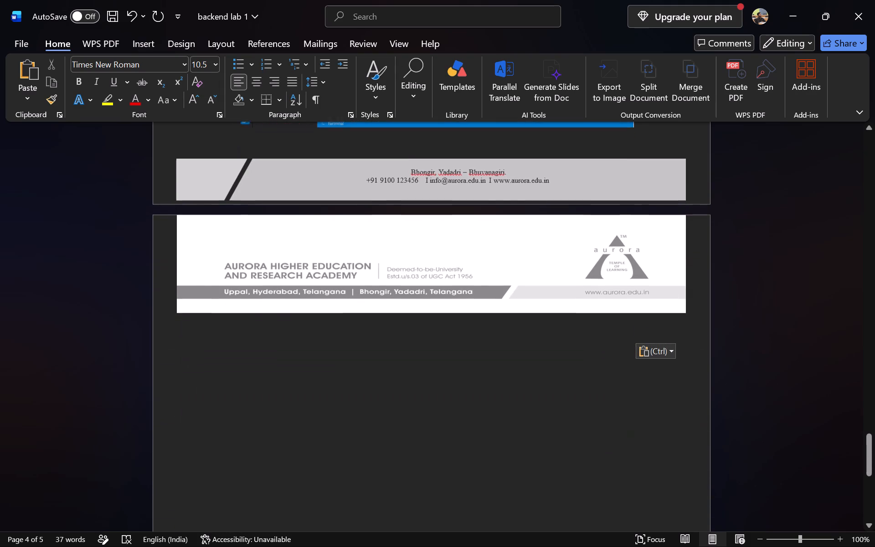
pyautogui.click(255, 345)
pyautogui.scroll(1, 389, 303)
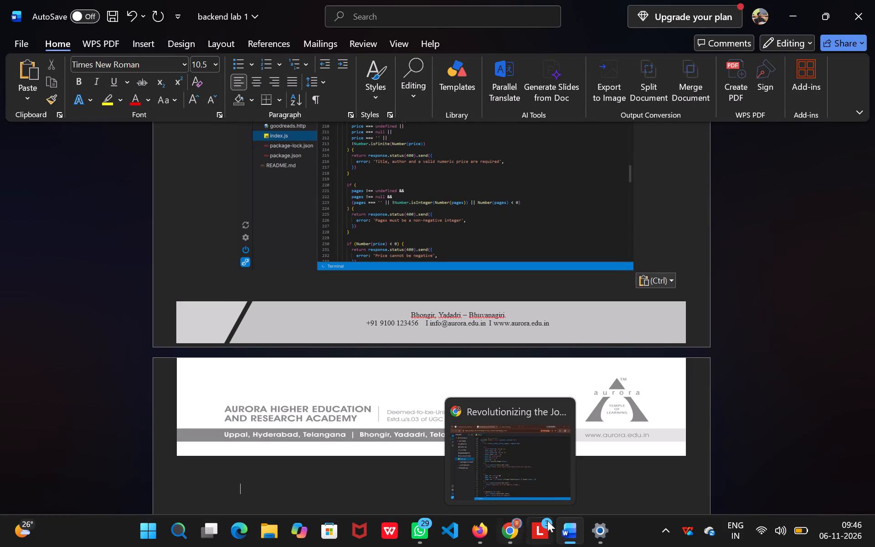
# Switch to Chrome and capture a screenshot of the IDE showing index.js from line 233, with the addBookQuery code and the start of API 4.
pyautogui.click(504, 460)
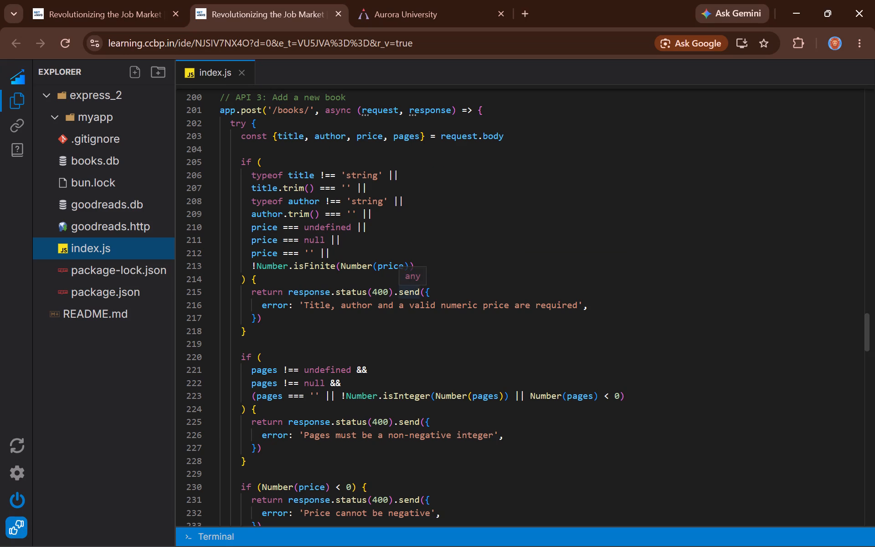
pyautogui.scroll(-5, 417, 294)
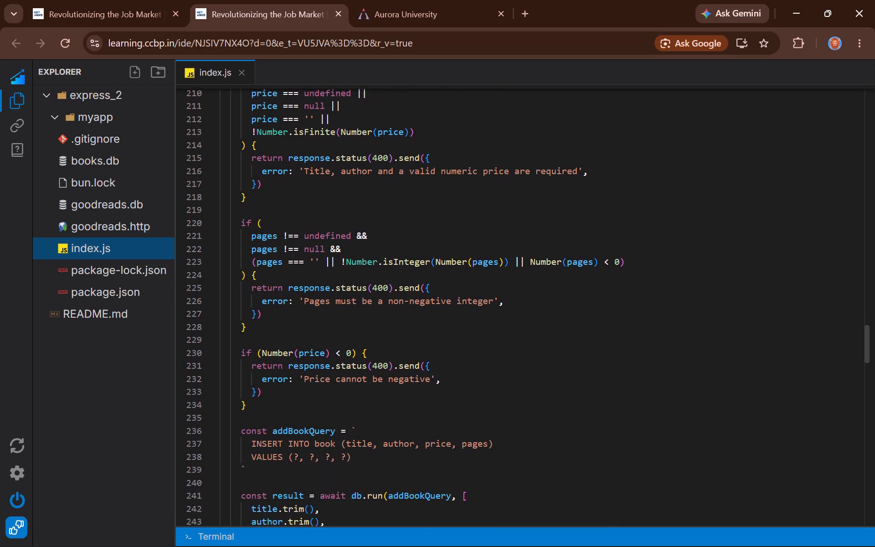
pyautogui.scroll(-6, 417, 294)
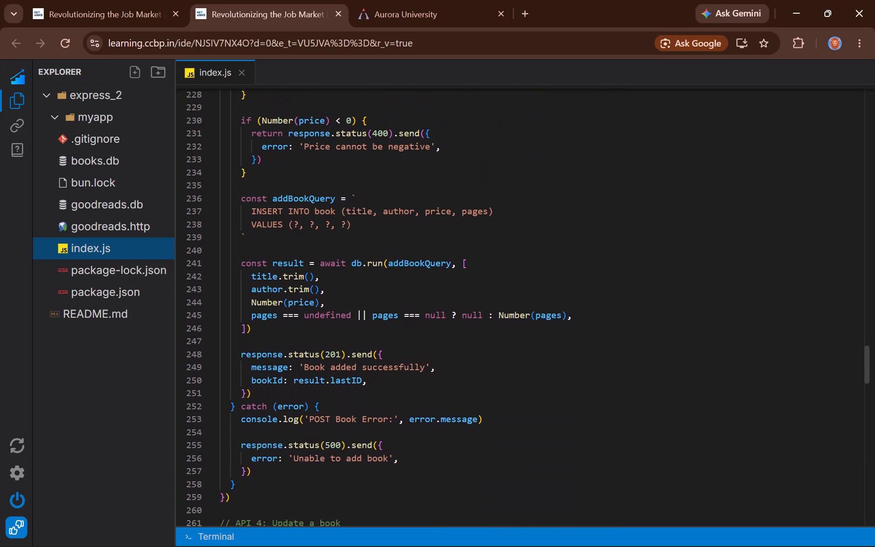
pyautogui.scroll(-6, 417, 294)
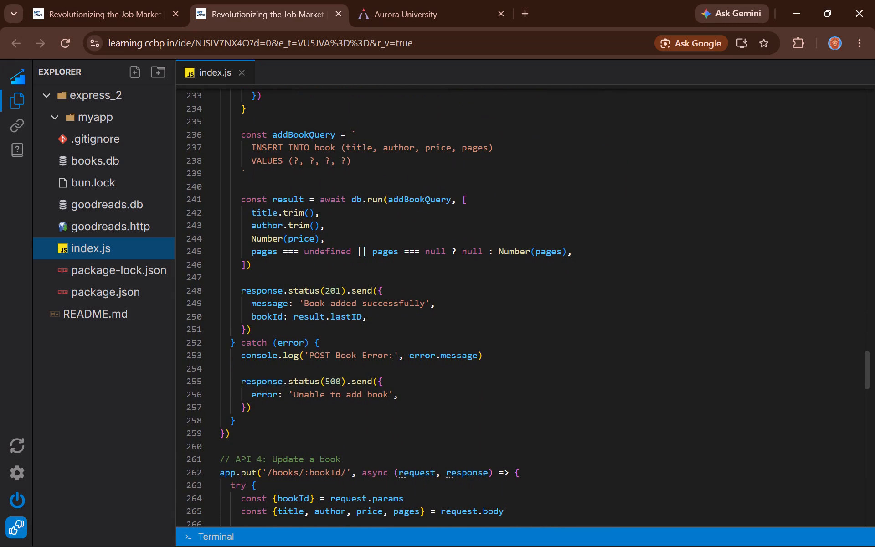
pyautogui.scroll(-3, 417, 294)
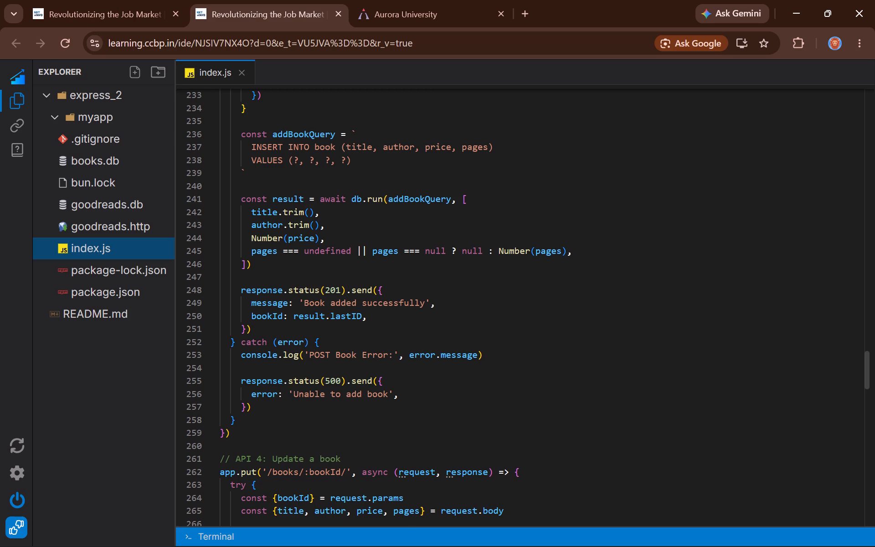
pyautogui.press('shift+super+s')
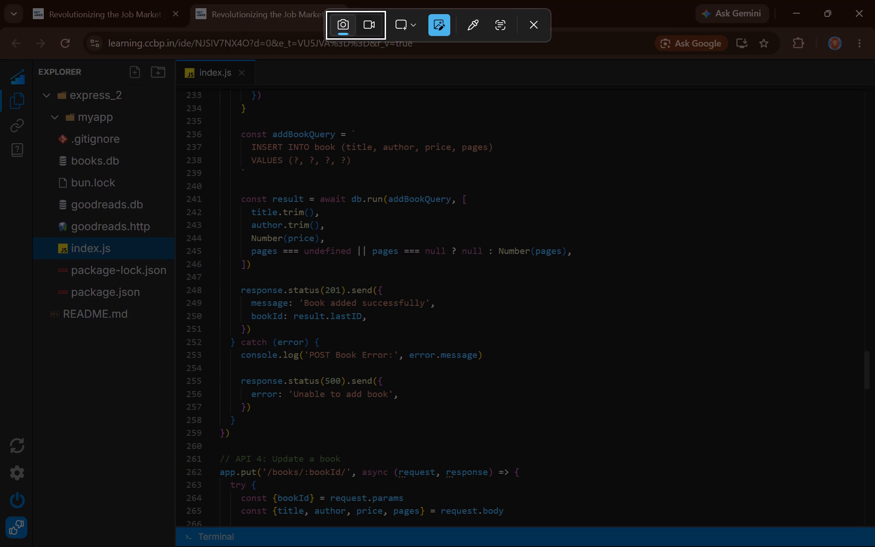
pyautogui.moveTo(0, 30); pyautogui.dragTo(834, 546)
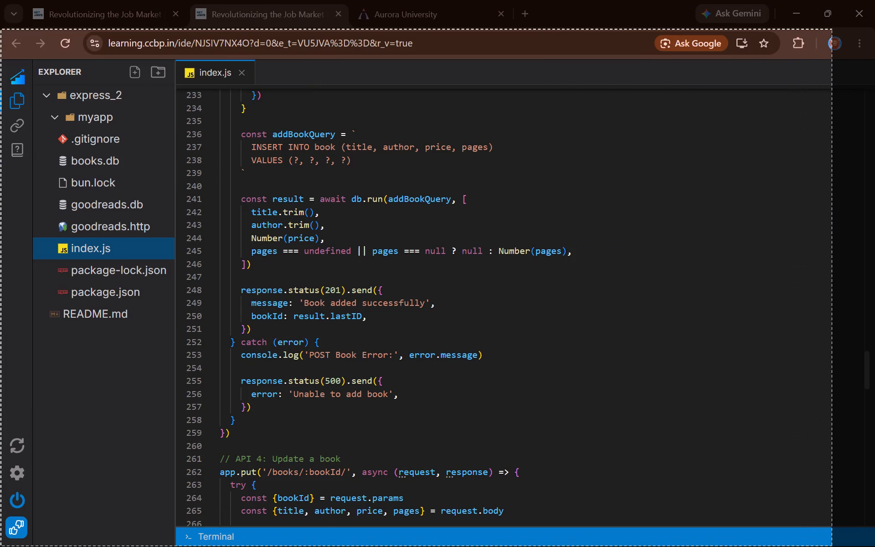
pyautogui.moveTo(834, 546); pyautogui.dragTo(874, 546)
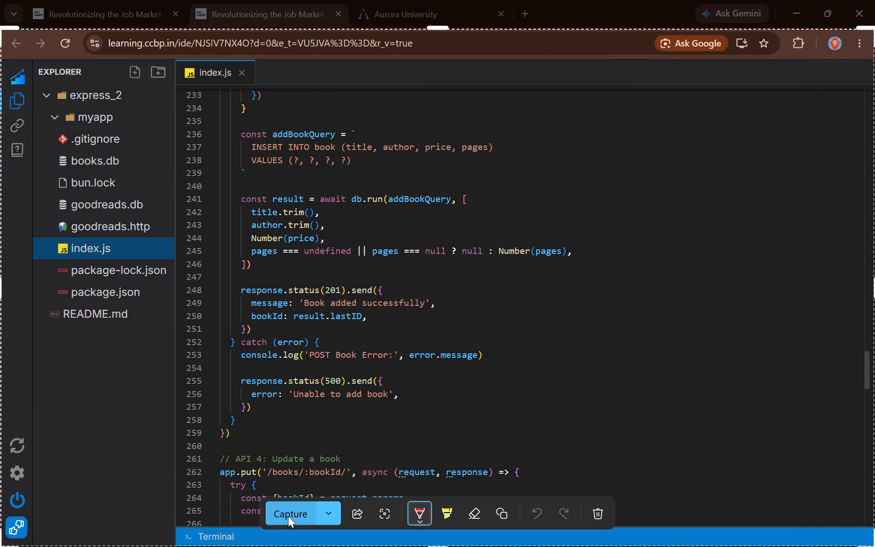
pyautogui.click(288, 516)
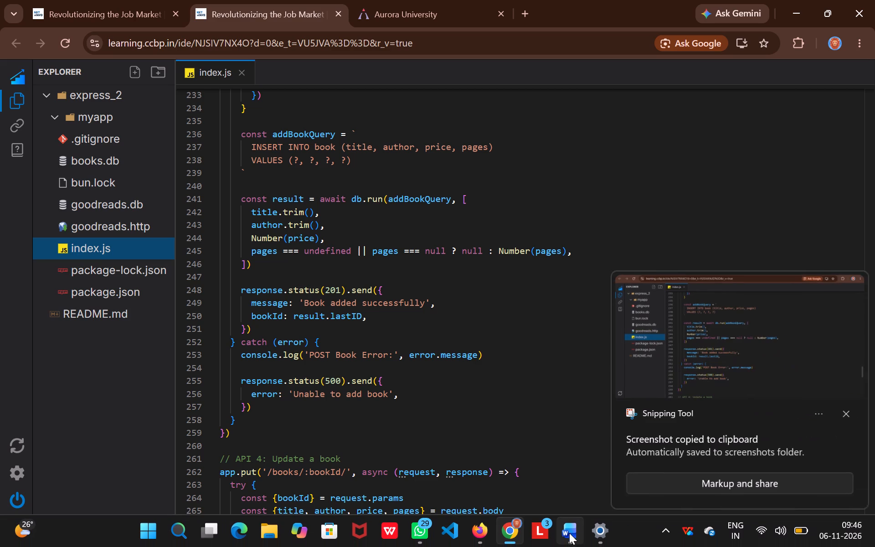
# Switch to Word, paste the eighth index.js screenshot at the top of page 5, and place the cursor below it.
pyautogui.click(557, 473)
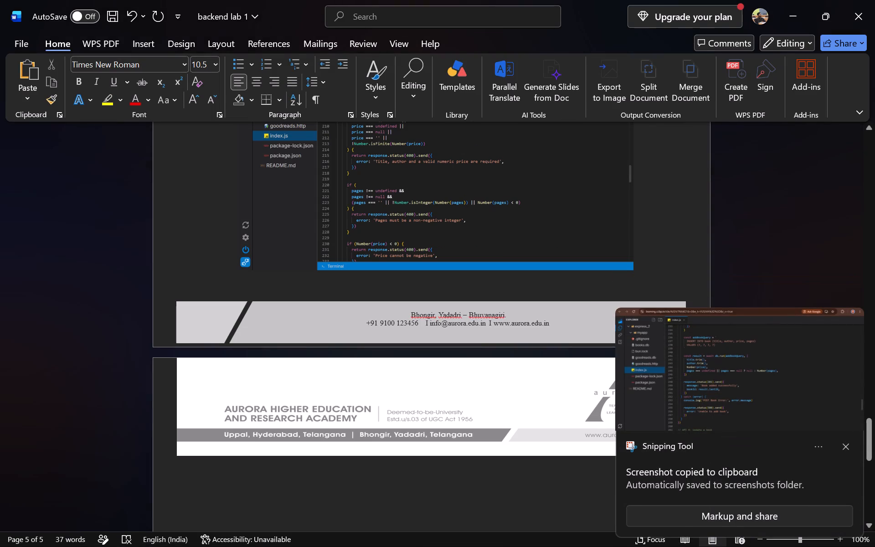
pyautogui.hotkey('ctrl', 'v')
pyautogui.scroll(-2, 257, 500)
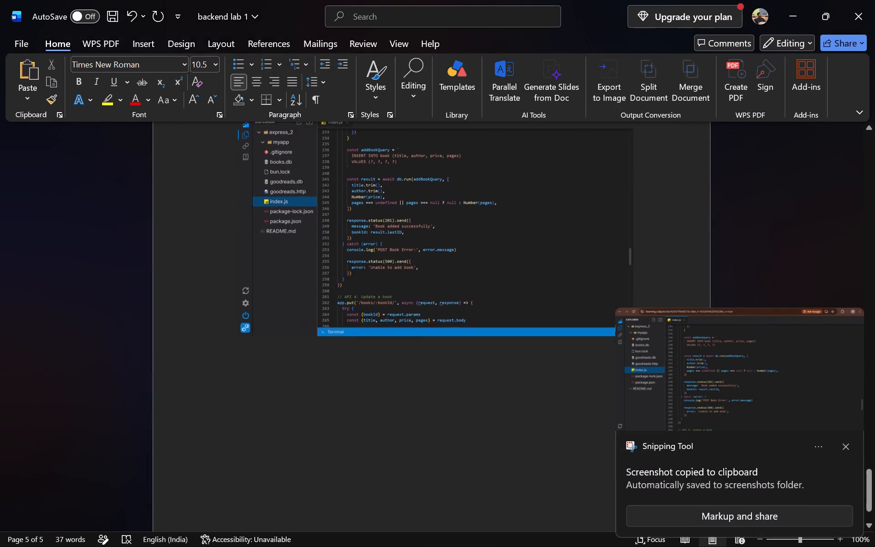
pyautogui.click(249, 294)
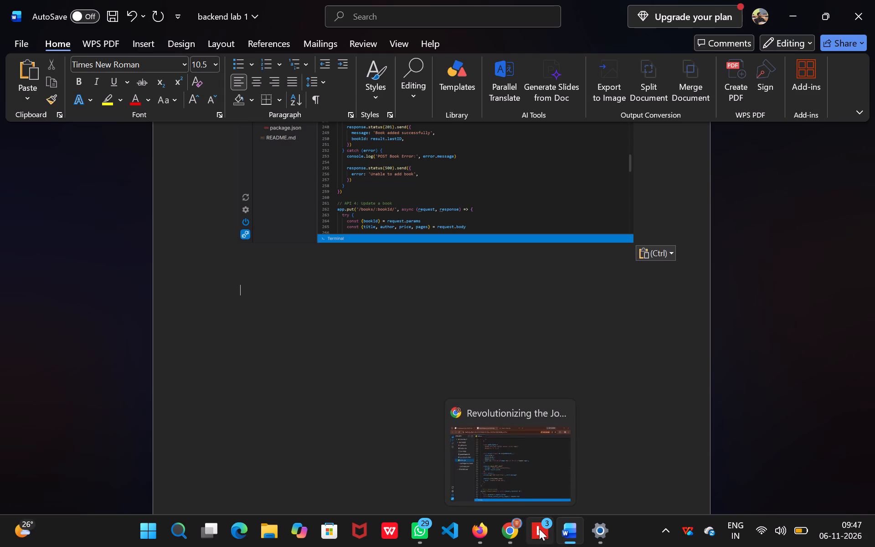
# Switch to Chrome and capture a screenshot of the IDE showing index.js from line 266, with the existingBook lookup and validation code of API 4.
pyautogui.click(505, 481)
pyautogui.scroll(-2, 470, 334)
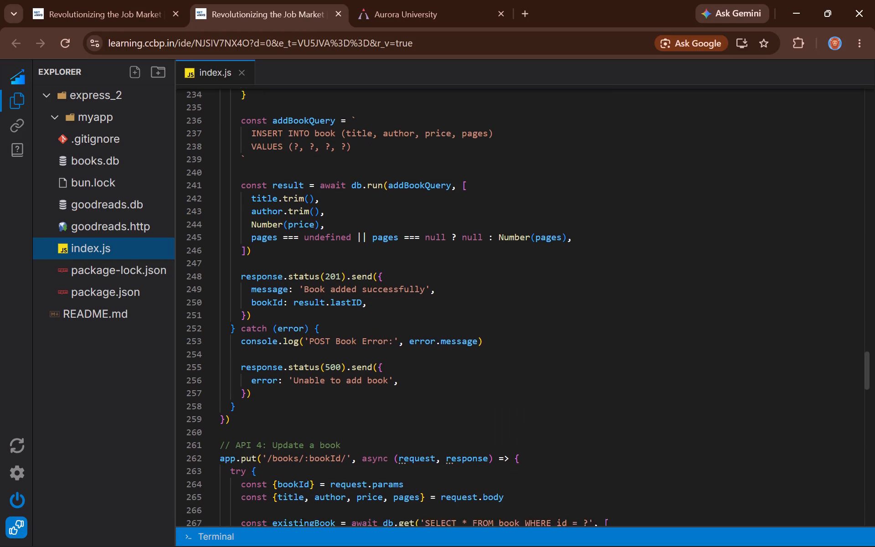
pyautogui.scroll(-8, 470, 334)
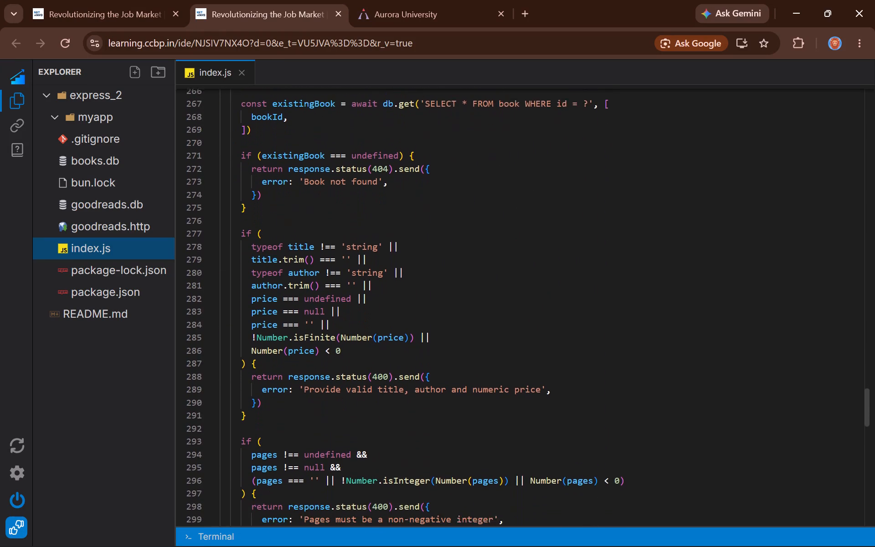
pyautogui.scroll(-1, 470, 334)
pyautogui.scroll(1, 470, 334)
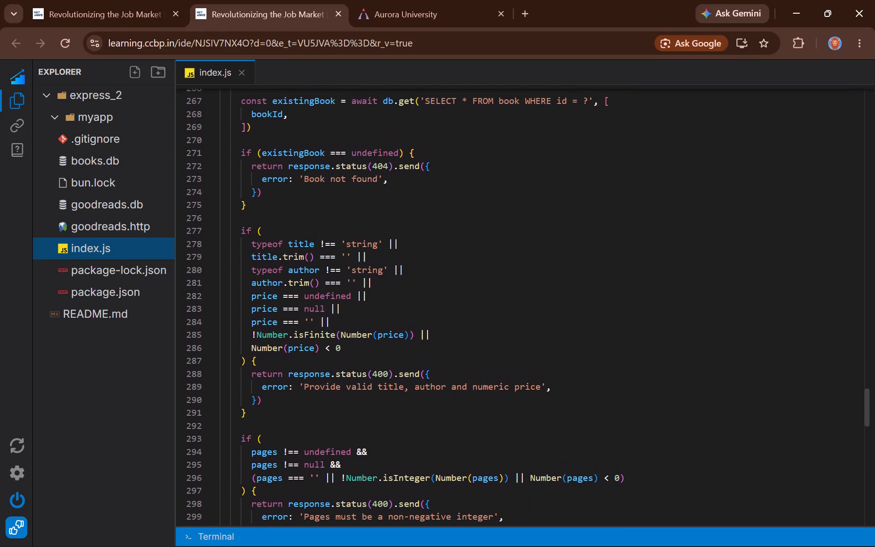
pyautogui.scroll(2, 470, 334)
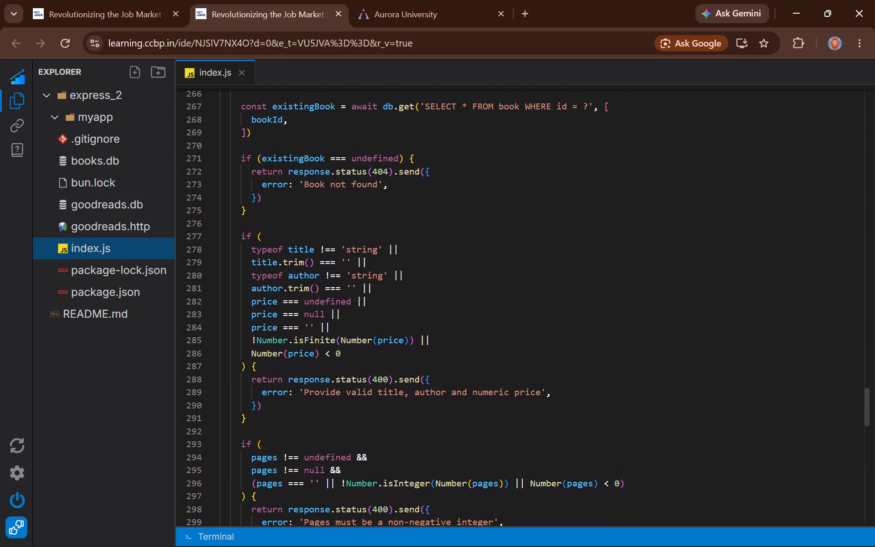
pyautogui.press('shift+super+s')
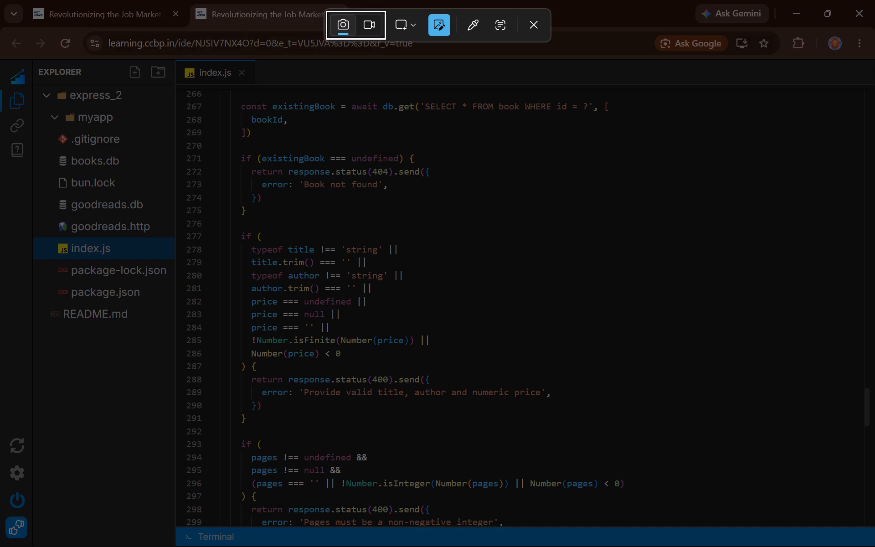
pyautogui.moveTo(0, 28); pyautogui.dragTo(775, 530)
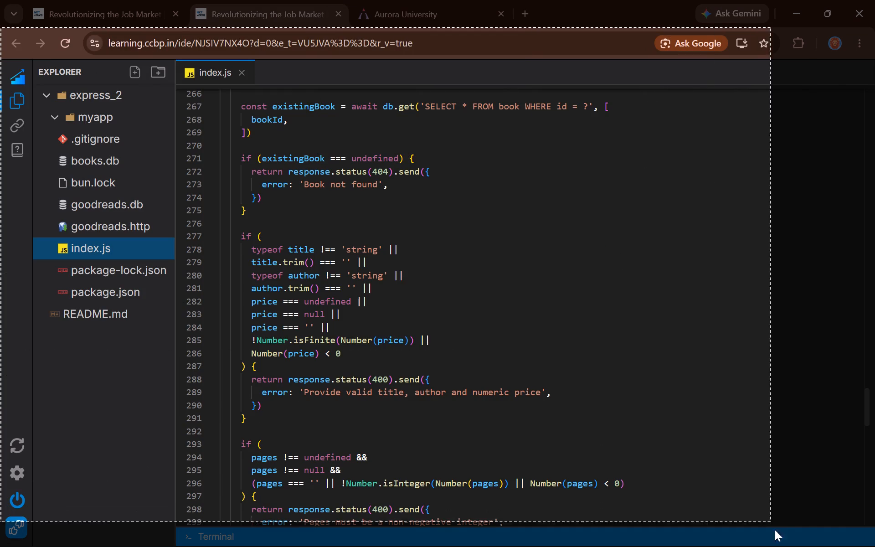
pyautogui.moveTo(775, 530); pyautogui.dragTo(874, 546)
pyautogui.click(292, 513)
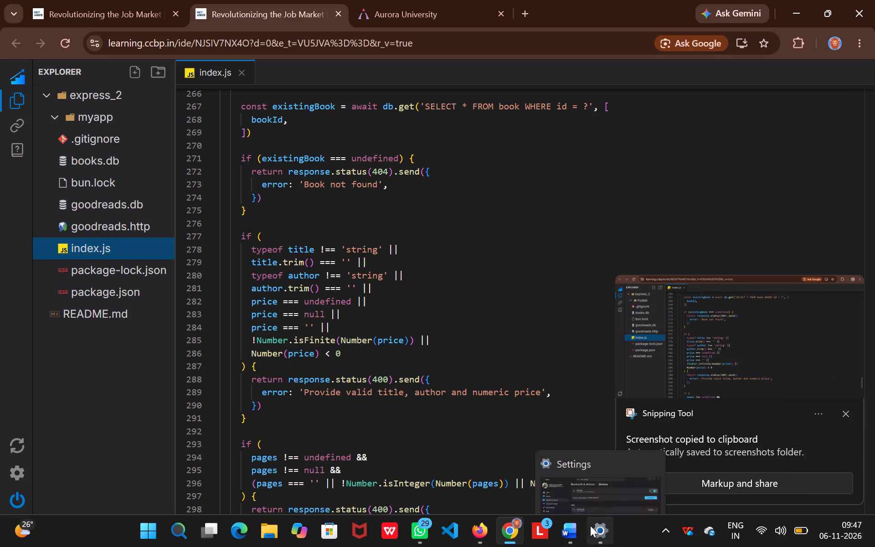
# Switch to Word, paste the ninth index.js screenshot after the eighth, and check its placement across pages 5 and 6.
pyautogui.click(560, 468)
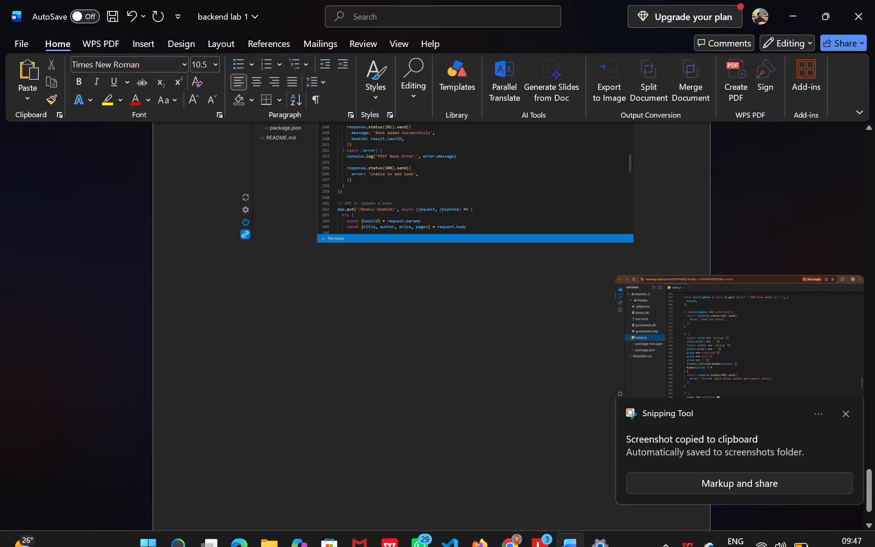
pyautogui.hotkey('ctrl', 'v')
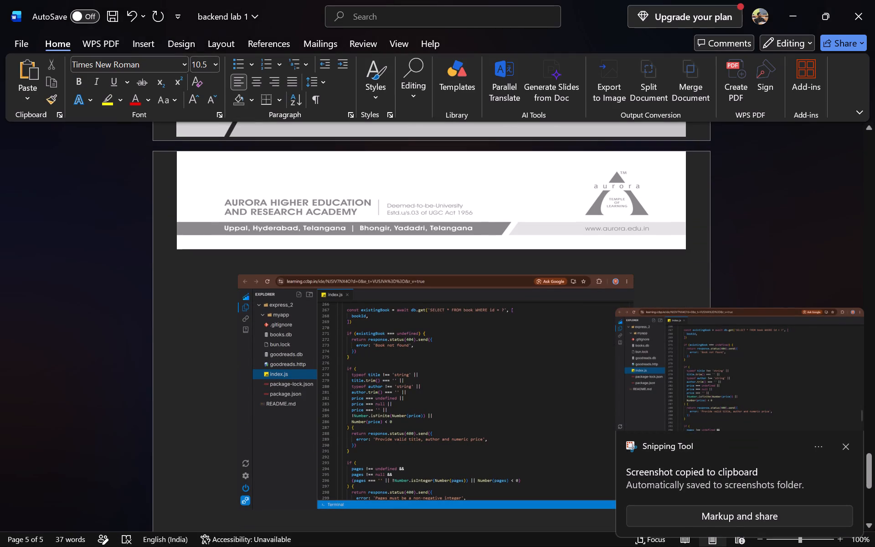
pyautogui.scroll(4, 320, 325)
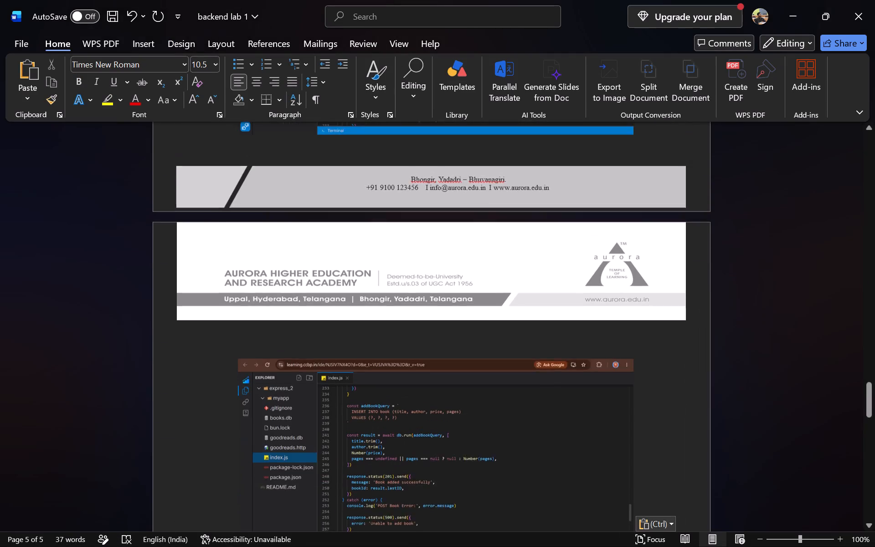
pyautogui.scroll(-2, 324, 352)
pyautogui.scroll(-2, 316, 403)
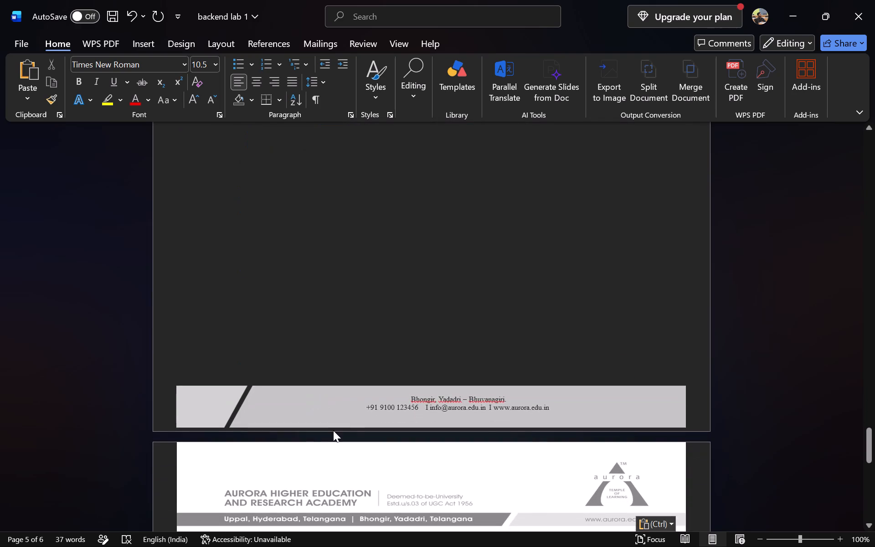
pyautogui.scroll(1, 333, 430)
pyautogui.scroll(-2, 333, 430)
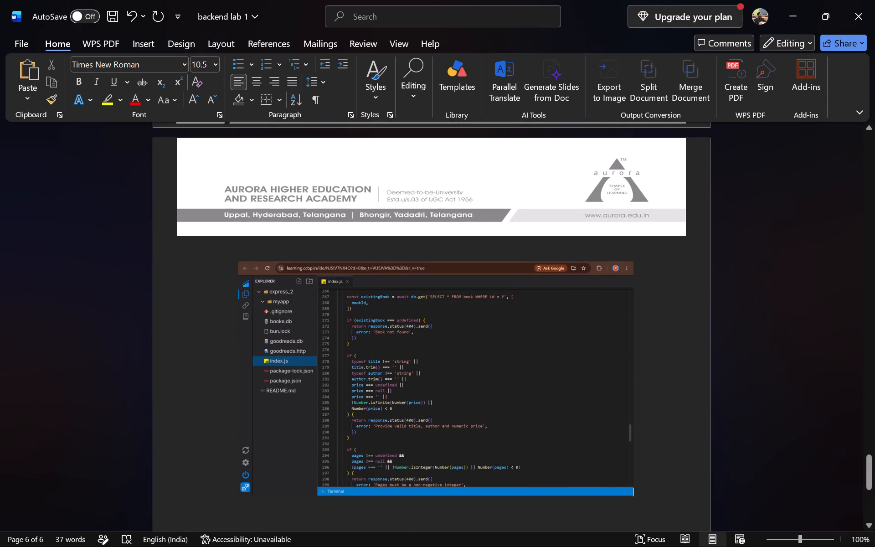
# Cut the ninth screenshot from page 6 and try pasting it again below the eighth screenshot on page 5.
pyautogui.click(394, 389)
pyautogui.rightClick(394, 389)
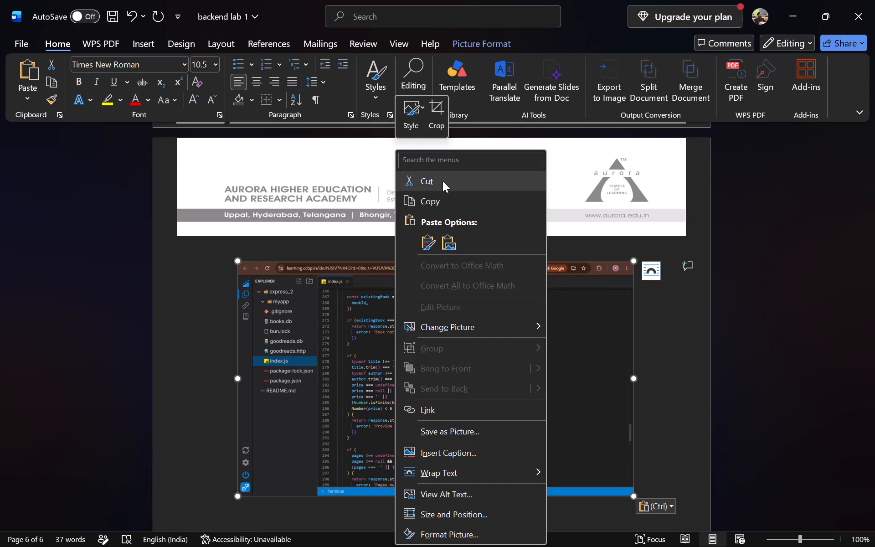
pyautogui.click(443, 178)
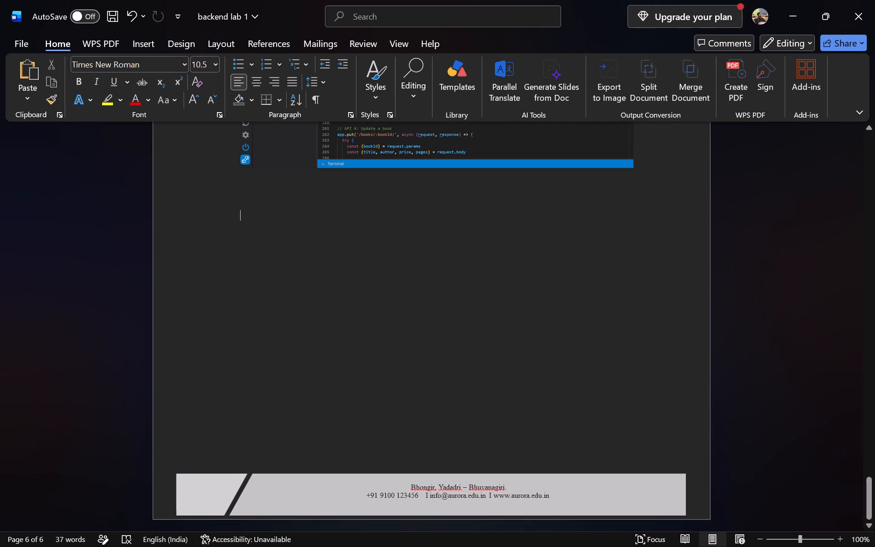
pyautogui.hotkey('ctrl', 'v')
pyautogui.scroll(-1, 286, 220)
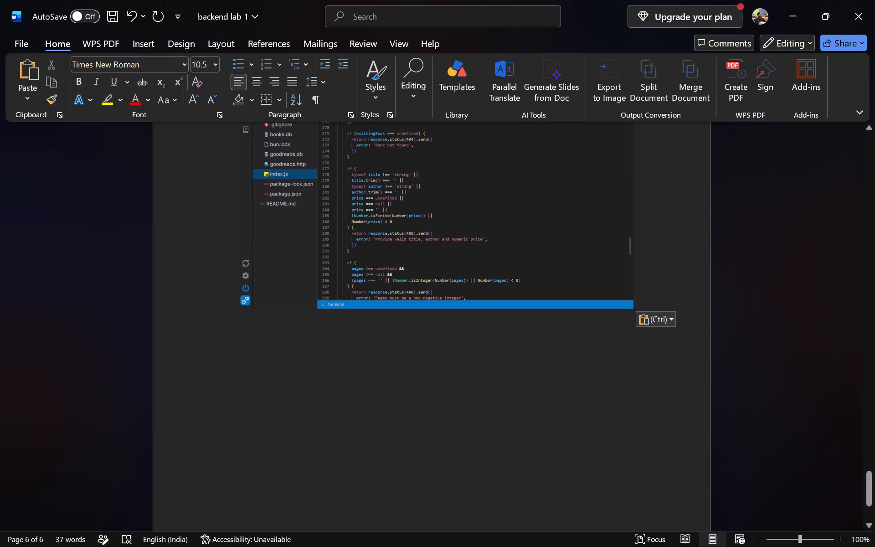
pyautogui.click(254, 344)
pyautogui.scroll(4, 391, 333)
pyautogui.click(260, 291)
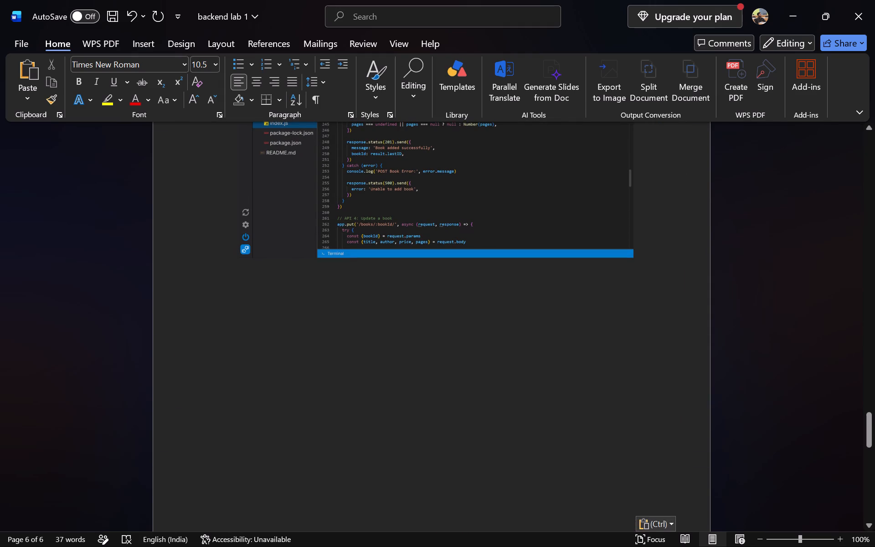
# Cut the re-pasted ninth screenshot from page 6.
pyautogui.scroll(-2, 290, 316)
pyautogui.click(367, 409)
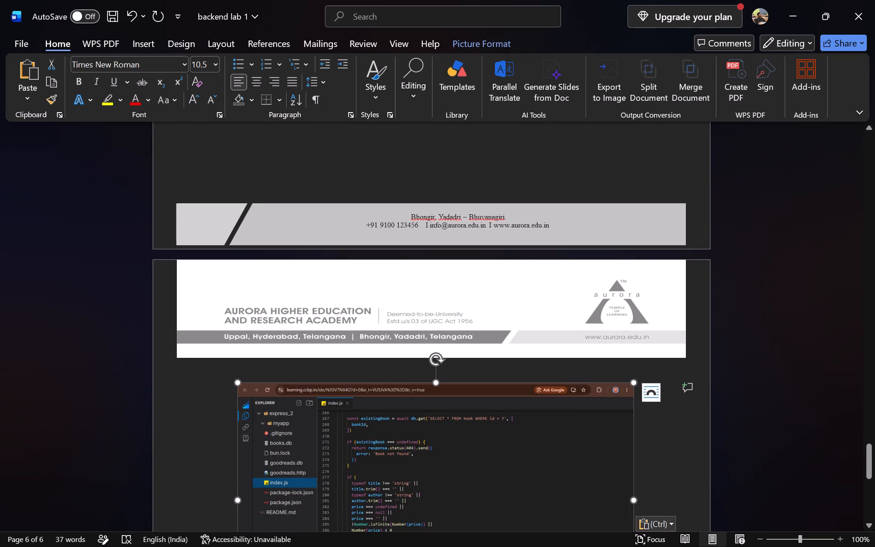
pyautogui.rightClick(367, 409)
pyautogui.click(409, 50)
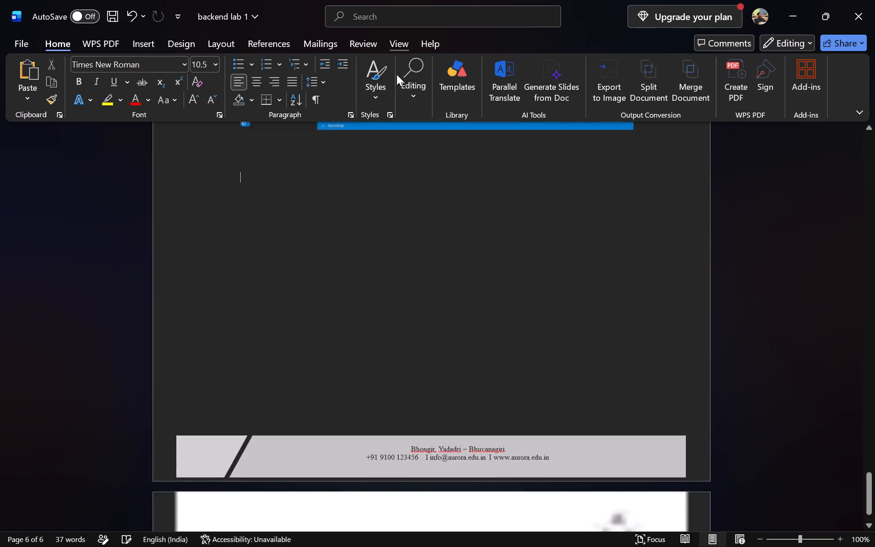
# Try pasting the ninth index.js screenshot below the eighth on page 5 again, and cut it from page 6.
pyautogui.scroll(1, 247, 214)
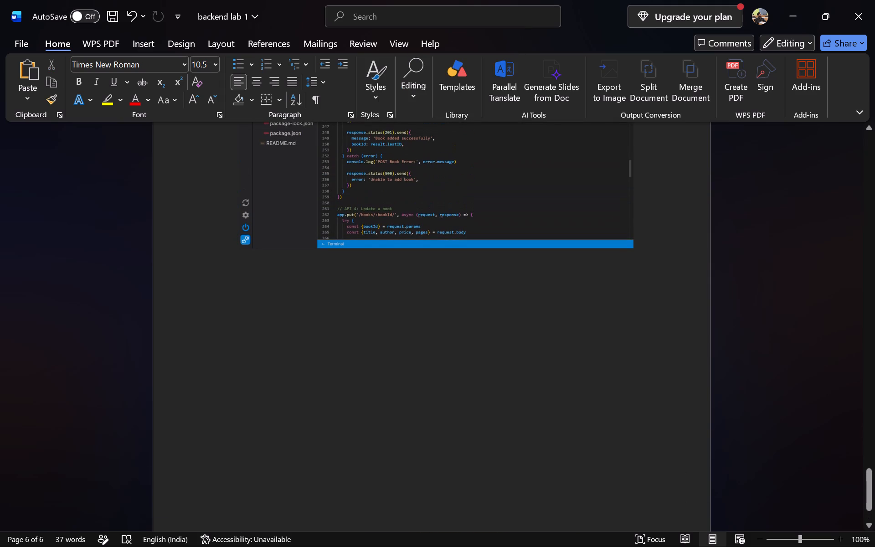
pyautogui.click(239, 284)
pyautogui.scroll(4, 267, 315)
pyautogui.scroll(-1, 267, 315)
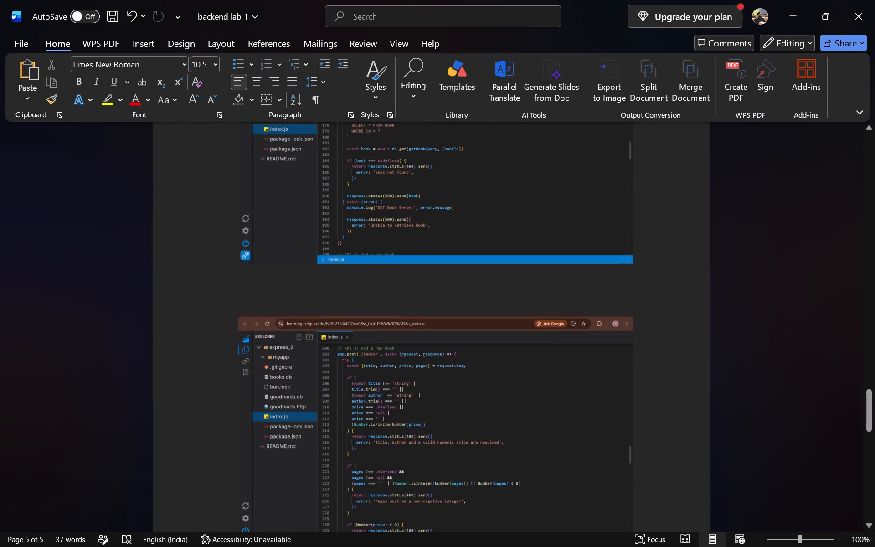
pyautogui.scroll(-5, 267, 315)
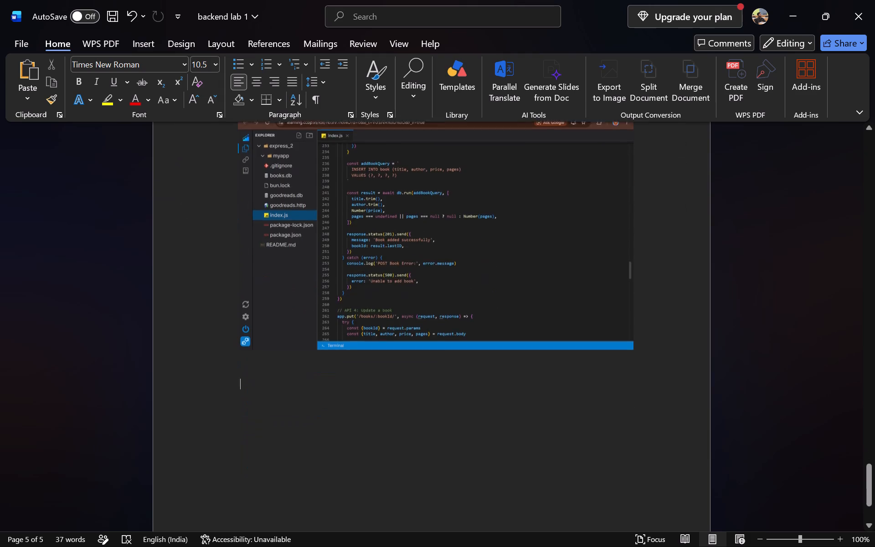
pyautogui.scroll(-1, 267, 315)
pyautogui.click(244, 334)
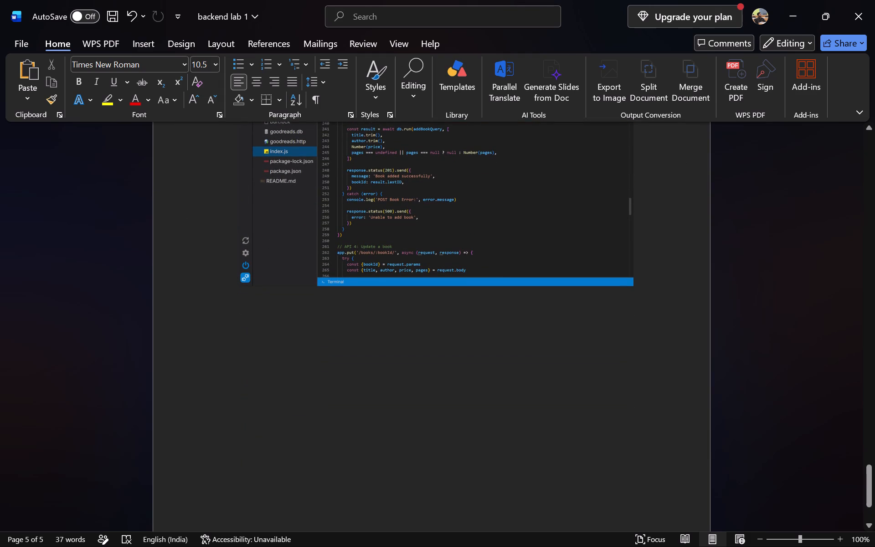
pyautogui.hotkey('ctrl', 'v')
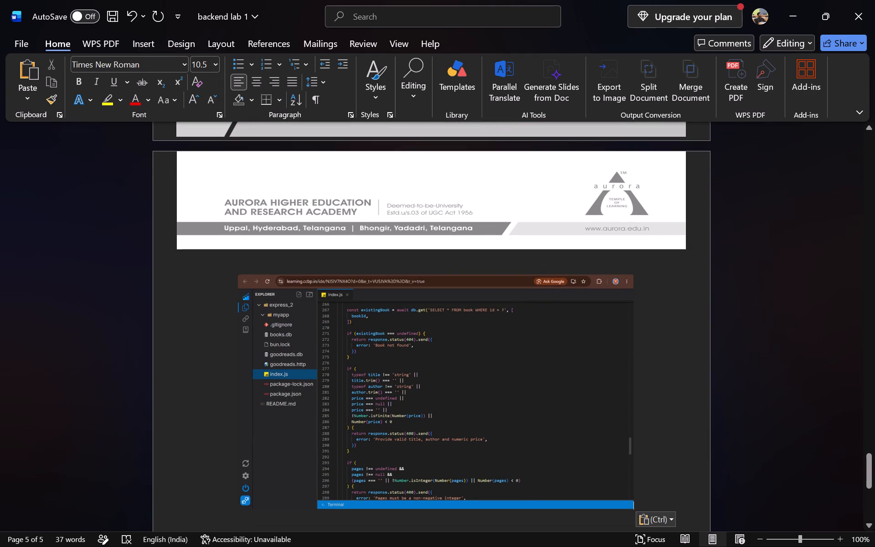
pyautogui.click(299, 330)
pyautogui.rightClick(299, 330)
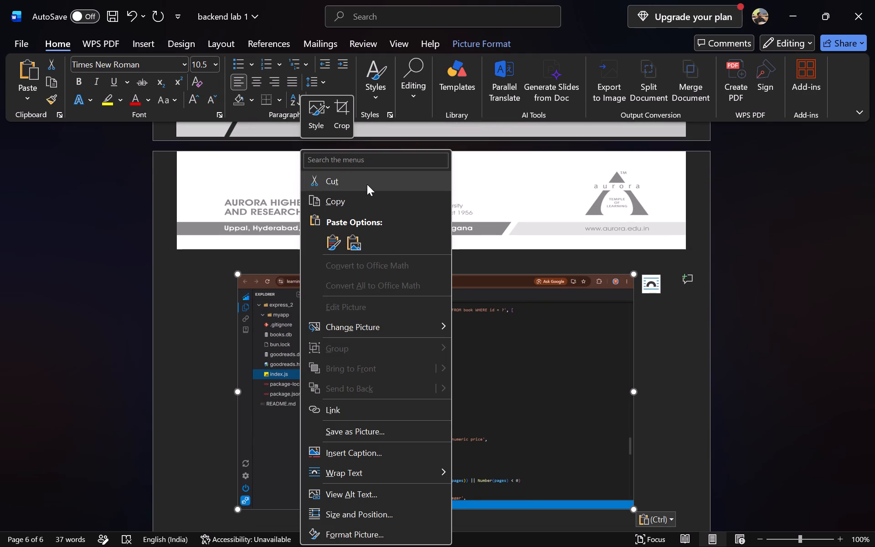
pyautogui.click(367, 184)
# Paste the ninth index.js screenshot directly below the eighth on page 5 and check its placement against page 6.
pyautogui.scroll(1, 367, 184)
pyautogui.click(248, 249)
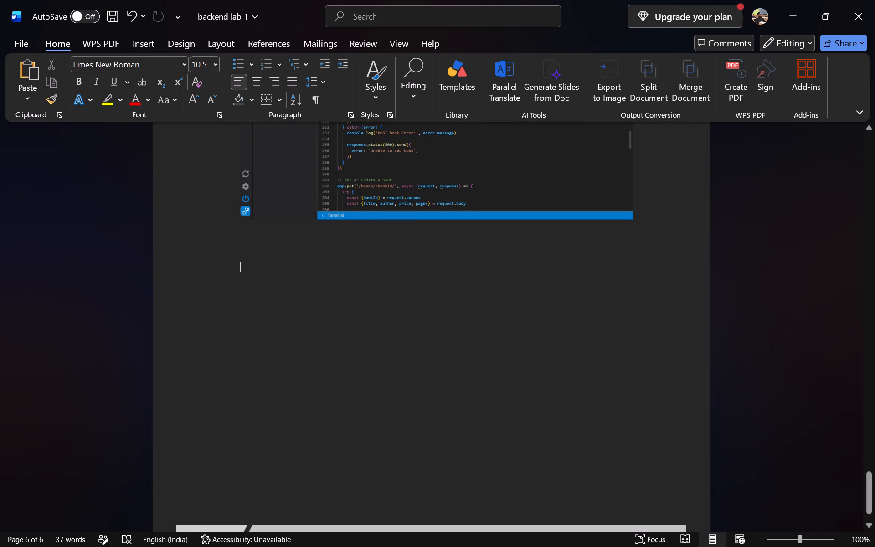
pyautogui.hotkey('ctrl', 'v')
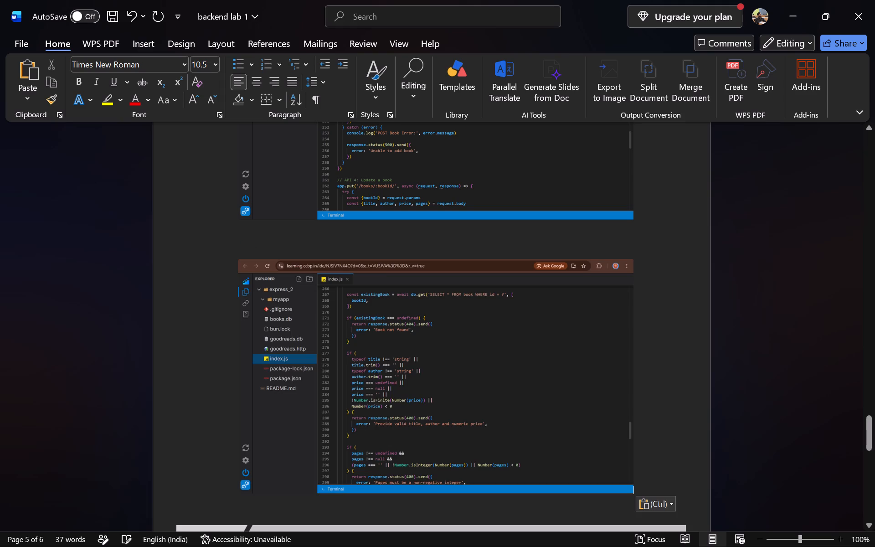
pyautogui.scroll(-2, 339, 289)
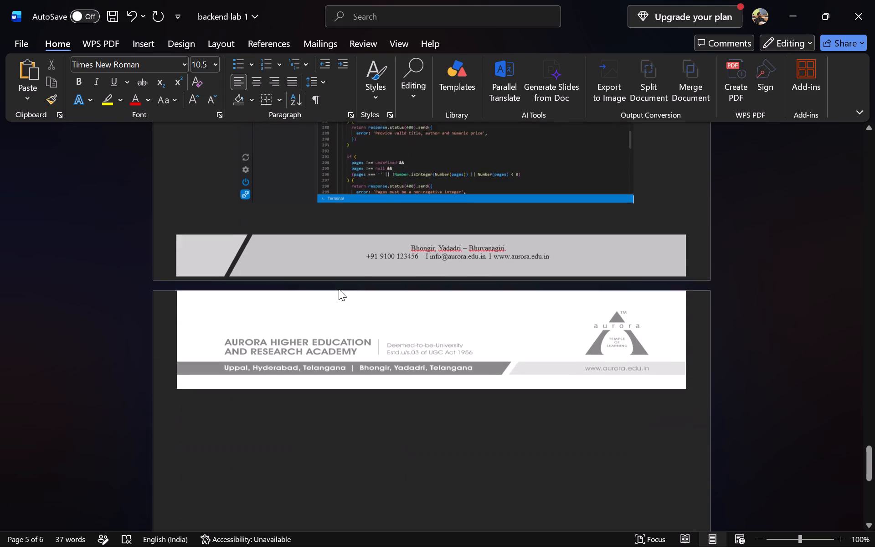
pyautogui.scroll(1, 339, 289)
pyautogui.scroll(1, 456, 269)
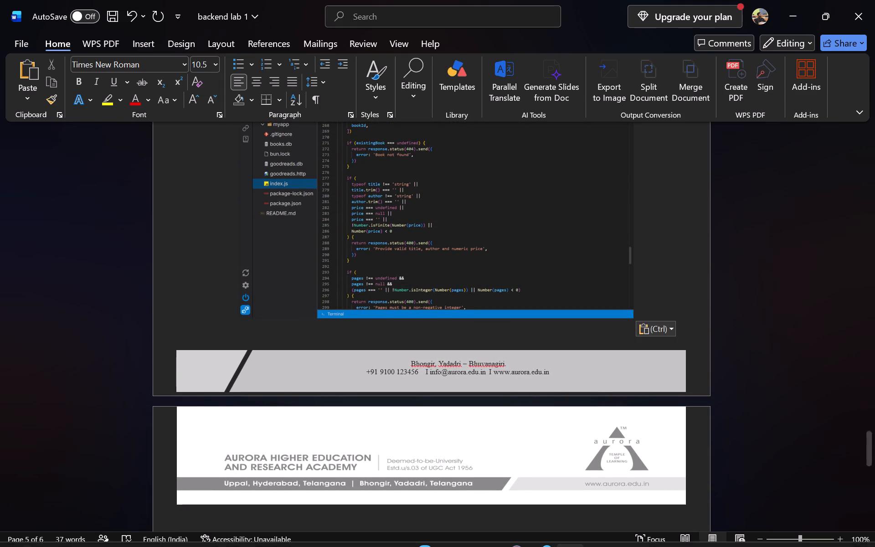
# Switch to Chrome and capture a screenshot of the IDE showing index.js from line 300, with the updateBookQuery code of API 4.
pyautogui.click(507, 466)
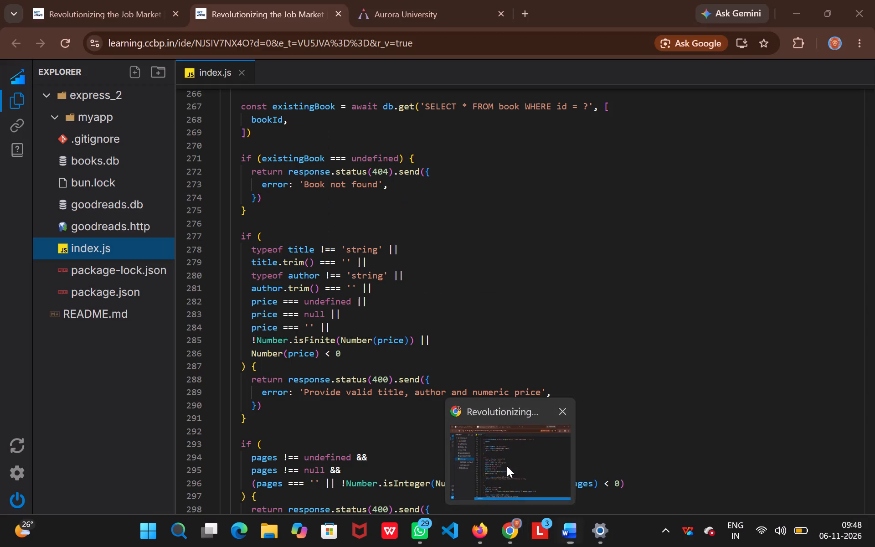
pyautogui.scroll(-3, 406, 303)
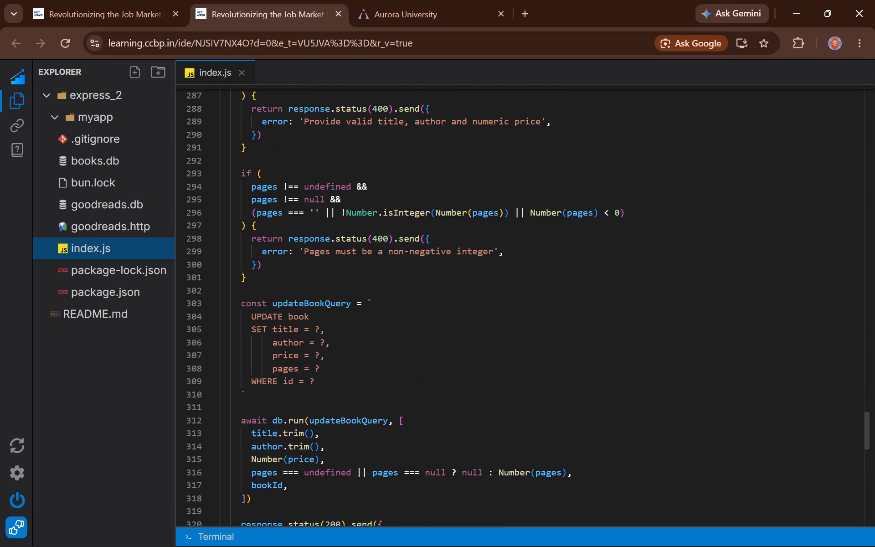
pyautogui.scroll(-5, 406, 303)
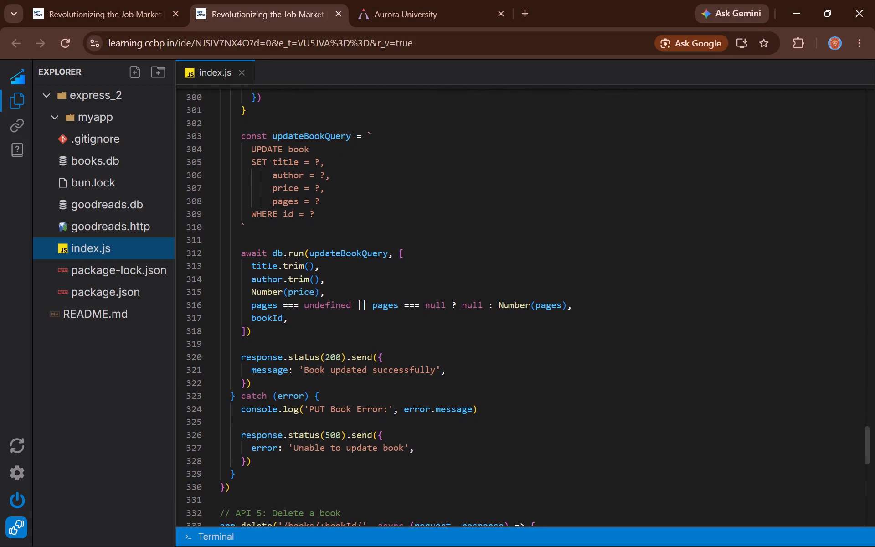
pyautogui.scroll(-1, 406, 303)
pyautogui.press('shift+super+s')
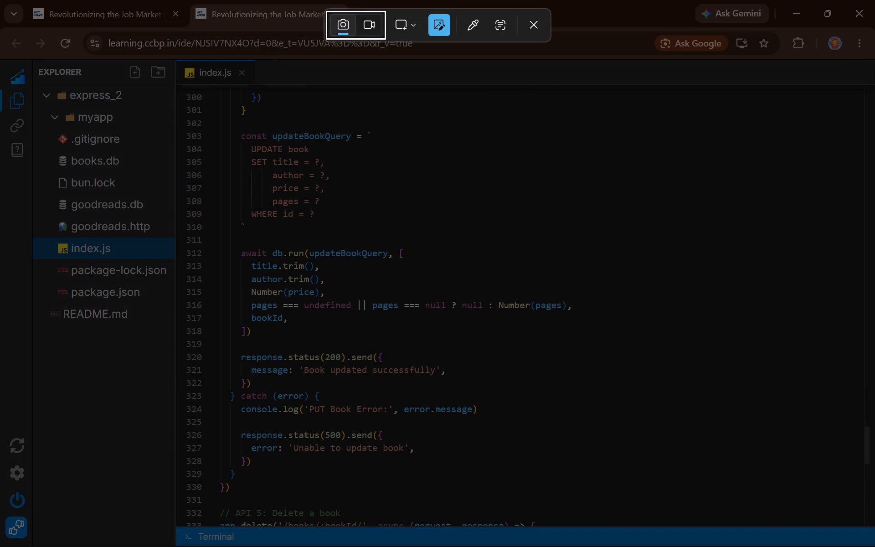
pyautogui.moveTo(0, 28); pyautogui.dragTo(758, 451)
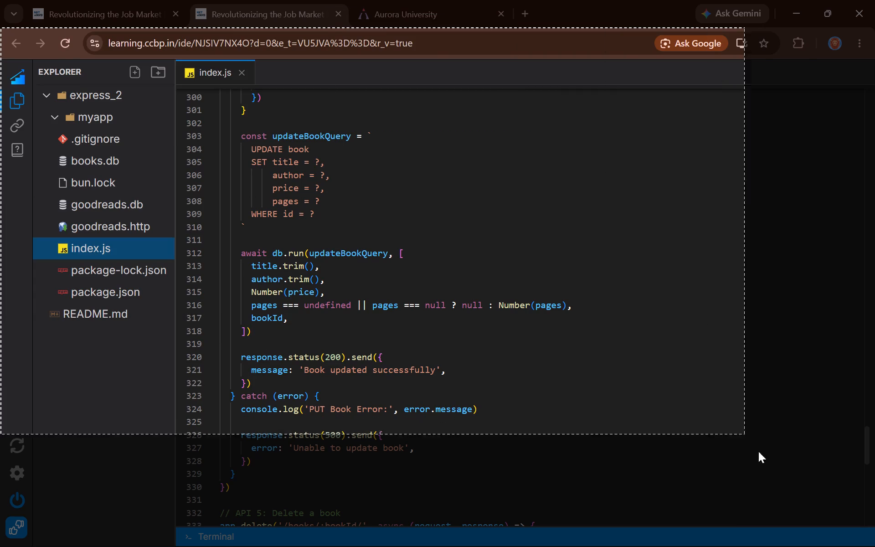
pyautogui.moveTo(758, 451); pyautogui.dragTo(874, 546)
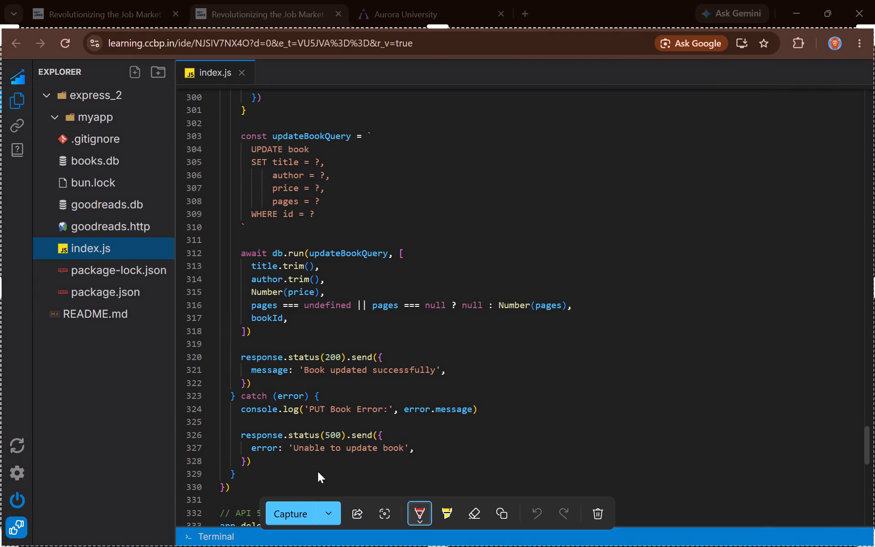
pyautogui.click(288, 511)
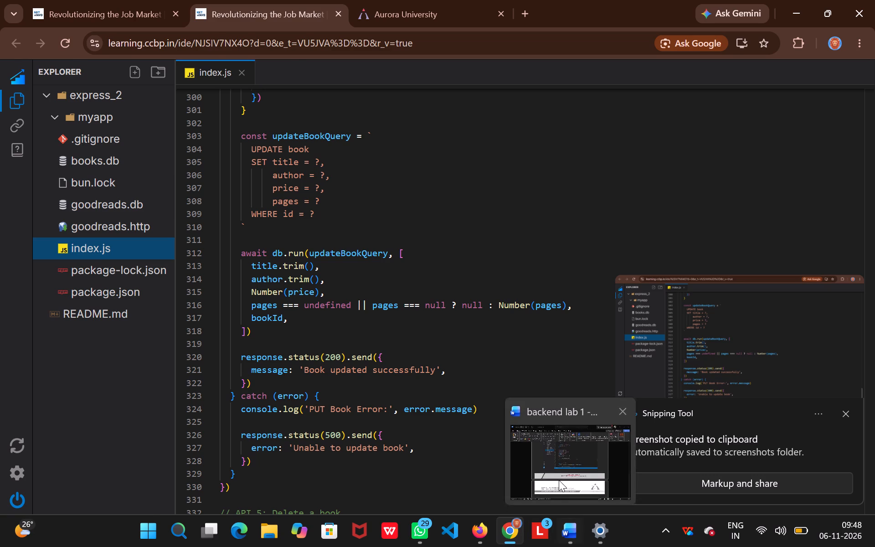
# Switch to Word, paste the tenth index.js screenshot at the start of page 6, and place the insertion point below it.
pyautogui.click(559, 480)
pyautogui.scroll(-1, 376, 330)
pyautogui.click(259, 370)
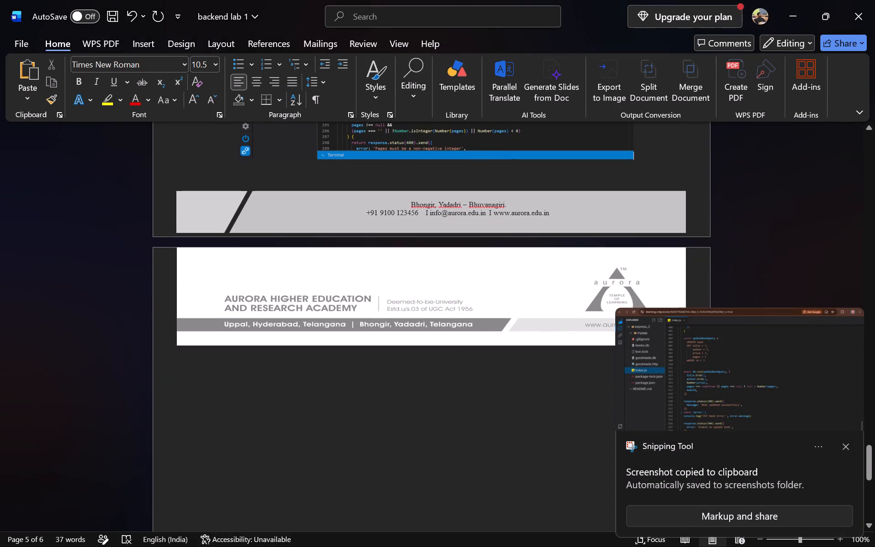
pyautogui.hotkey('ctrl', 'v')
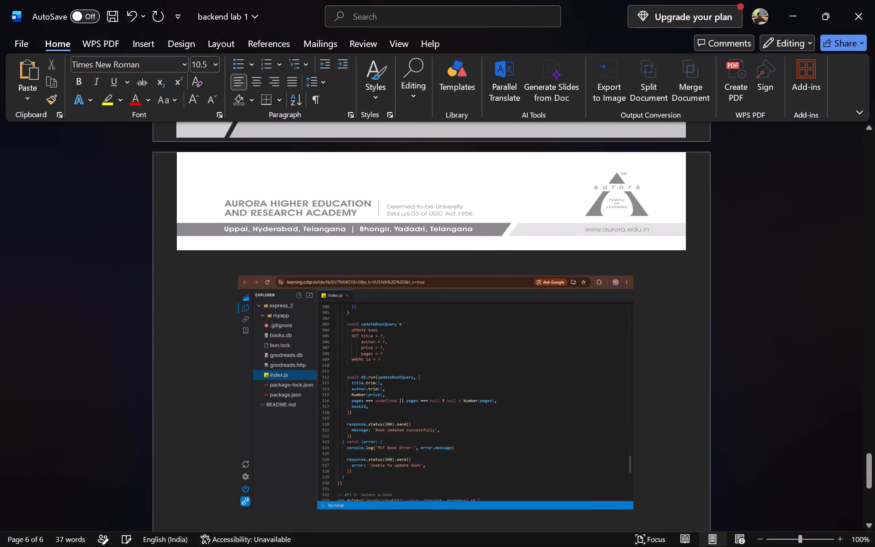
pyautogui.scroll(-1, 259, 370)
pyautogui.click(252, 392)
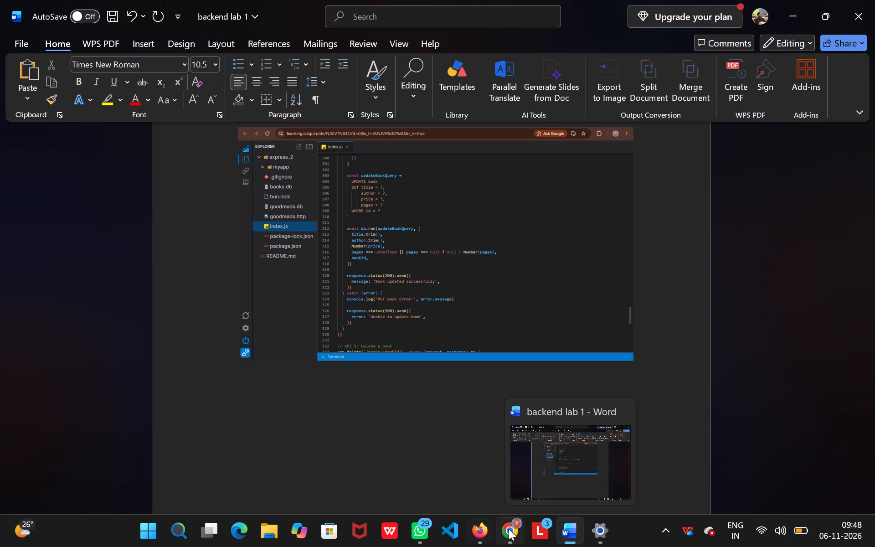
# Switch to Chrome and capture a screenshot of the IDE showing index.js from line 333 to its end, with the API 5 delete code.
pyautogui.click(502, 478)
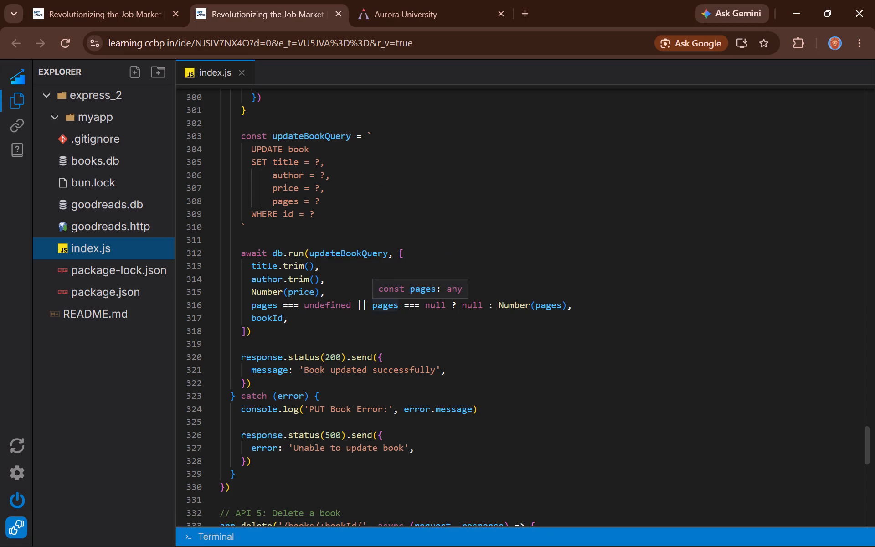
pyautogui.scroll(-6, 398, 302)
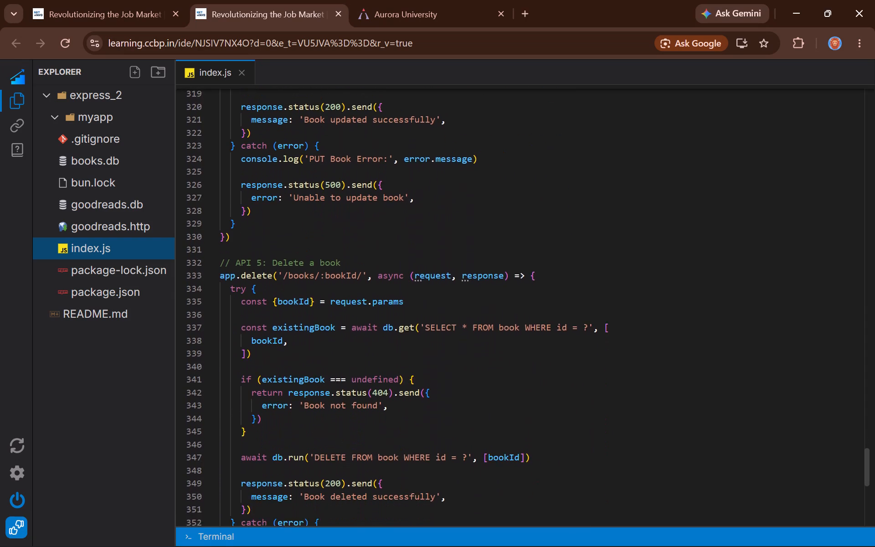
pyautogui.scroll(-6, 398, 302)
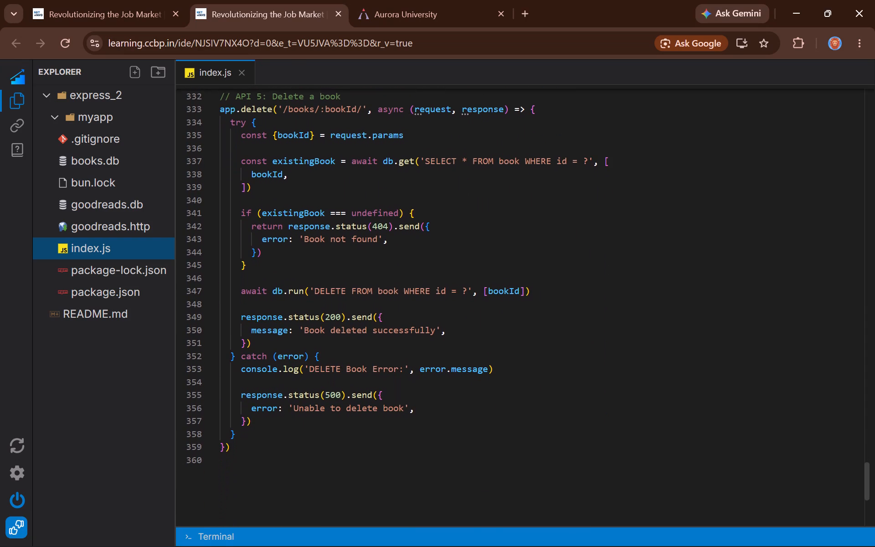
pyautogui.scroll(-4, 398, 302)
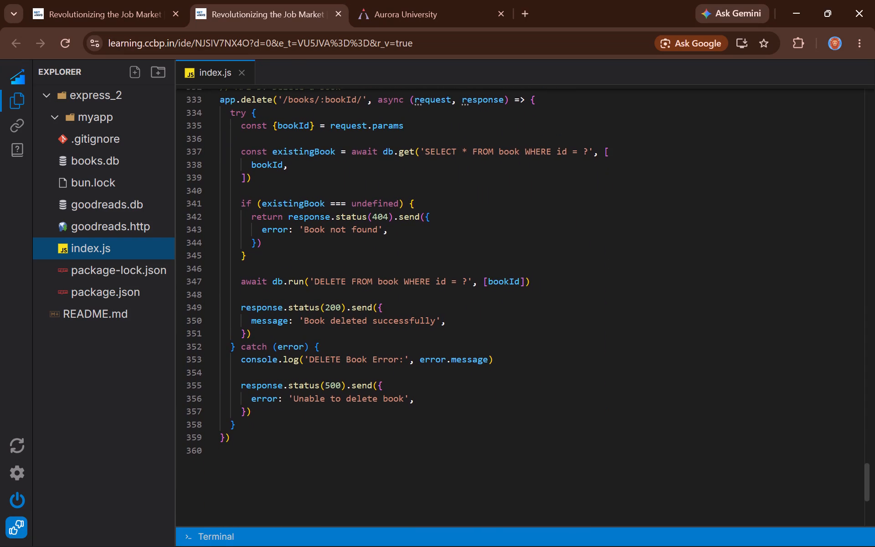
pyautogui.press('shift+super+s')
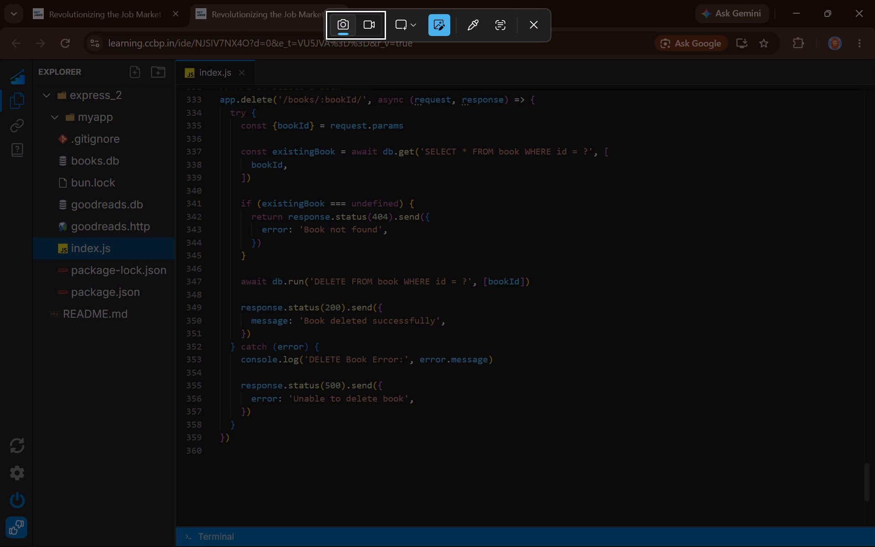
pyautogui.moveTo(0, 27); pyautogui.dragTo(868, 546)
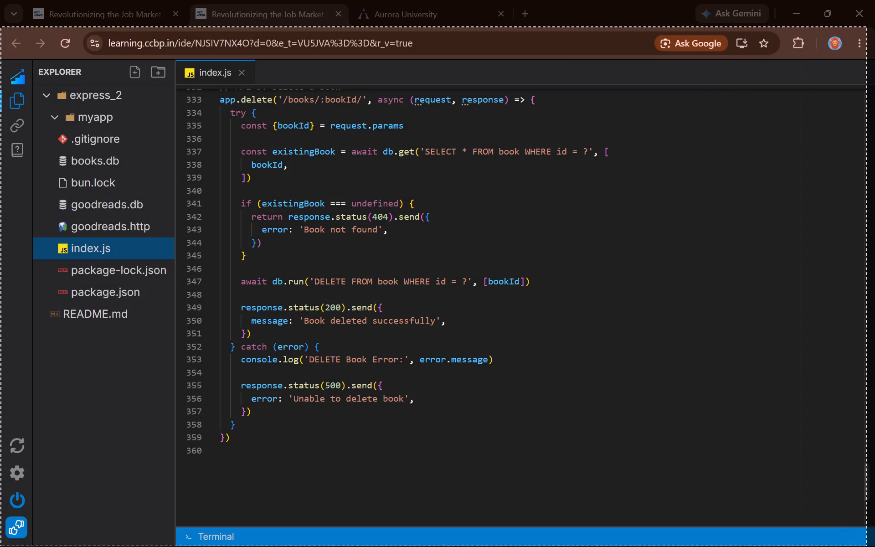
pyautogui.moveTo(868, 546); pyautogui.dragTo(874, 546)
pyautogui.click(290, 516)
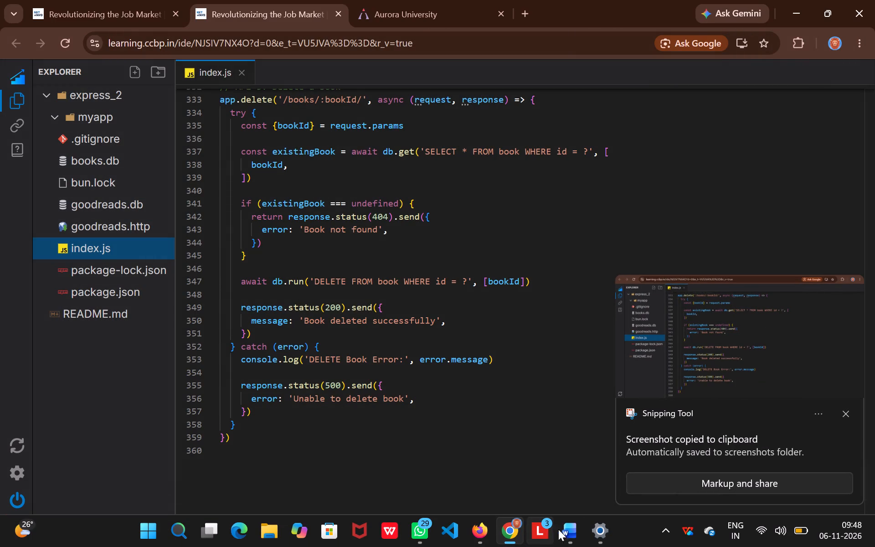
# Switch to Word, paste the eleventh index.js screenshot below the tenth on page 6, and check its placement.
pyautogui.click(564, 485)
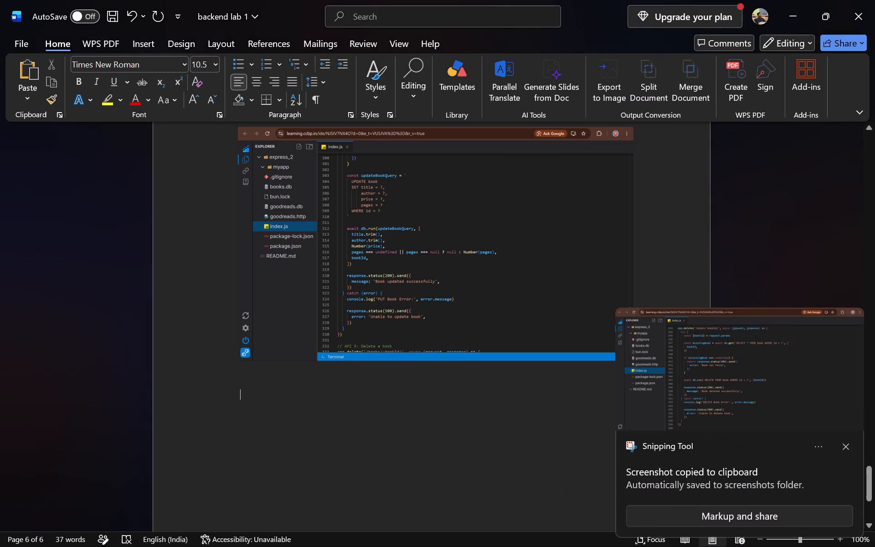
pyautogui.hotkey('ctrl', 'v')
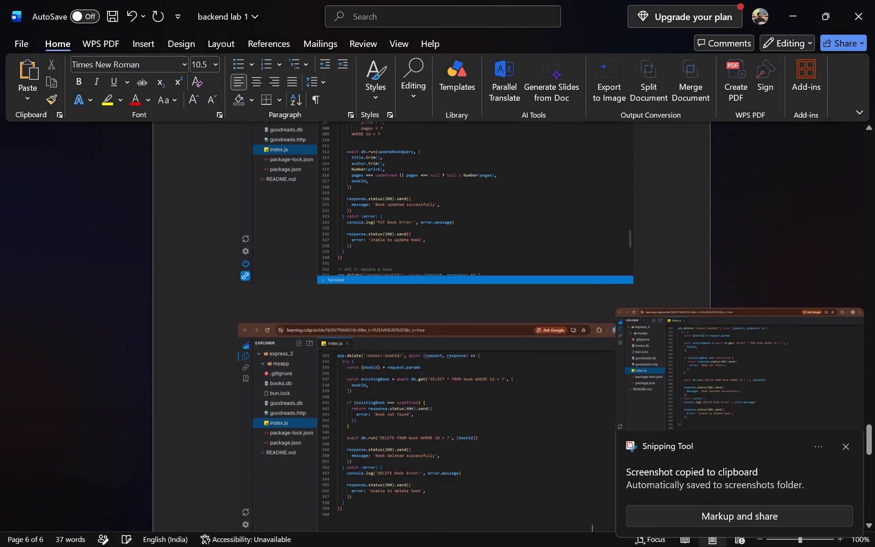
pyautogui.scroll(-2, 352, 410)
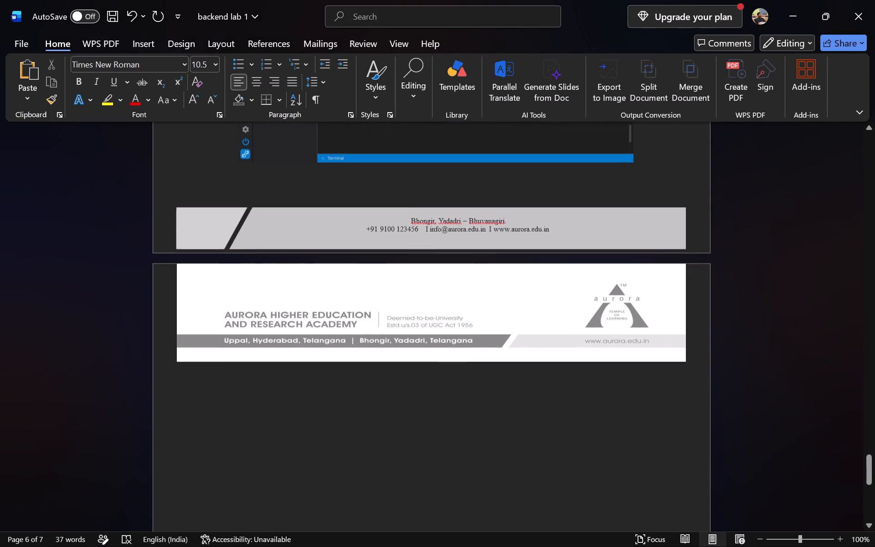
# Add the label "Code" on page 1 between the lab report details table and the first index.js screenshot.
pyautogui.scroll(18, 352, 410)
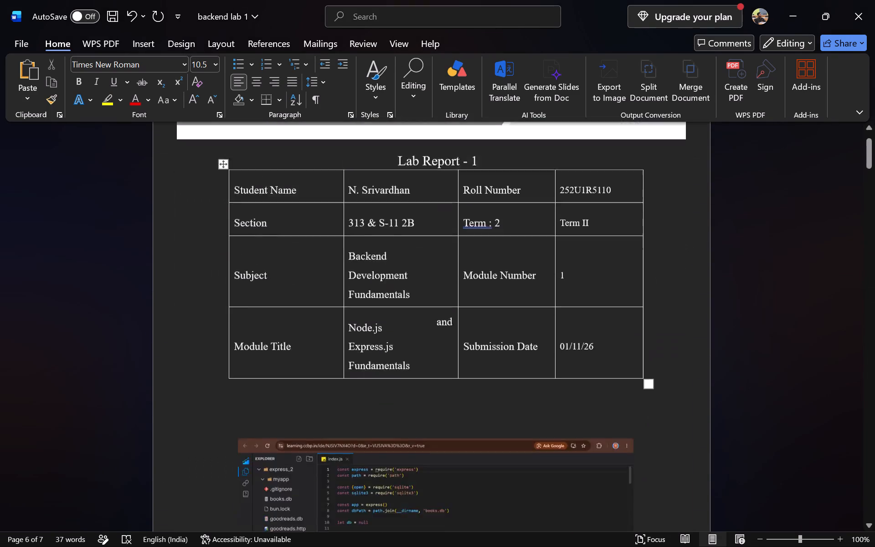
pyautogui.scroll(-2, 355, 382)
pyautogui.click(254, 261)
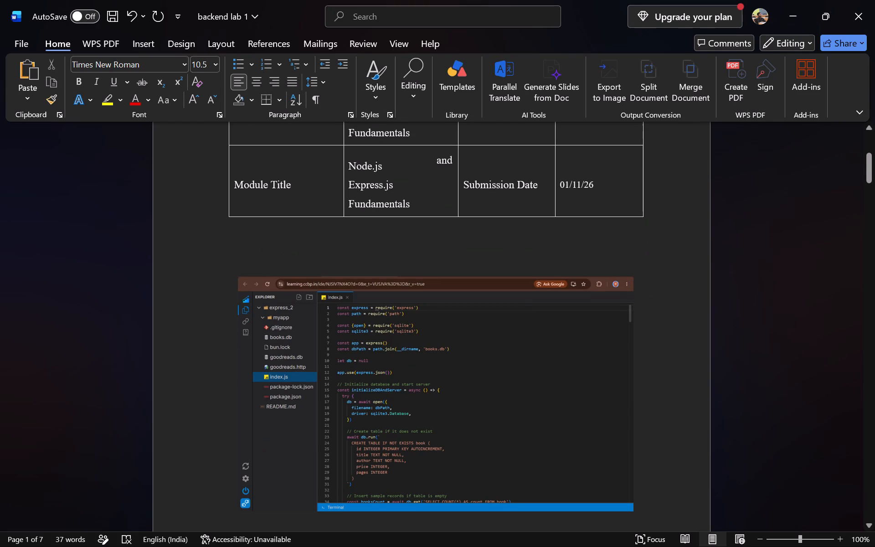
pyautogui.press('c')
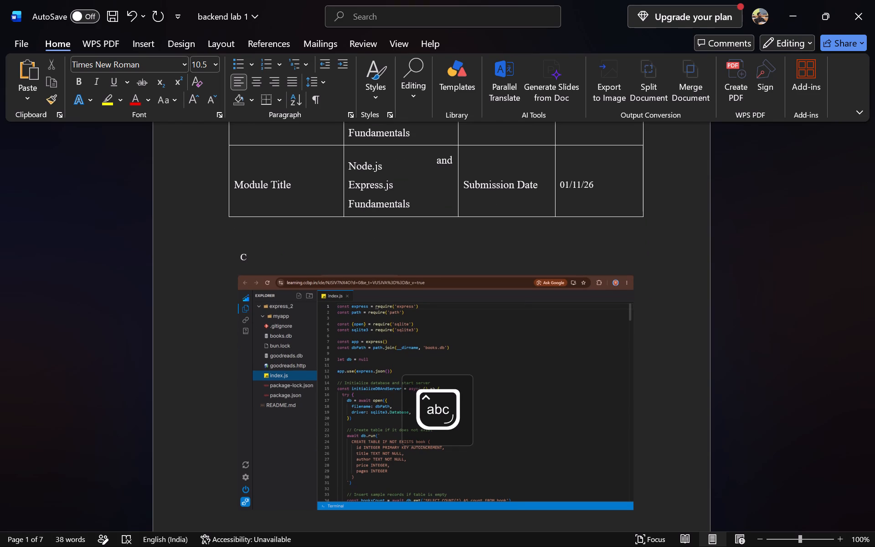
pyautogui.write('ode')
# Set the "Code" label on page 1 to font size 20 and extend it to read "Code :".
pyautogui.moveTo(264, 251); pyautogui.dragTo(238, 253)
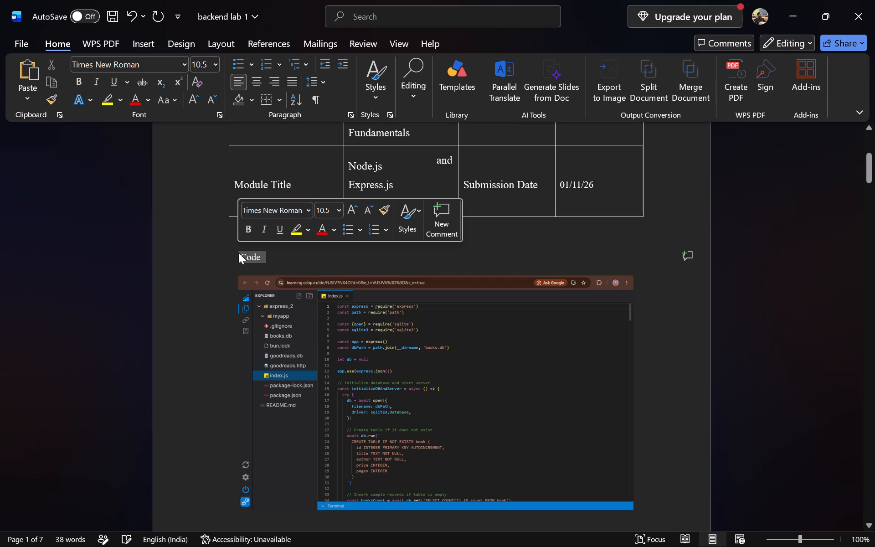
pyautogui.click(341, 210)
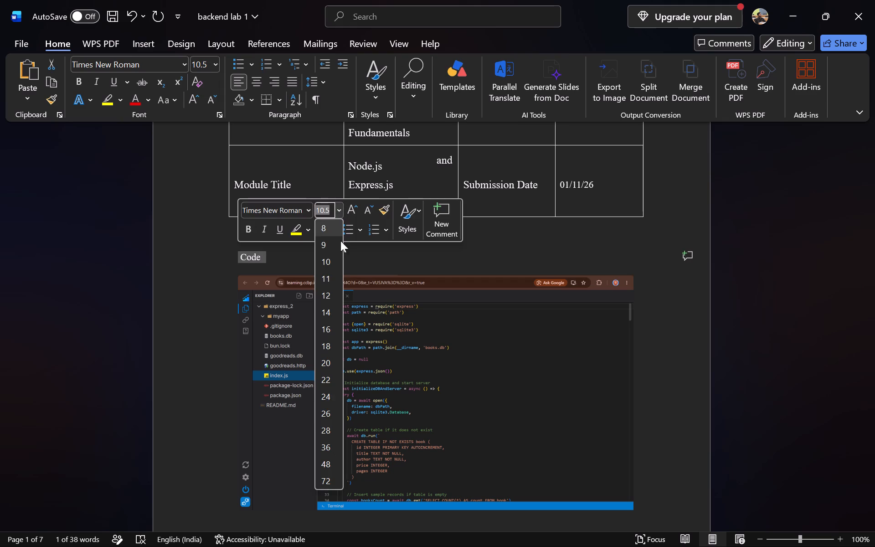
pyautogui.click(331, 369)
pyautogui.click(324, 262)
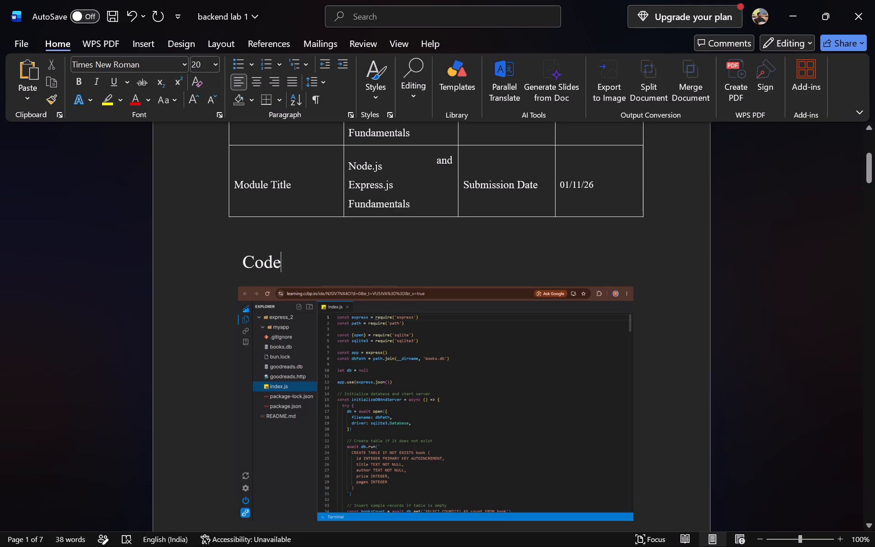
pyautogui.press('space')
pyautogui.hotkey('shift', ':')
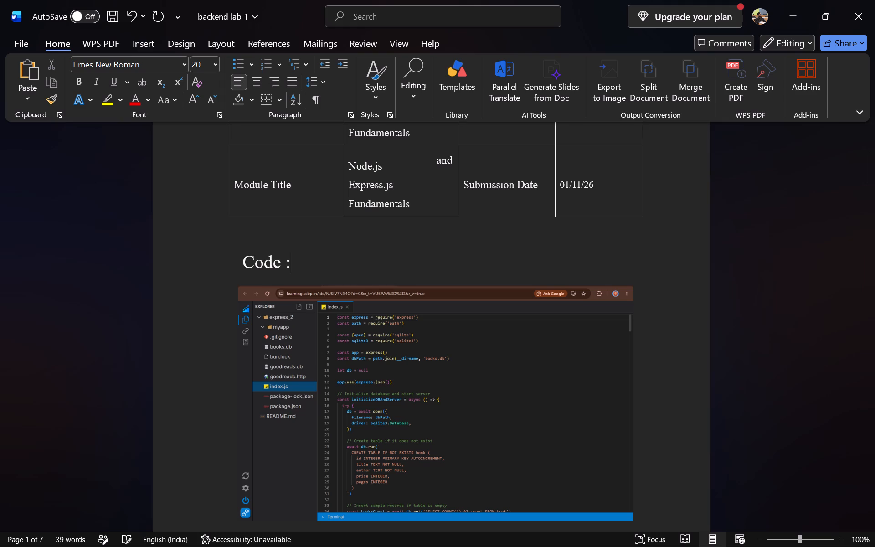
# Look through the pasted index.js screenshots from page 1 down to the blank page 7.
pyautogui.scroll(-2, 351, 291)
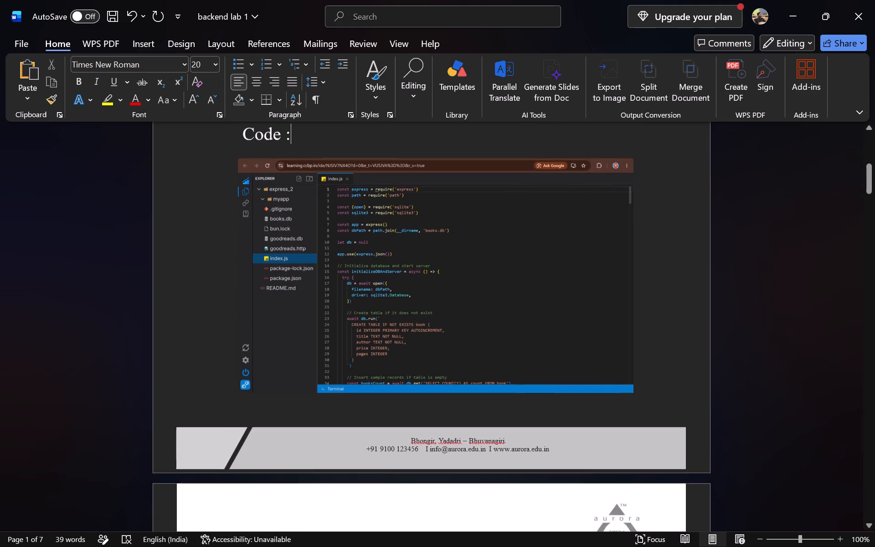
pyautogui.scroll(-4, 351, 291)
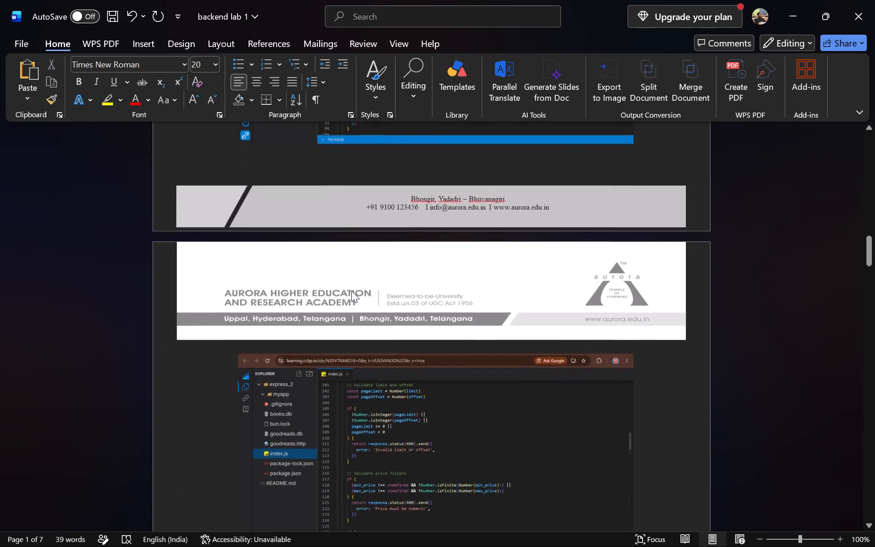
pyautogui.scroll(-5, 351, 291)
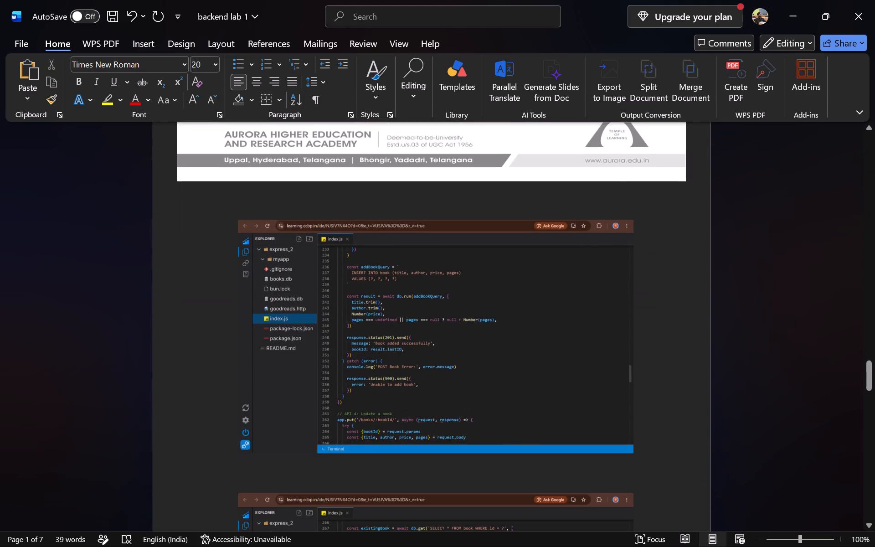
pyautogui.scroll(-5, 351, 291)
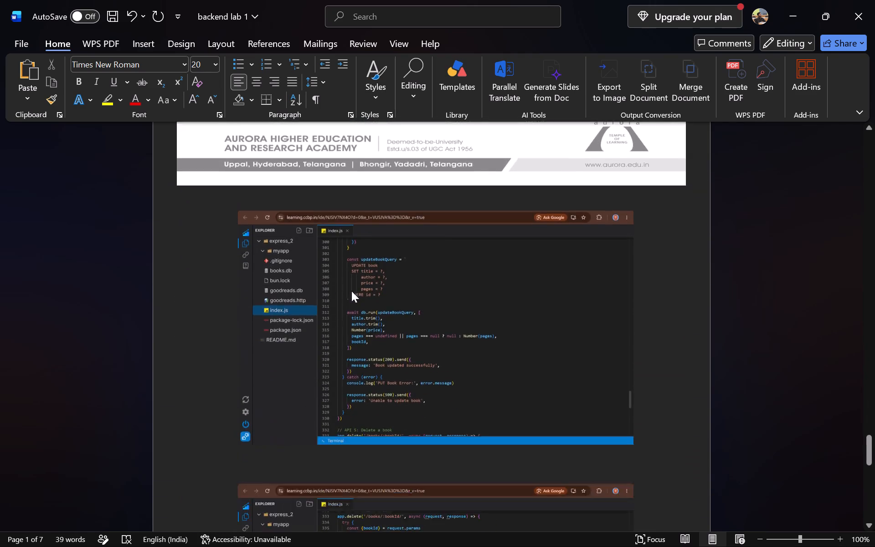
pyautogui.scroll(-1, 351, 291)
pyautogui.scroll(2, 351, 291)
pyautogui.scroll(-2, 351, 291)
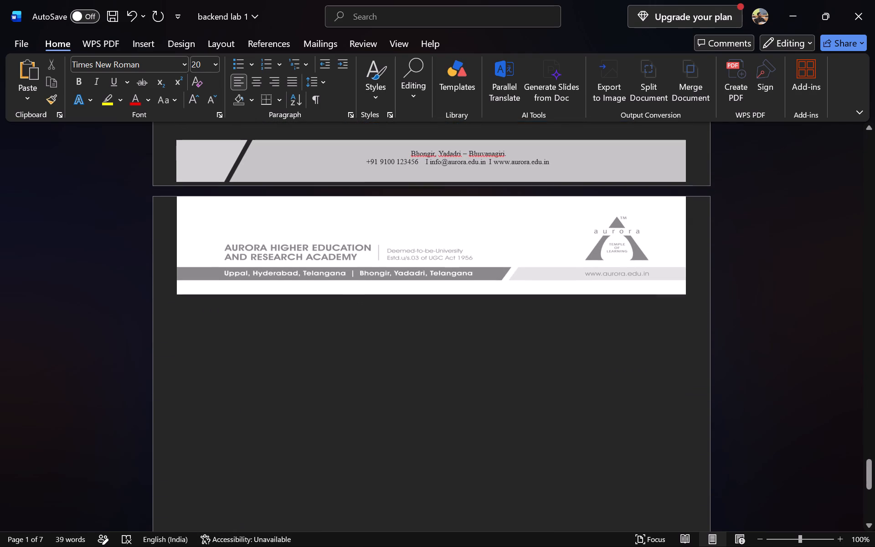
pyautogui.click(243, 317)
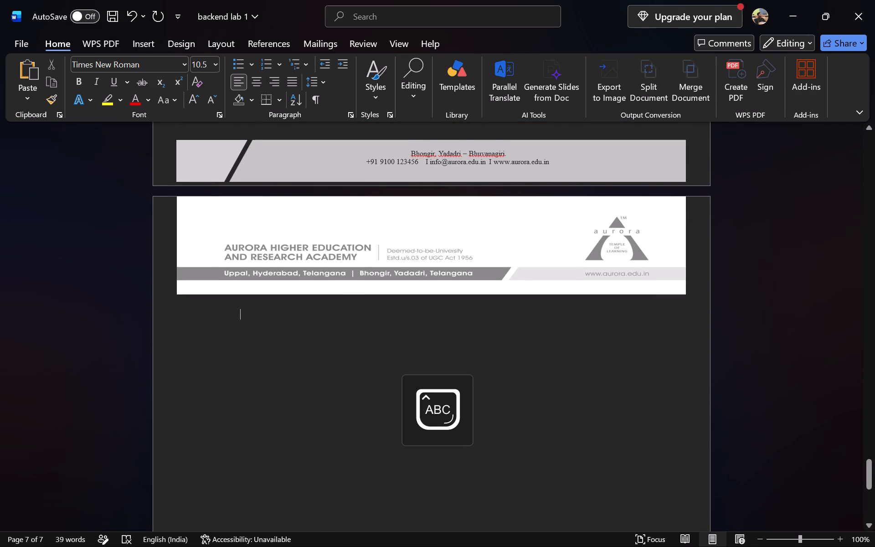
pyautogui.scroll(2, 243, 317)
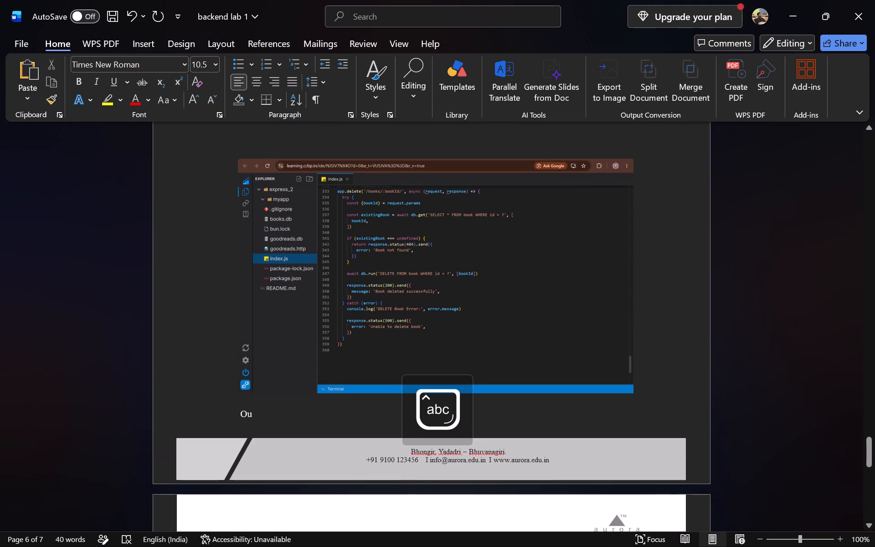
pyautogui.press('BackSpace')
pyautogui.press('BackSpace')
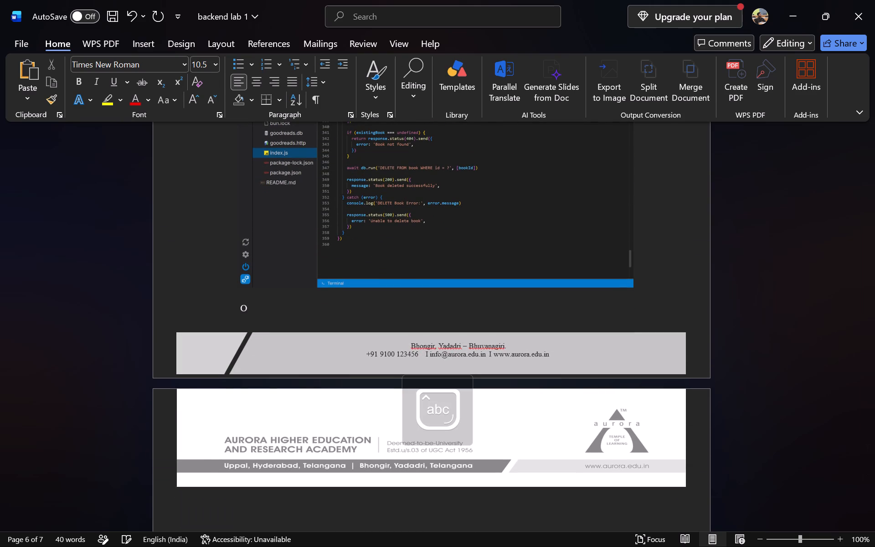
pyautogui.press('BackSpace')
# Add the label "Outputs :" at the start of page 7, below the letterhead.
pyautogui.scroll(-1, 243, 317)
pyautogui.click(245, 376)
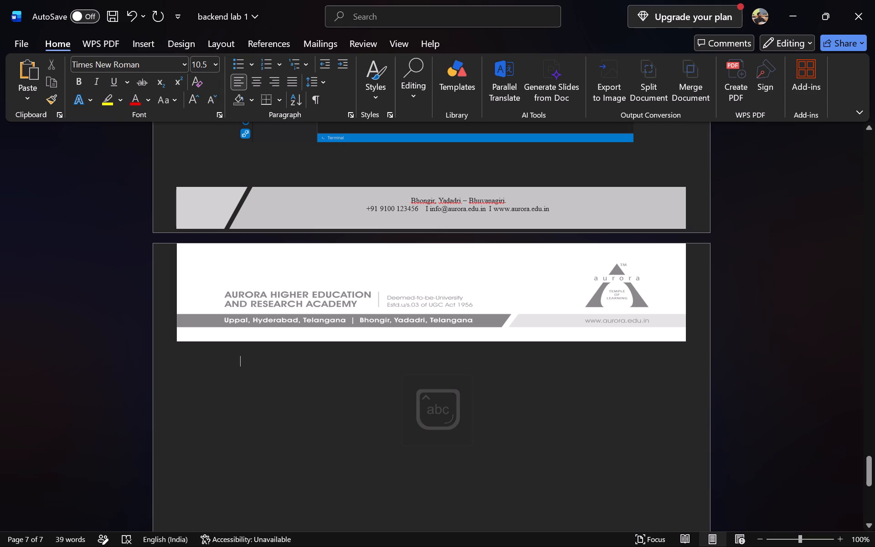
pyautogui.press('o')
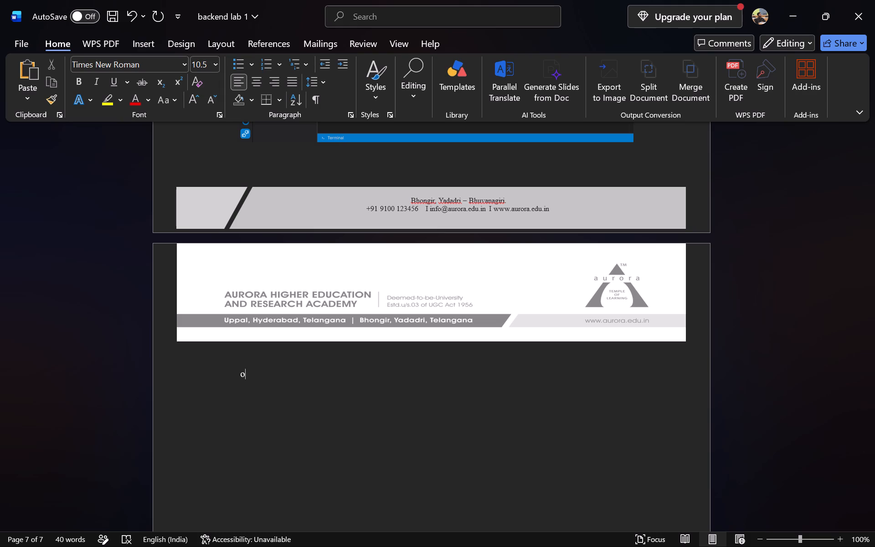
pyautogui.press('BackSpace')
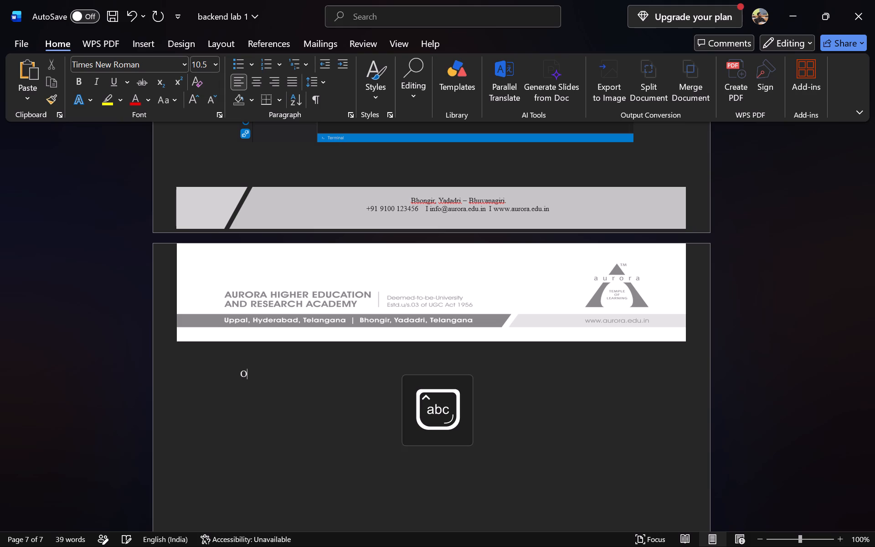
pyautogui.write('put')
pyautogui.write('s')
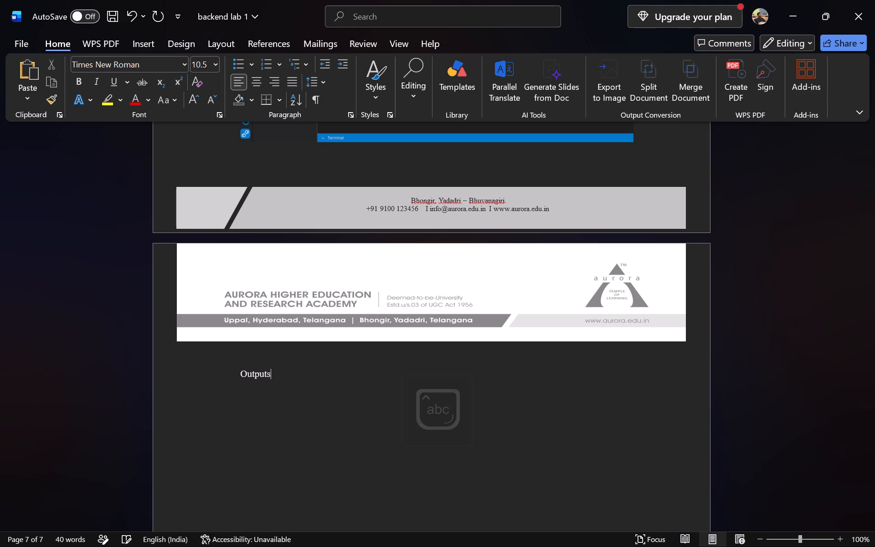
pyautogui.press('space')
pyautogui.hotkey('shift', ':')
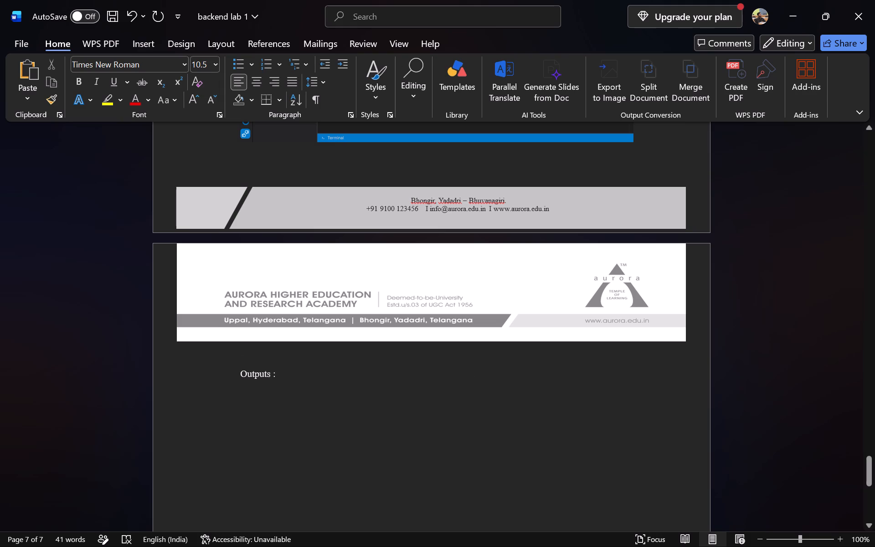
# Set the "Outputs :" label on page 7 to font size 20 and place the insertion point below it.
pyautogui.moveTo(285, 376); pyautogui.dragTo(229, 382)
pyautogui.click(292, 415)
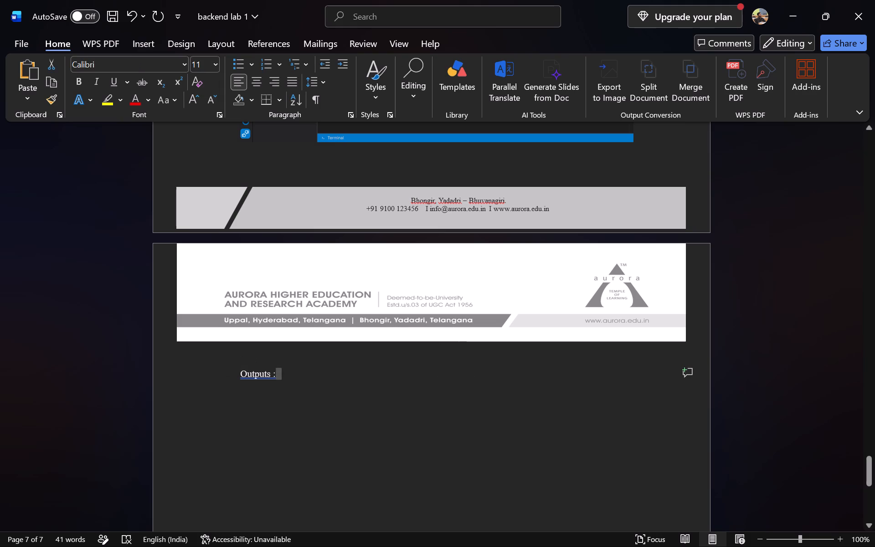
pyautogui.moveTo(238, 378); pyautogui.dragTo(285, 377)
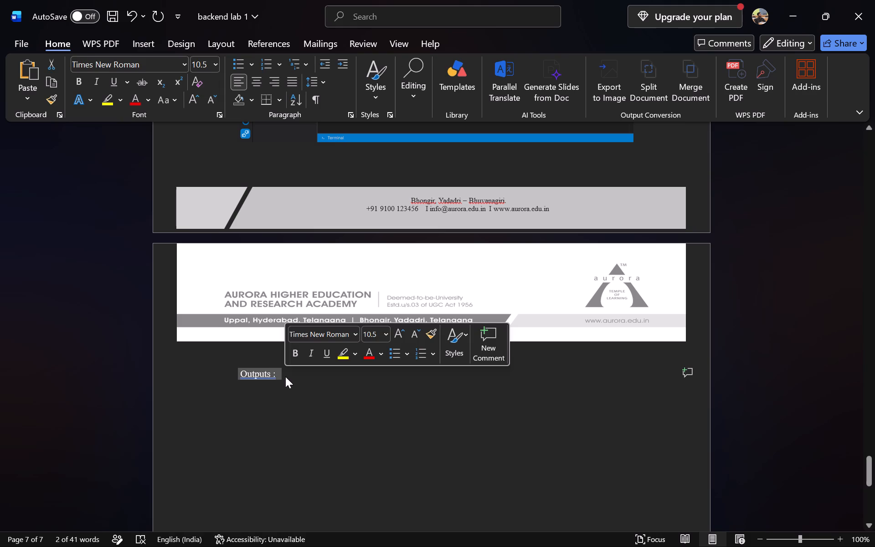
pyautogui.click(383, 335)
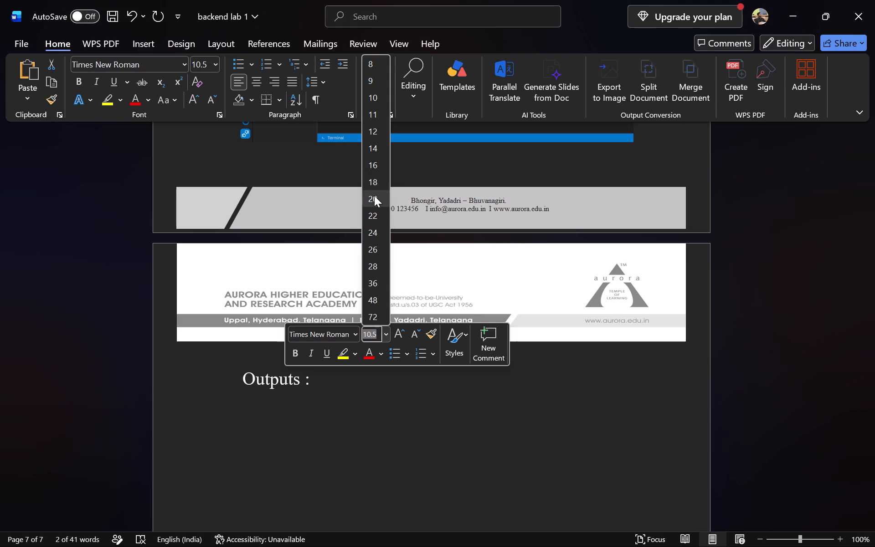
pyautogui.click(374, 196)
pyautogui.click(346, 432)
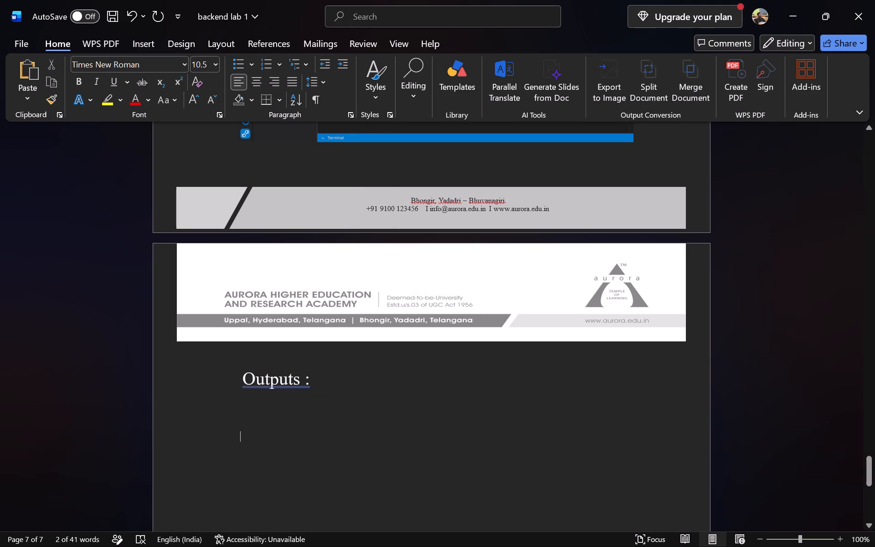
pyautogui.scroll(-3, 278, 424)
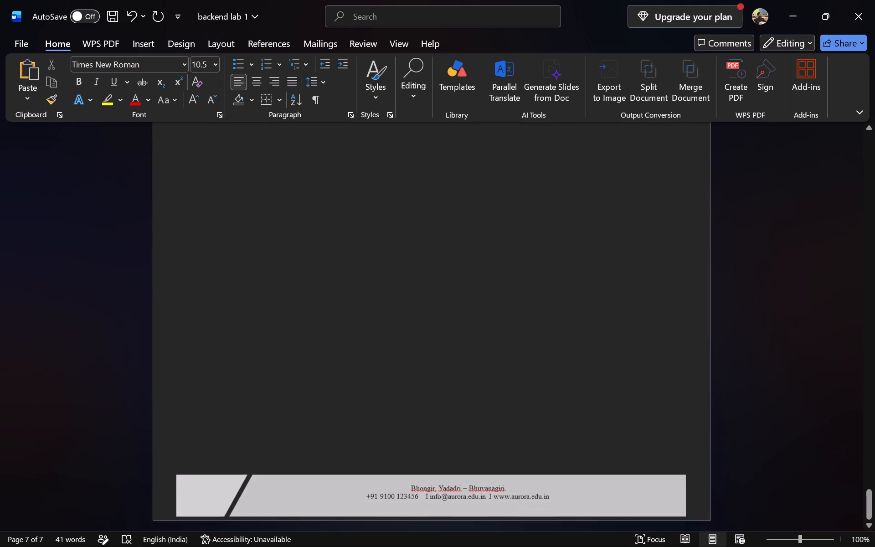
pyautogui.scroll(3, 278, 424)
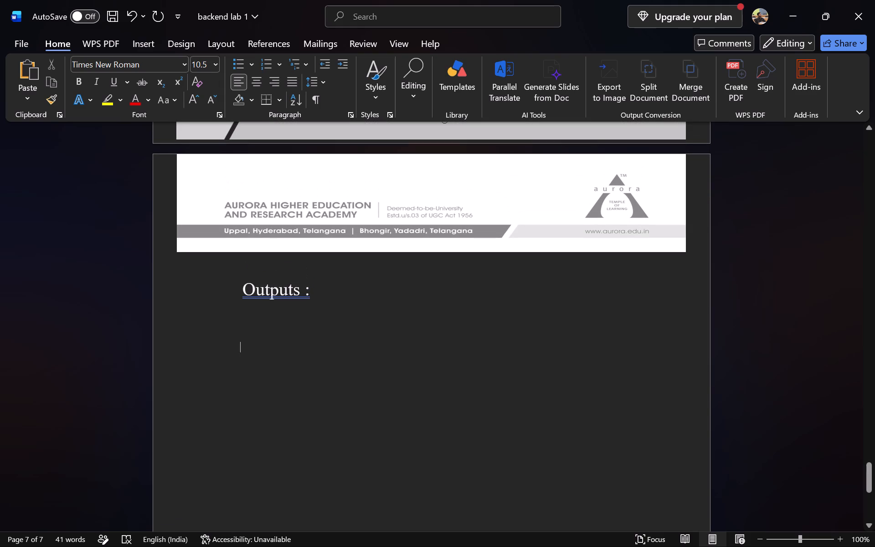
pyautogui.click(243, 327)
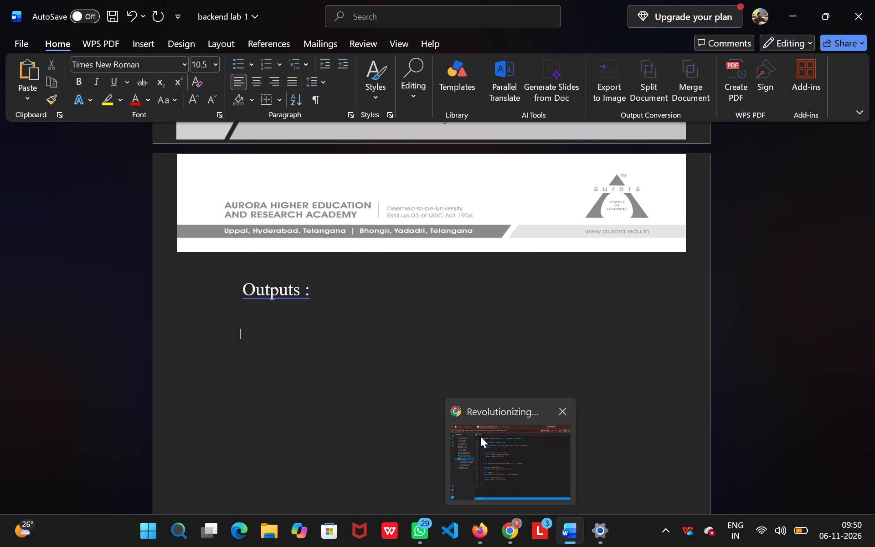
# Switch to Chrome, open goodreads.http in the IDE, and send its "Get all books" request.
pyautogui.click(480, 436)
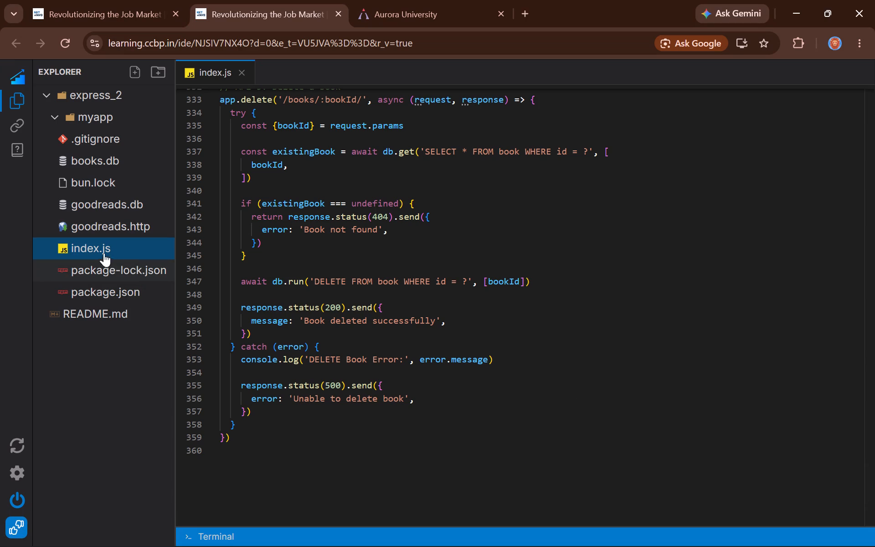
pyautogui.click(129, 224)
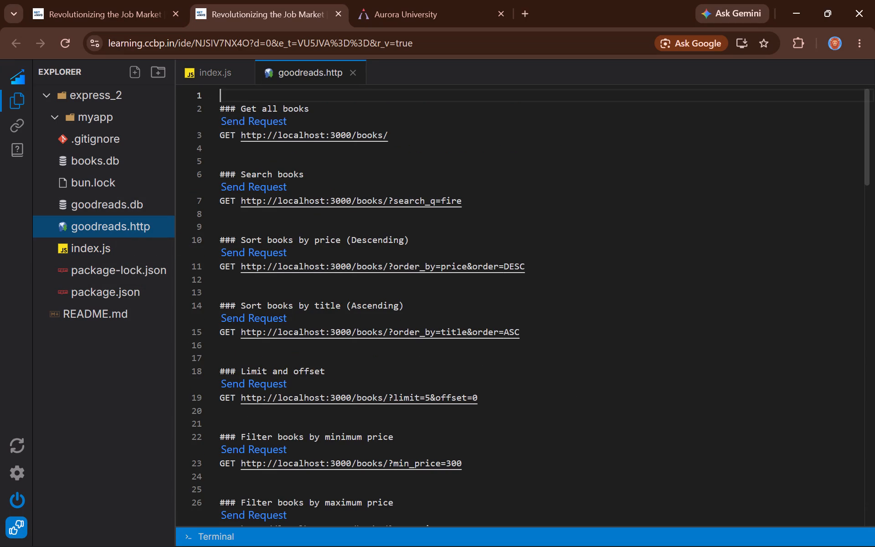
pyautogui.scroll(-15, 268, 269)
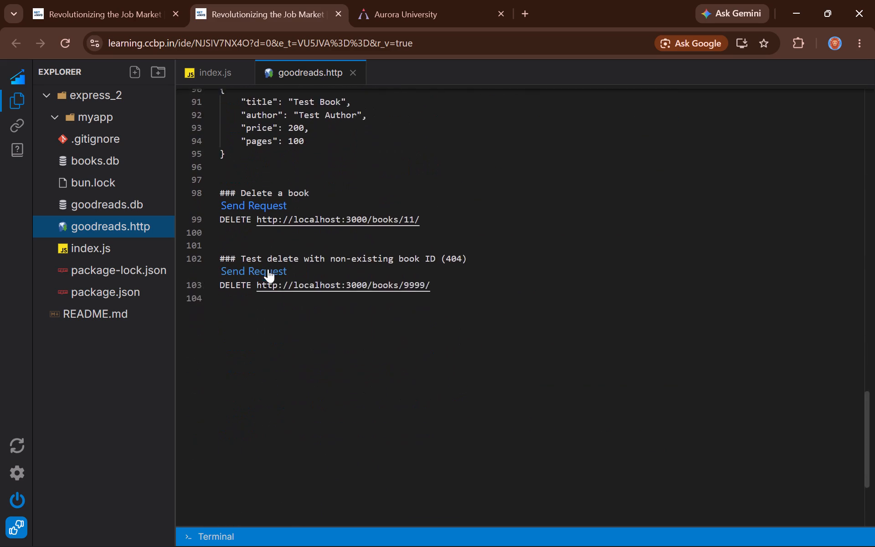
pyautogui.scroll(15, 268, 269)
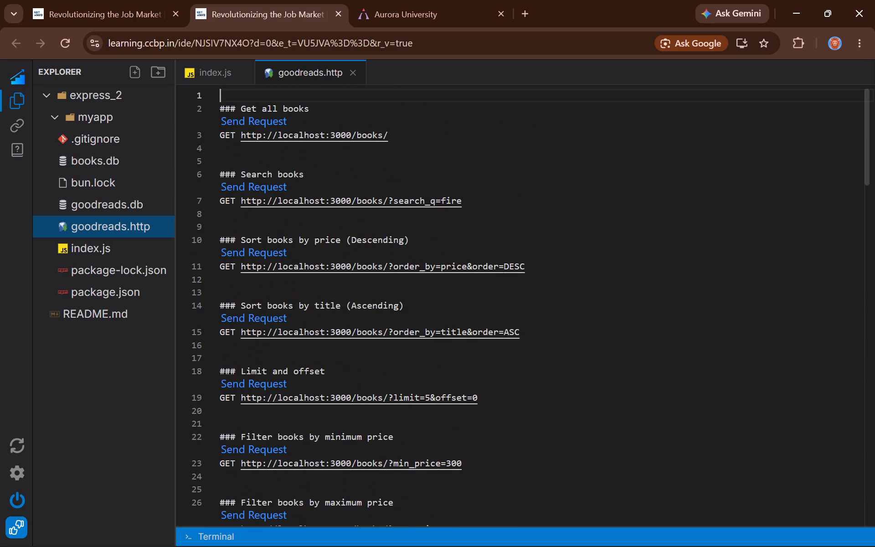
pyautogui.click(255, 122)
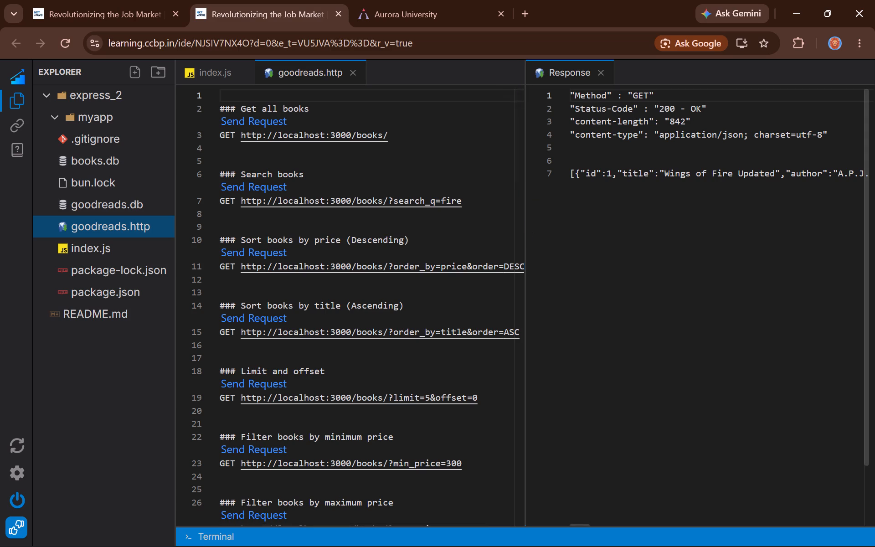
# Widen the Response pane and break the JSON output so the book entries with id 2 to 5 each start on their own line.
pyautogui.moveTo(524, 225); pyautogui.dragTo(283, 199)
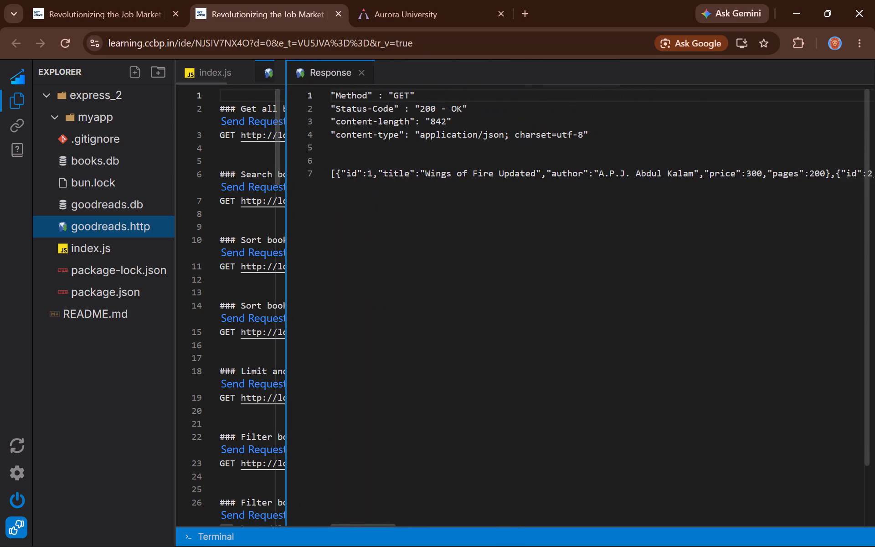
pyautogui.moveTo(283, 199); pyautogui.dragTo(219, 197)
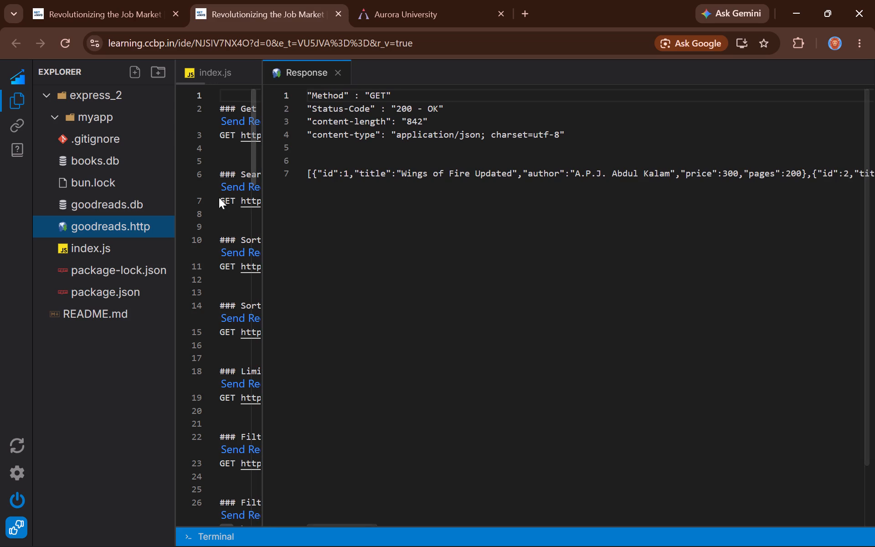
pyautogui.hscroll(-1, 636, 201)
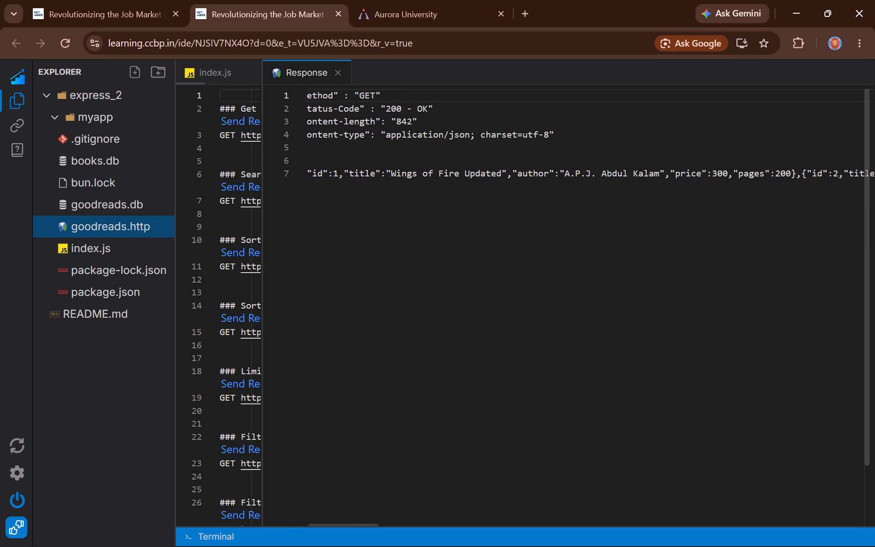
pyautogui.hscroll(-2, 636, 201)
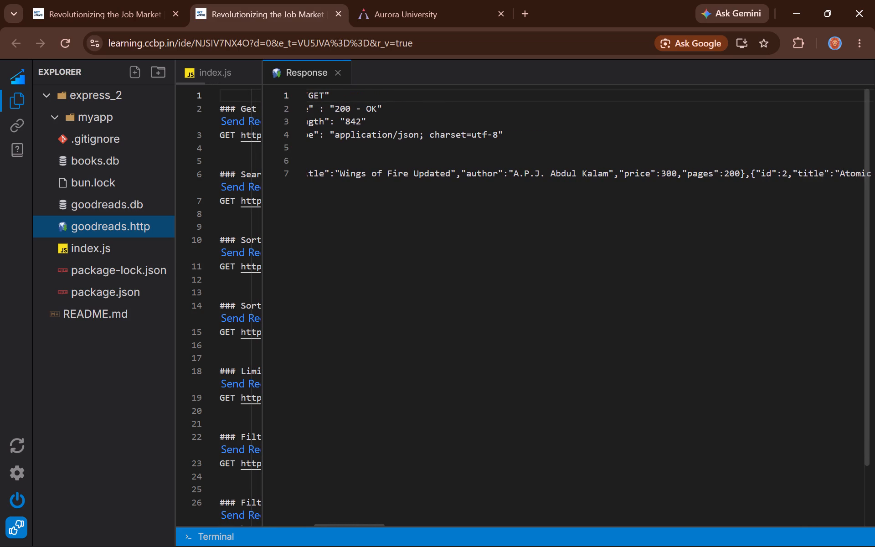
pyautogui.click(749, 176)
pyautogui.press('Return')
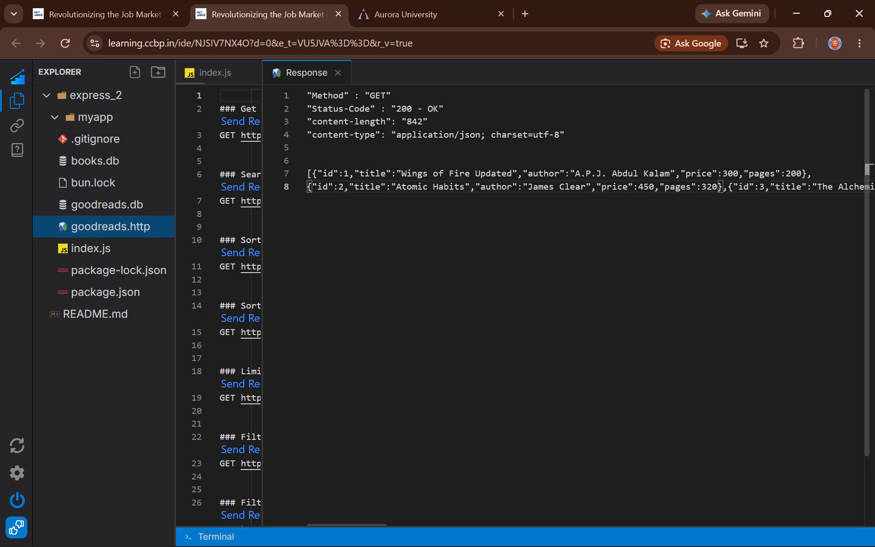
pyautogui.click(729, 186)
pyautogui.press('Return')
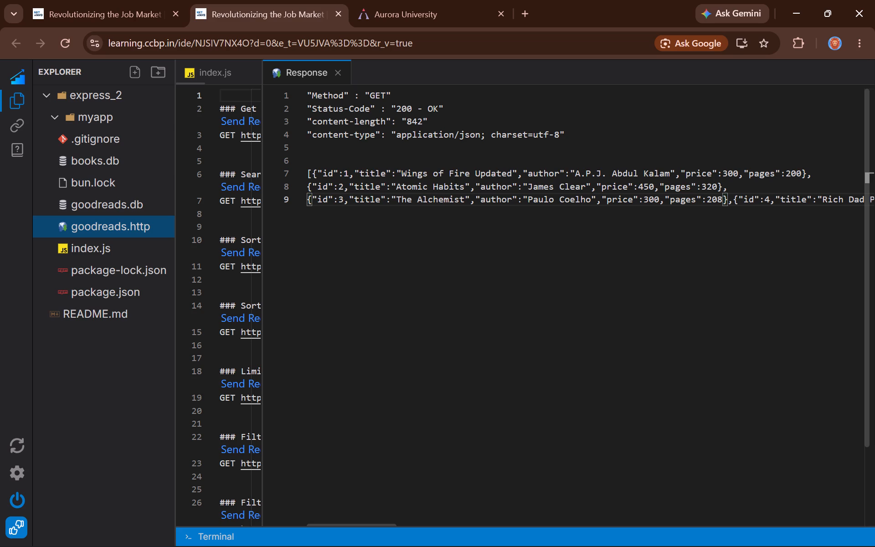
pyautogui.click(736, 199)
pyautogui.press('Left')
pyautogui.press('Return')
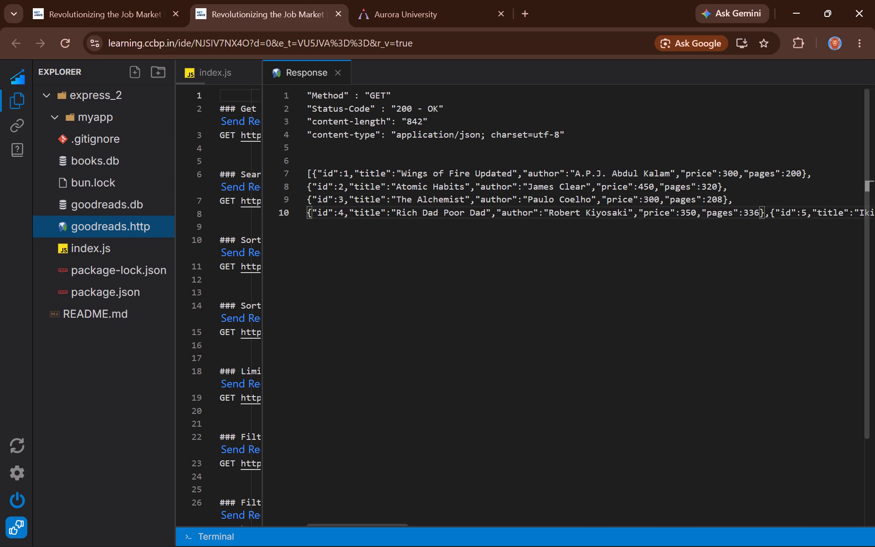
pyautogui.click(771, 212)
pyautogui.press('Return')
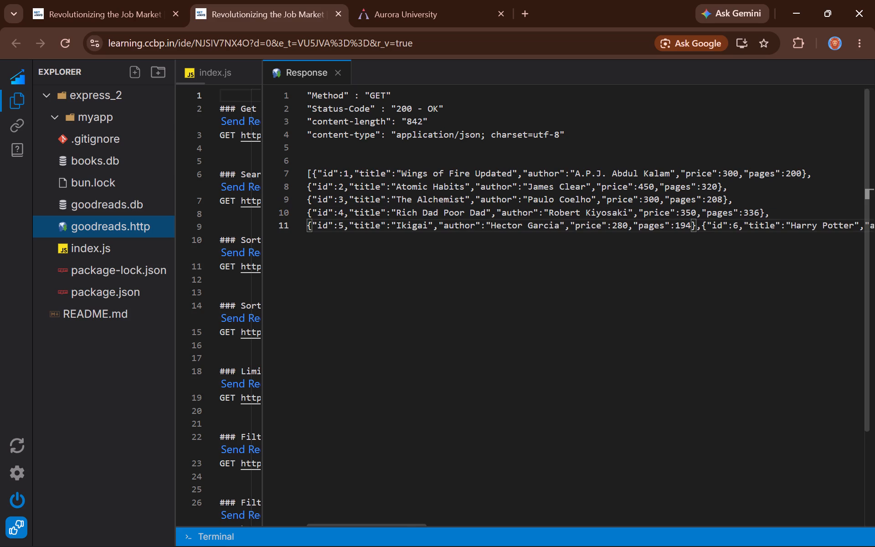
# Continue breaking the JSON response so the book entries with id 6 to 10 each start on their own line.
pyautogui.click(702, 228)
pyautogui.press('Return')
pyautogui.click(729, 241)
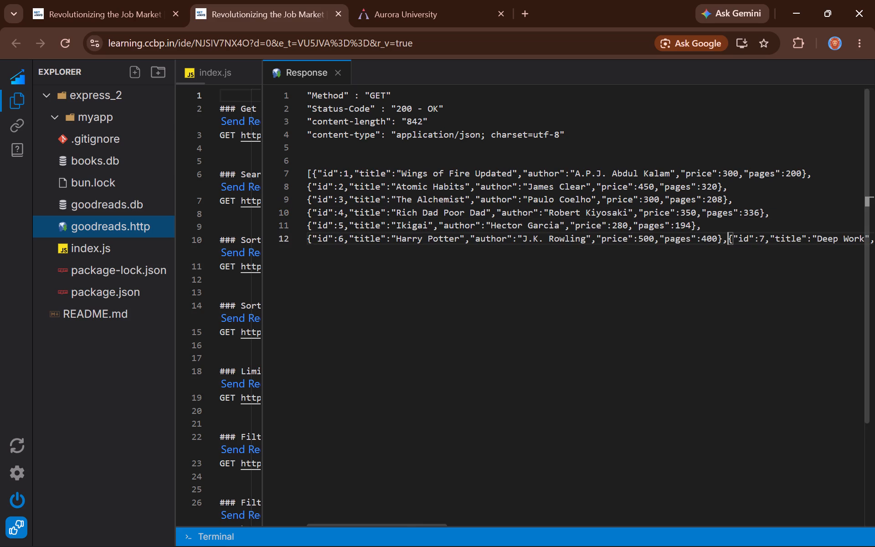
pyautogui.press('Return')
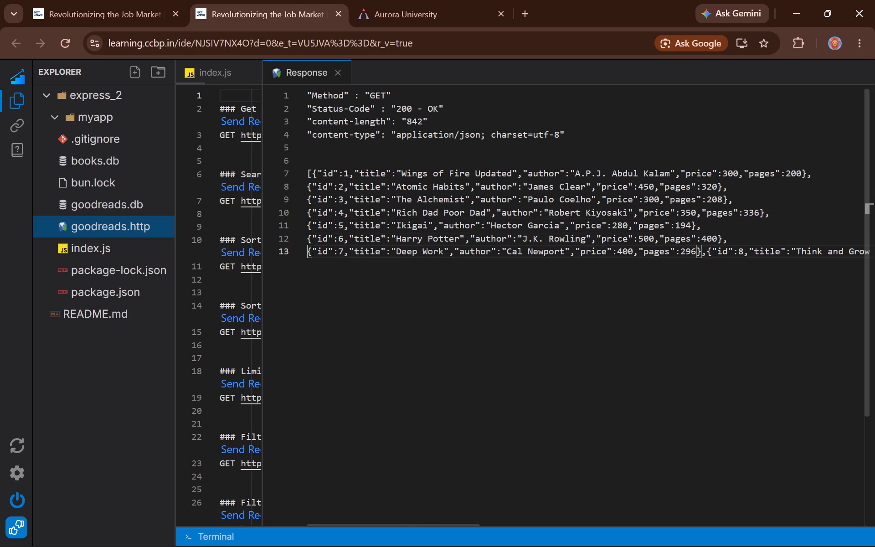
pyautogui.click(705, 251)
pyautogui.press('Return')
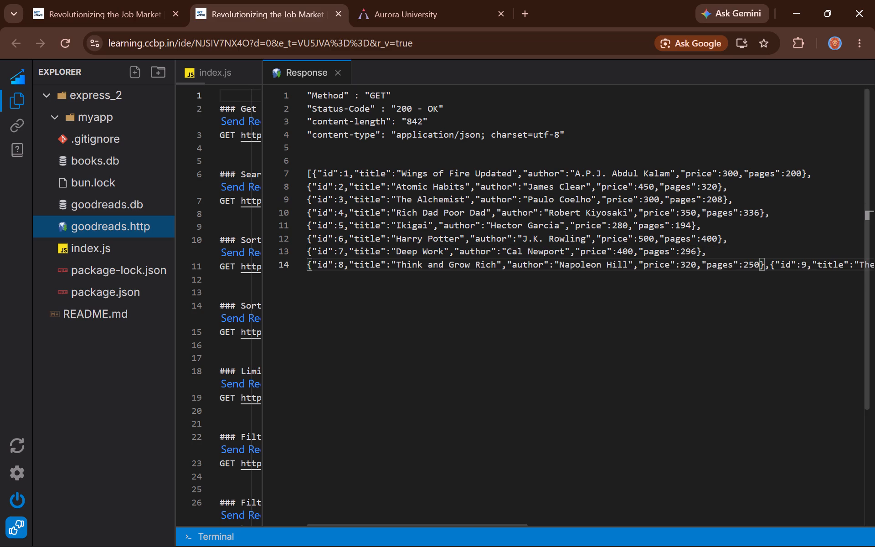
pyautogui.click(769, 267)
pyautogui.press('Return')
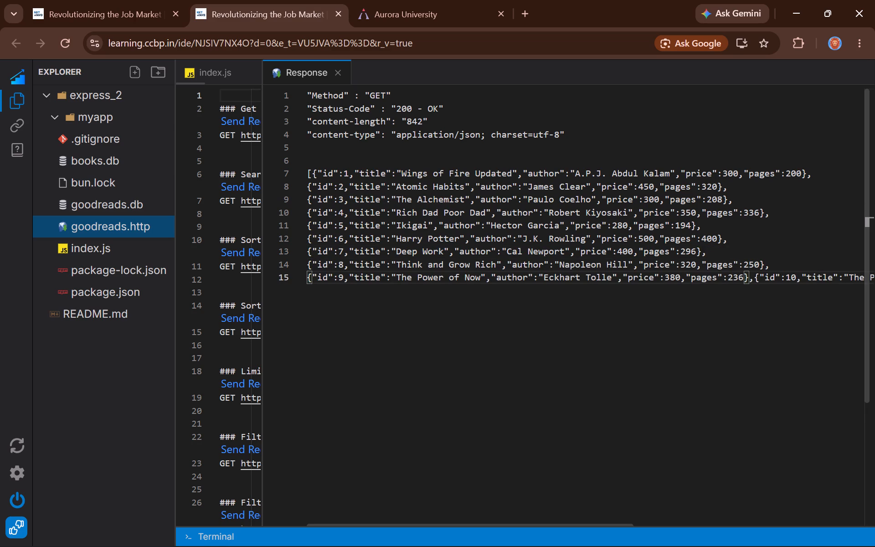
pyautogui.click(756, 278)
pyautogui.press('Return')
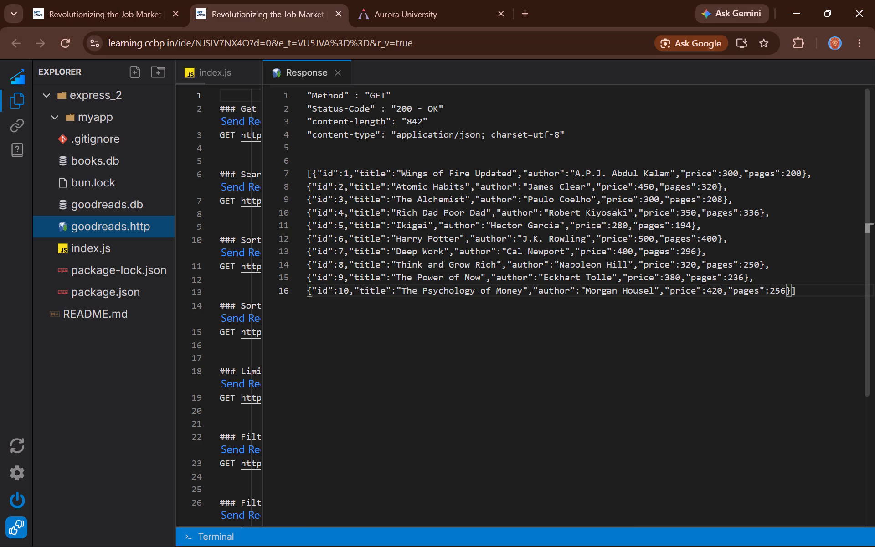
pyautogui.scroll(1, 756, 339)
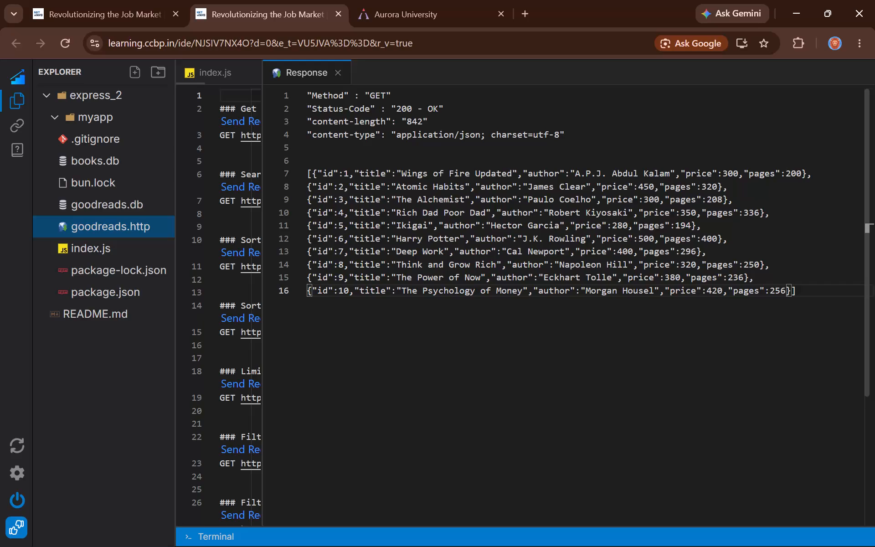
pyautogui.scroll(1, 571, 299)
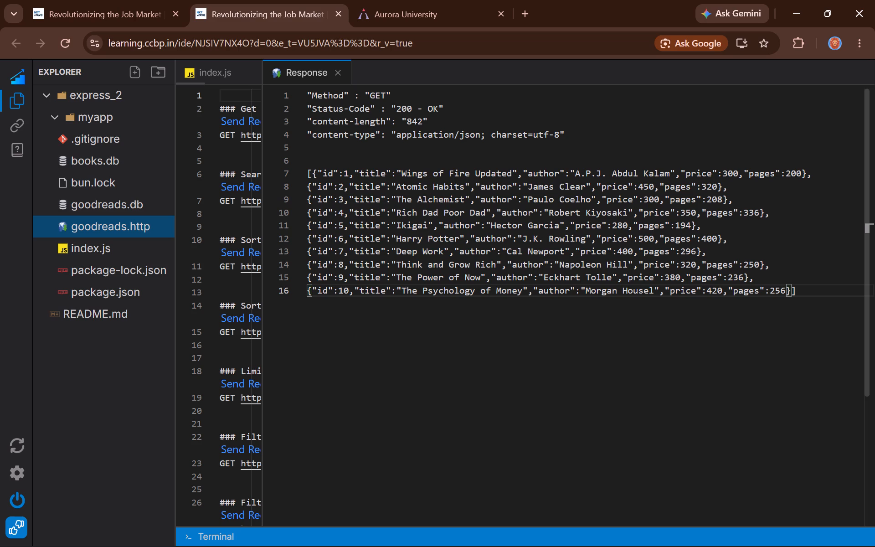
# Copy the title "Get all books" from goodreads.http, switch to Word, and paste it below the "Outputs :" label on page 7.
pyautogui.click(263, 291)
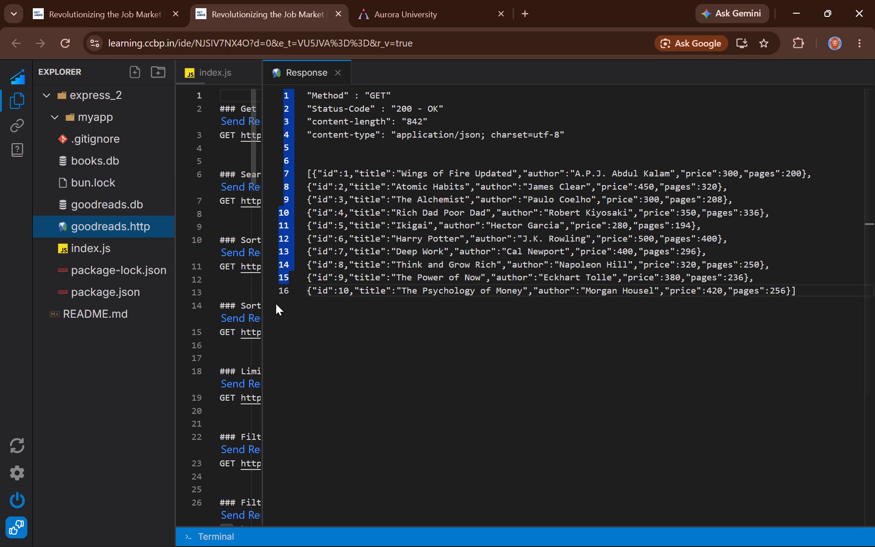
pyautogui.click(321, 351)
pyautogui.moveTo(262, 294); pyautogui.dragTo(357, 284)
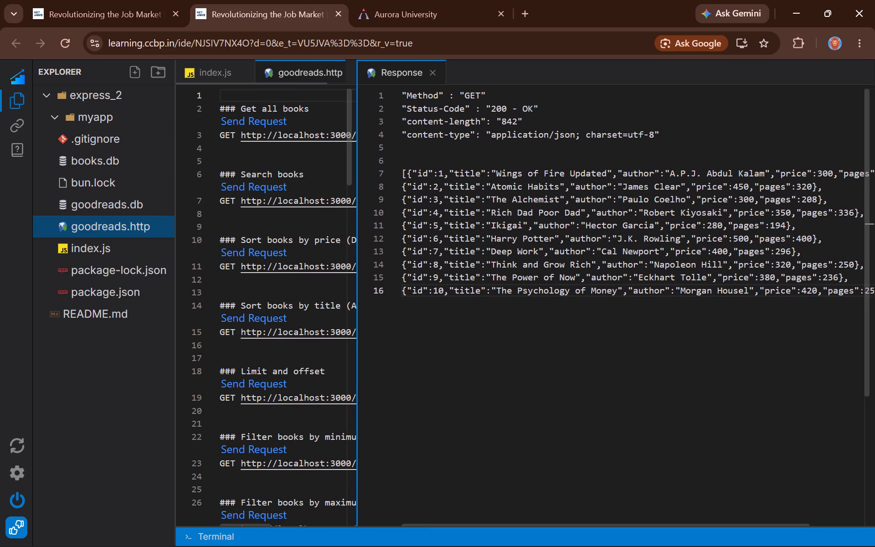
pyautogui.moveTo(357, 284); pyautogui.dragTo(376, 289)
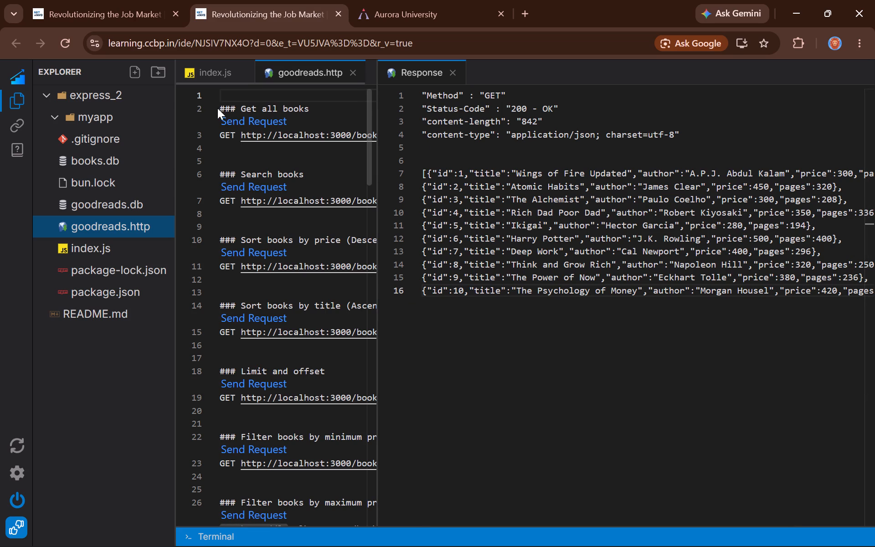
pyautogui.moveTo(216, 107); pyautogui.dragTo(220, 107)
pyautogui.moveTo(220, 107); pyautogui.dragTo(241, 107)
pyautogui.moveTo(241, 107); pyautogui.dragTo(314, 103)
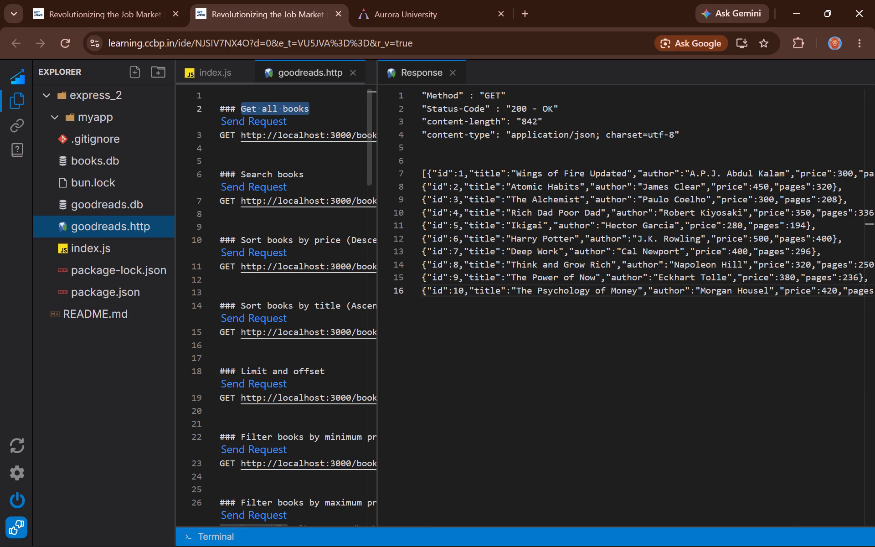
pyautogui.hotkey('ctrl', 'c')
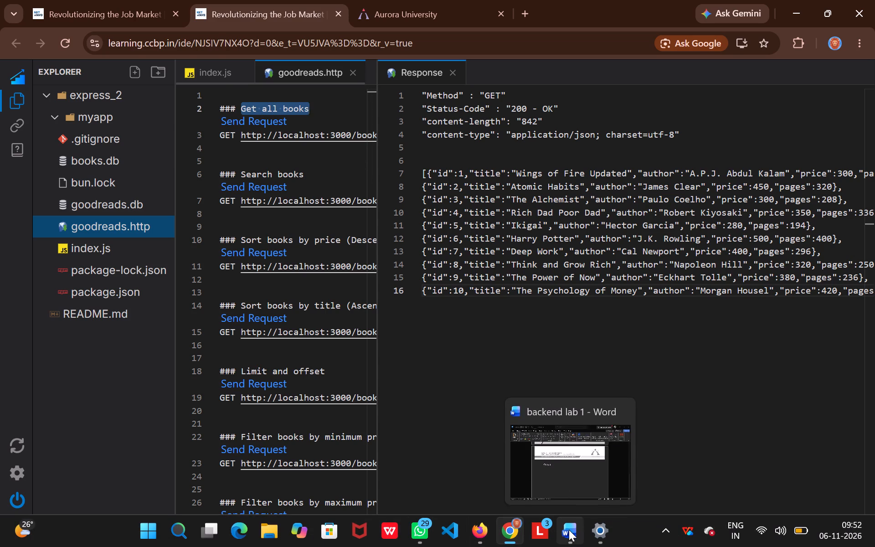
pyautogui.click(559, 485)
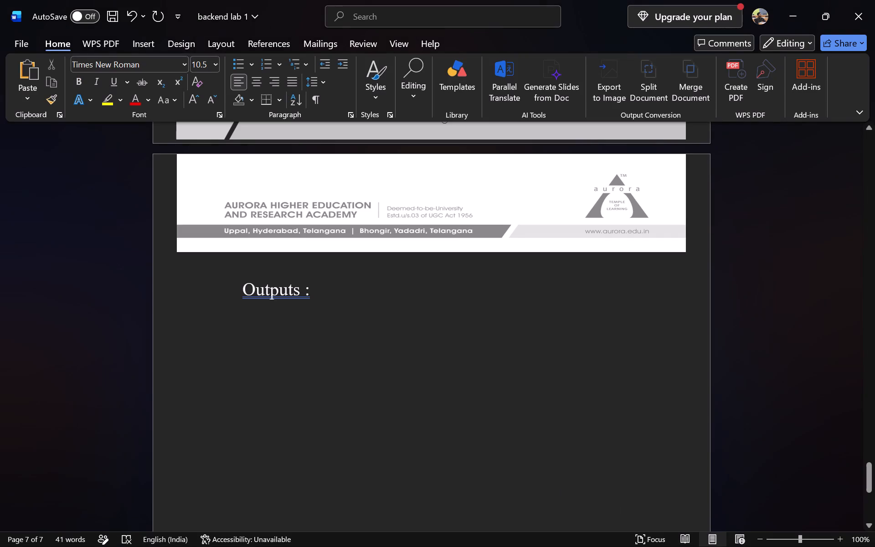
pyautogui.hotkey('ctrl', 'v')
# Set the "Get all books" label to font size 20 and place the insertion point on the line below it.
pyautogui.moveTo(297, 334); pyautogui.dragTo(230, 328)
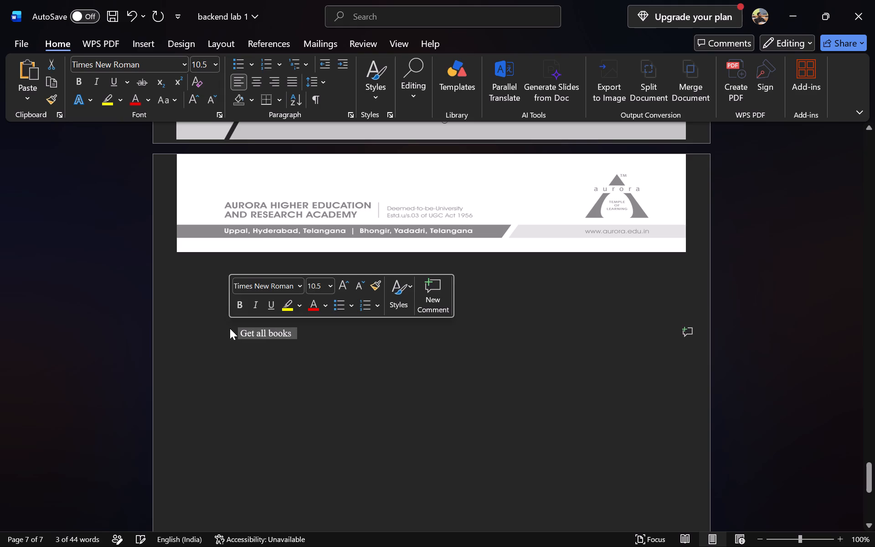
pyautogui.click(330, 284)
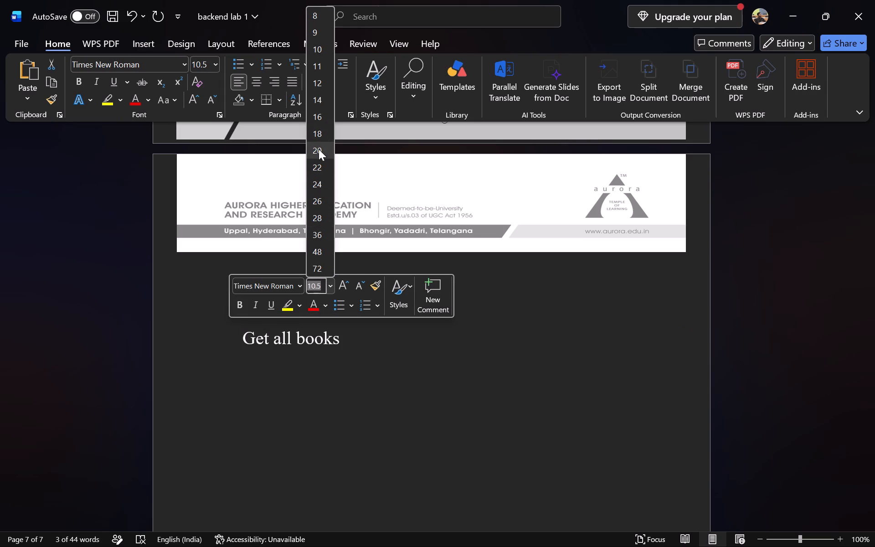
pyautogui.click(319, 149)
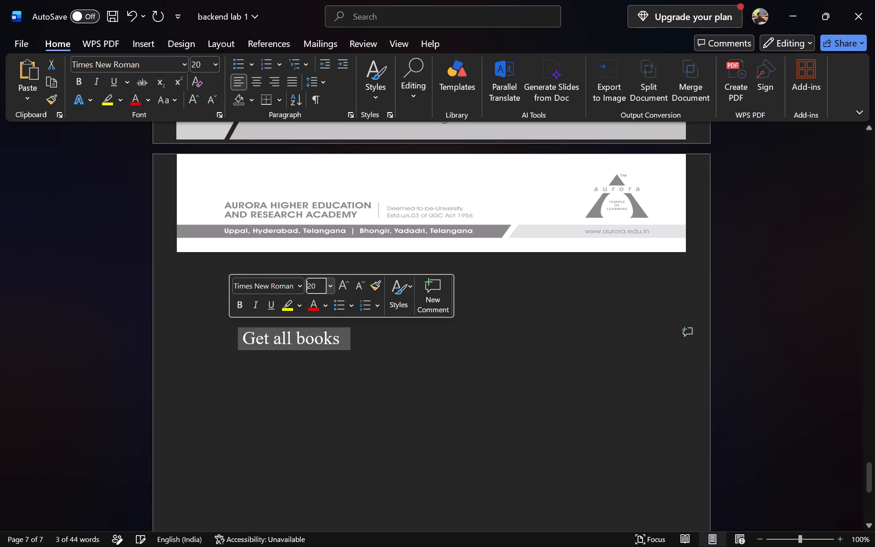
pyautogui.click(361, 351)
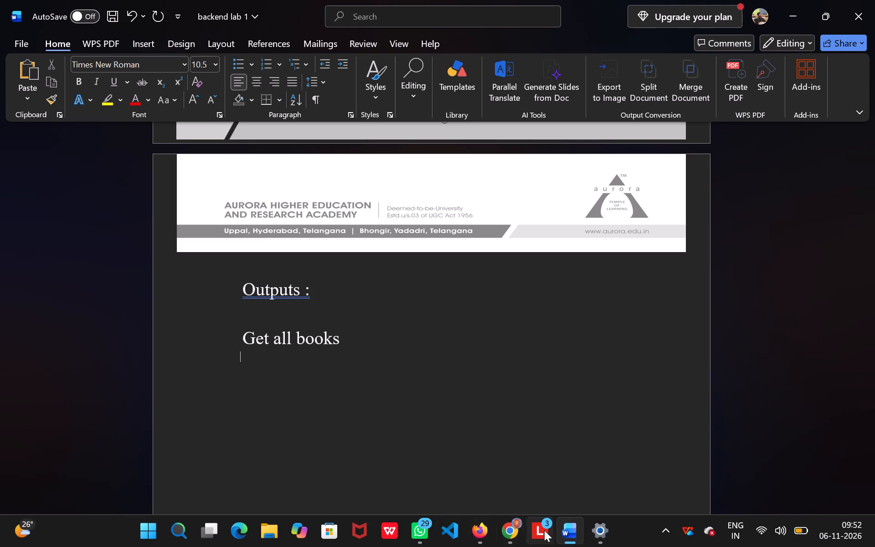
# Switch to Chrome, widen the Response pane until the full book lines fit, and capture a screenshot of that pane.
pyautogui.click(506, 472)
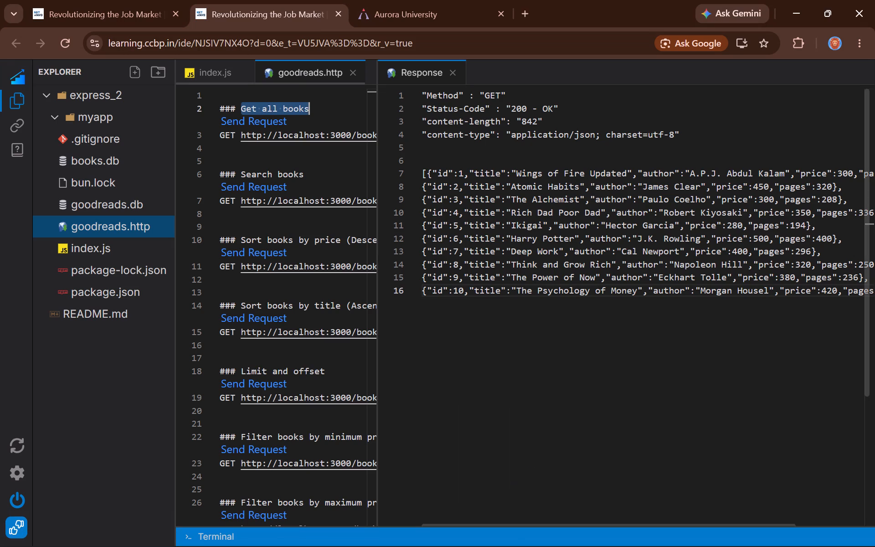
pyautogui.moveTo(377, 263); pyautogui.dragTo(371, 262)
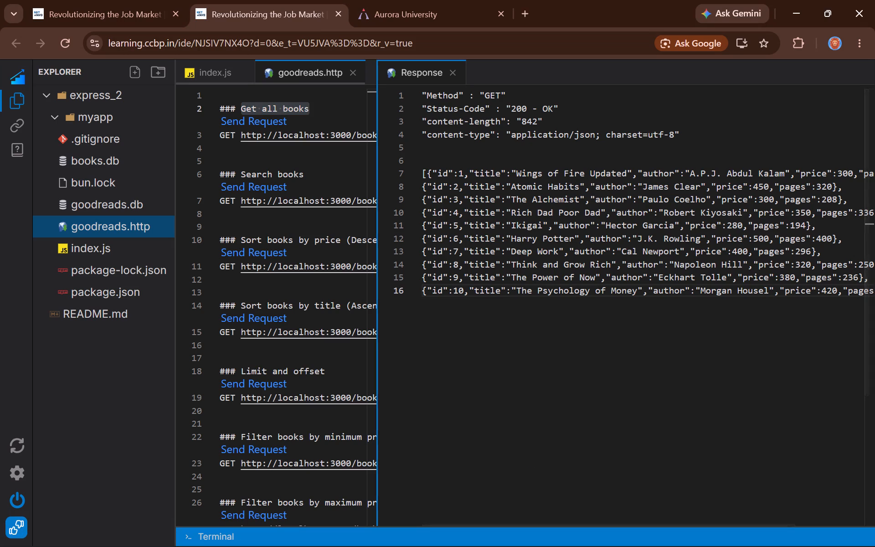
pyautogui.moveTo(371, 262); pyautogui.dragTo(288, 260)
pyautogui.click(495, 388)
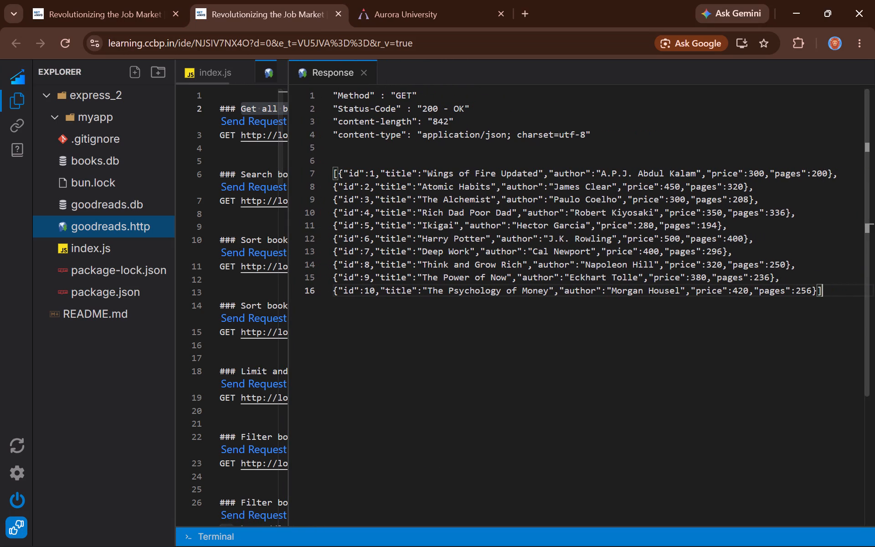
pyautogui.press('shift+super+s')
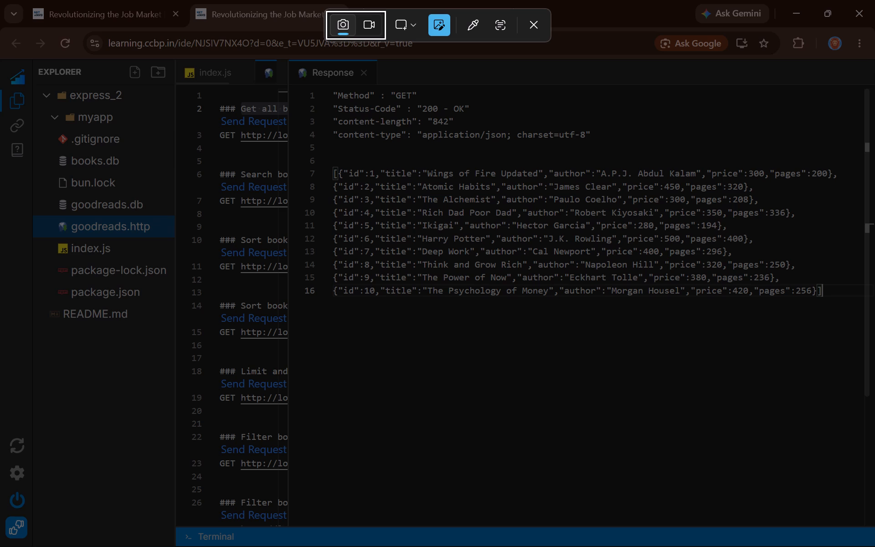
pyautogui.moveTo(289, 62); pyautogui.dragTo(674, 406)
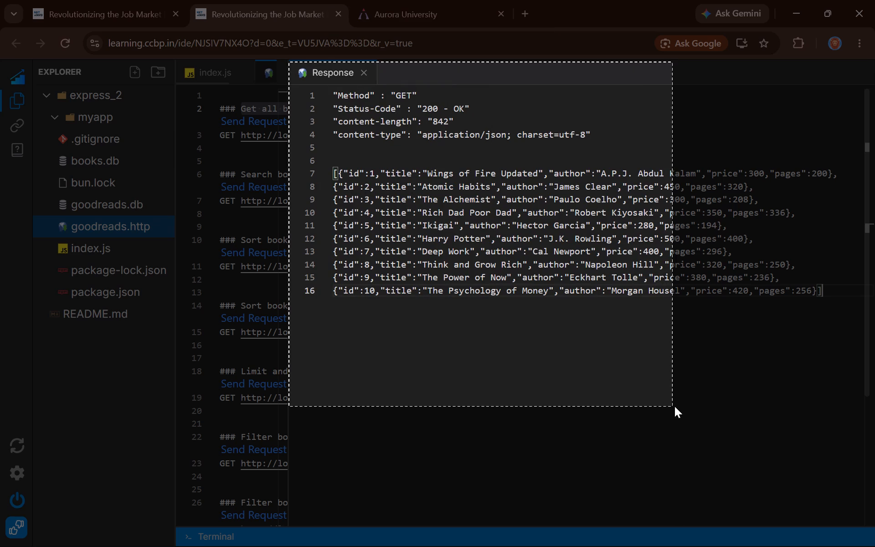
pyautogui.moveTo(674, 406); pyautogui.dragTo(874, 546)
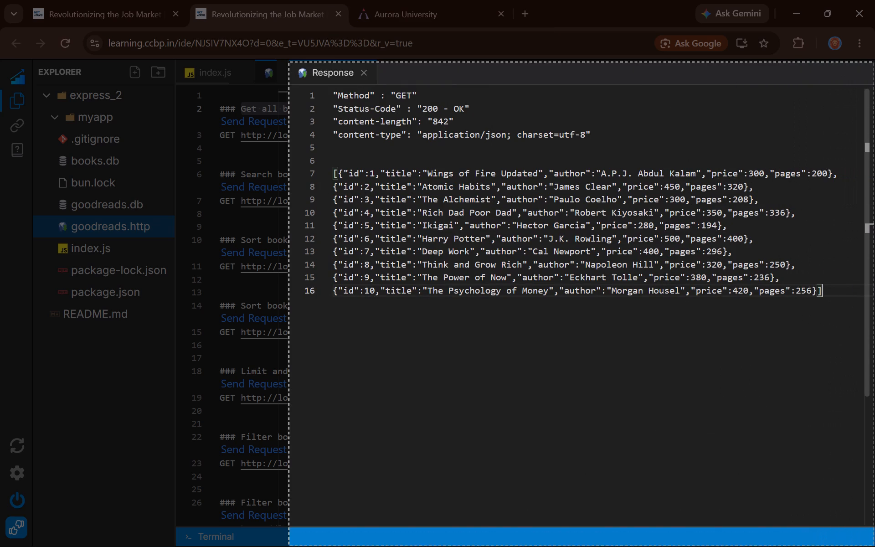
pyautogui.moveTo(874, 546); pyautogui.dragTo(855, 466)
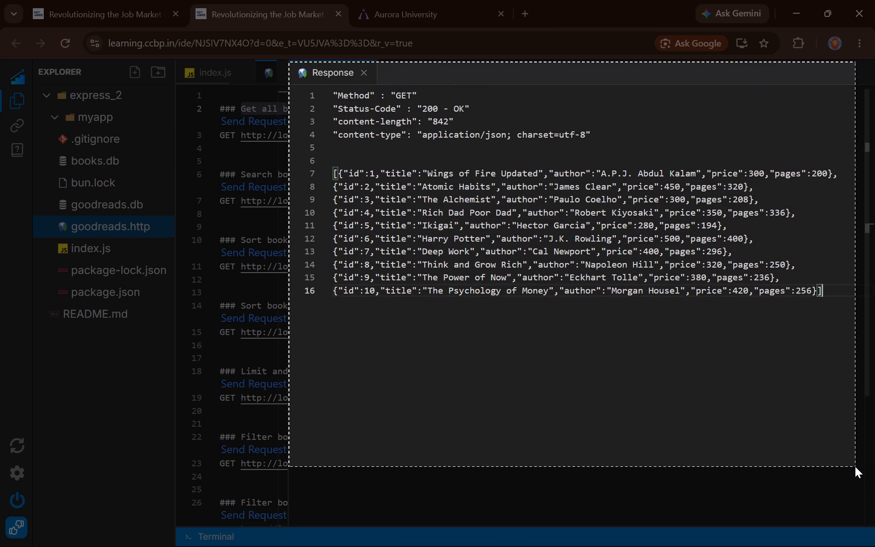
pyautogui.moveTo(855, 466); pyautogui.dragTo(860, 443)
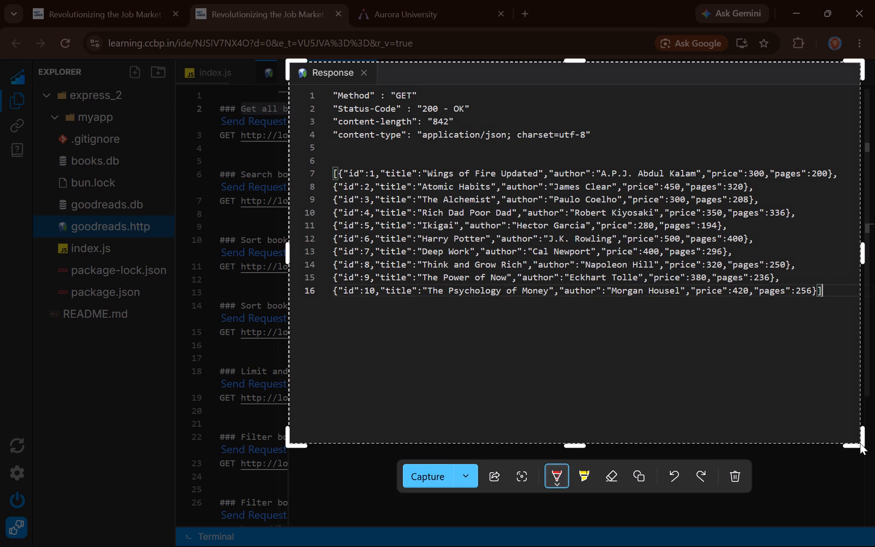
pyautogui.click(431, 481)
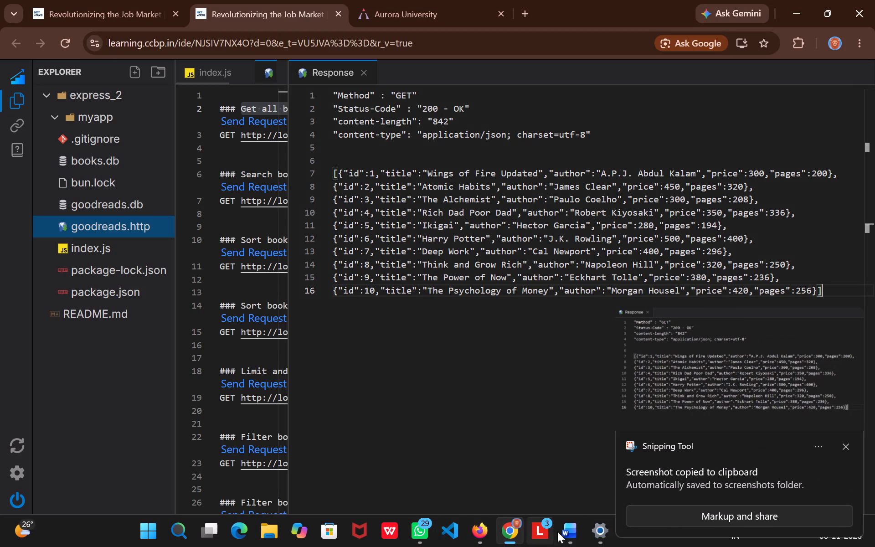
# Switch to Word and paste the response screenshot below the "Get all books" label.
pyautogui.click(561, 478)
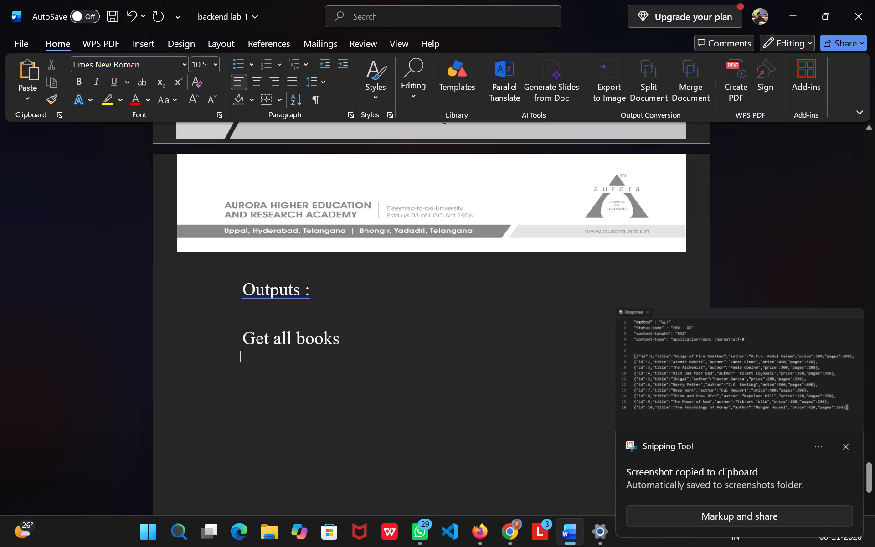
pyautogui.hotkey('ctrl', 'v')
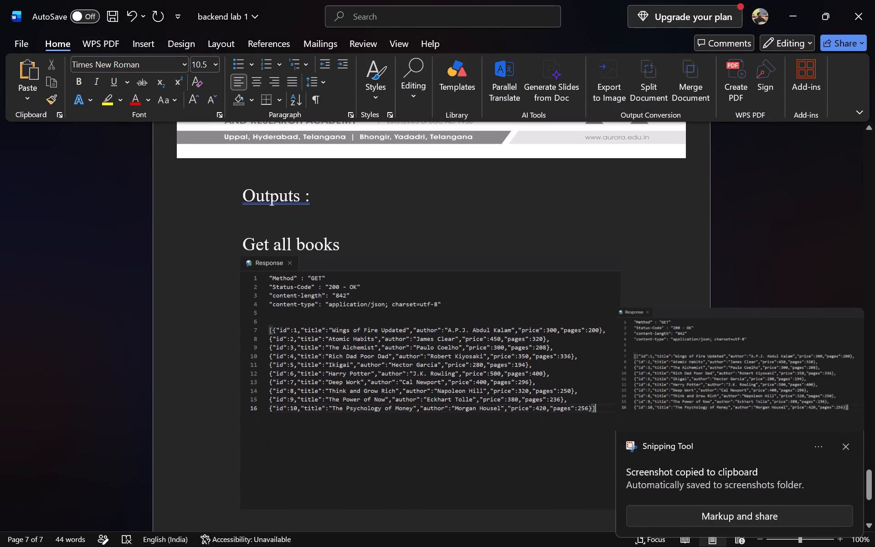
# Append " :" to the end of the "Get all books" label.
pyautogui.scroll(-1, 397, 255)
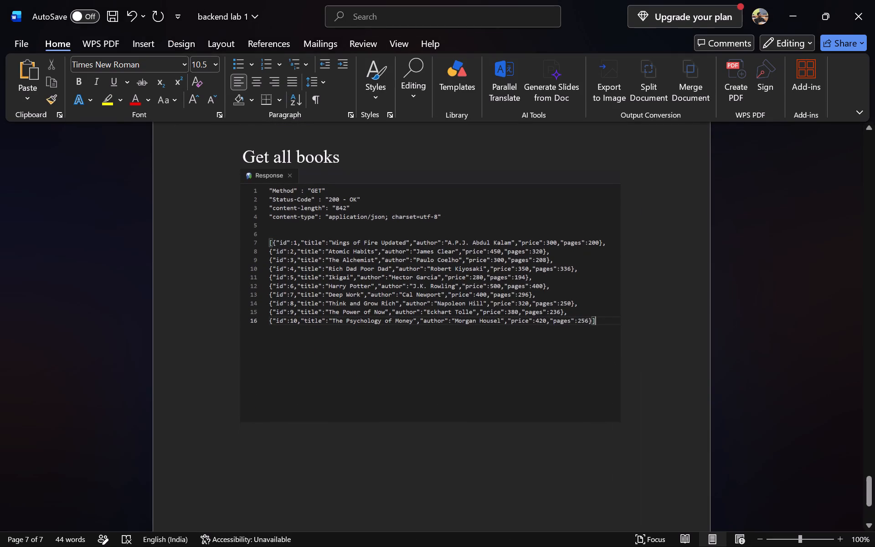
pyautogui.click(365, 158)
pyautogui.press('space')
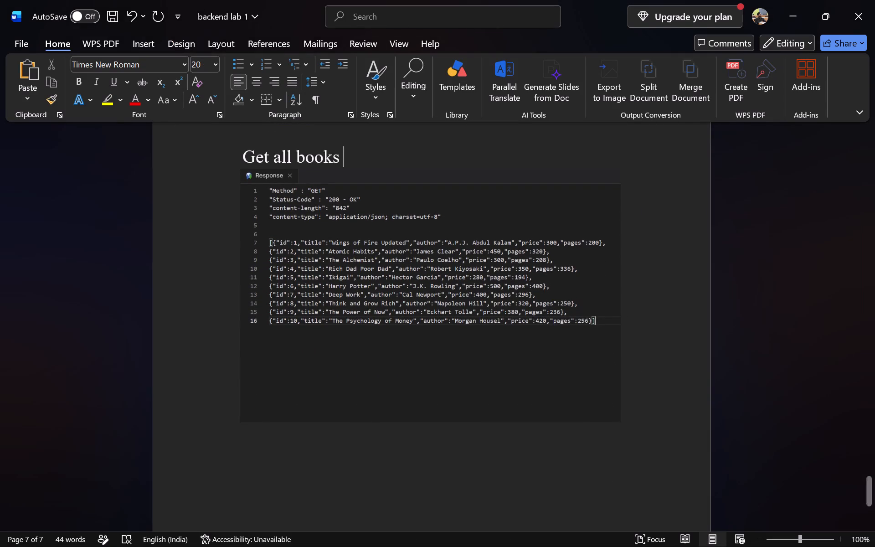
pyautogui.write(':')
# Close the Response pane in Chrome, copy the title "Search books" from goodreads.http, and paste it in Word below the response screenshot.
pyautogui.scroll(1, 353, 265)
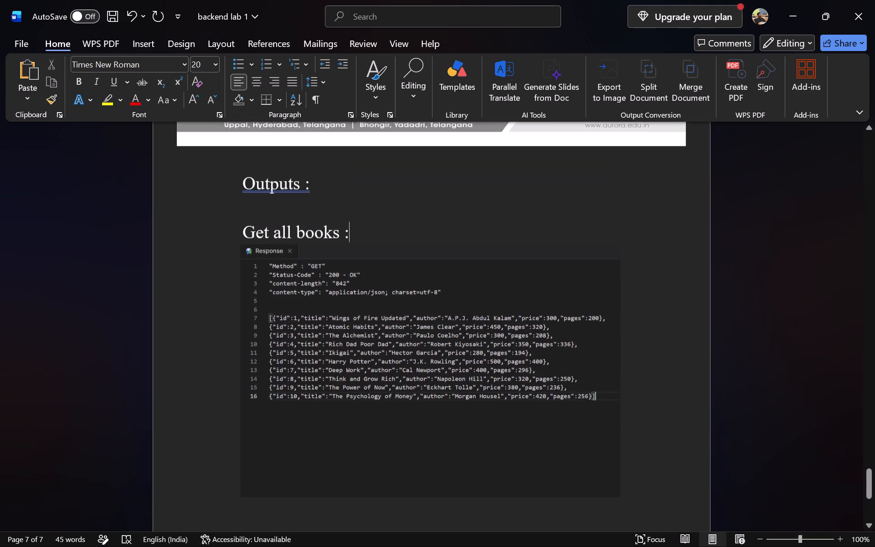
pyautogui.scroll(-1, 341, 330)
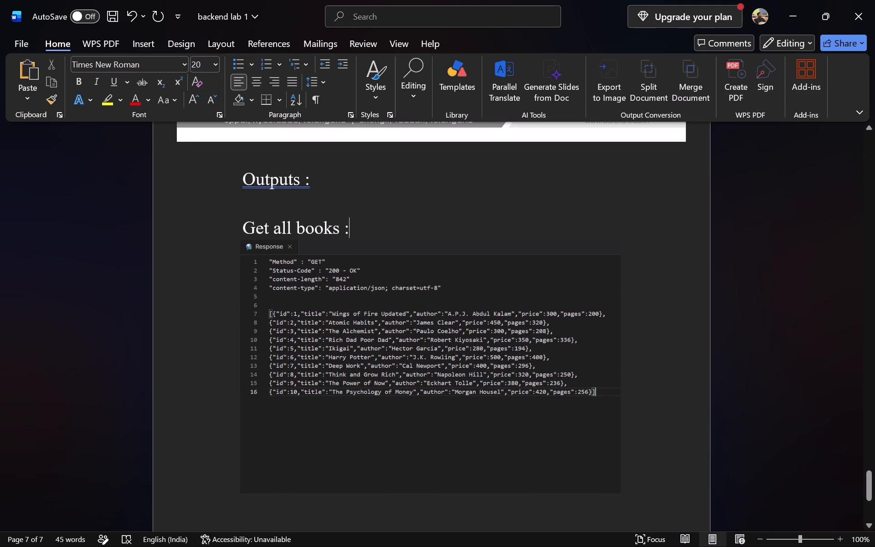
pyautogui.scroll(-1, 357, 272)
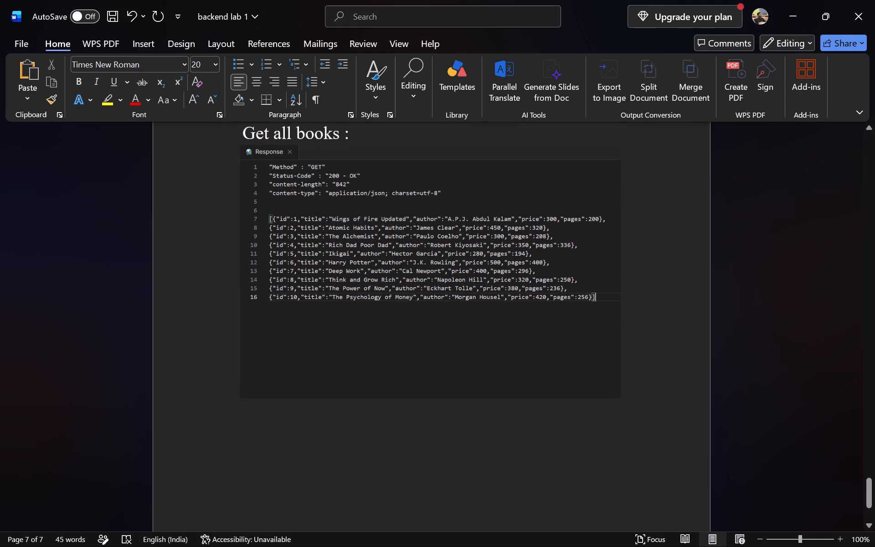
pyautogui.scroll(-1, 279, 413)
pyautogui.click(250, 381)
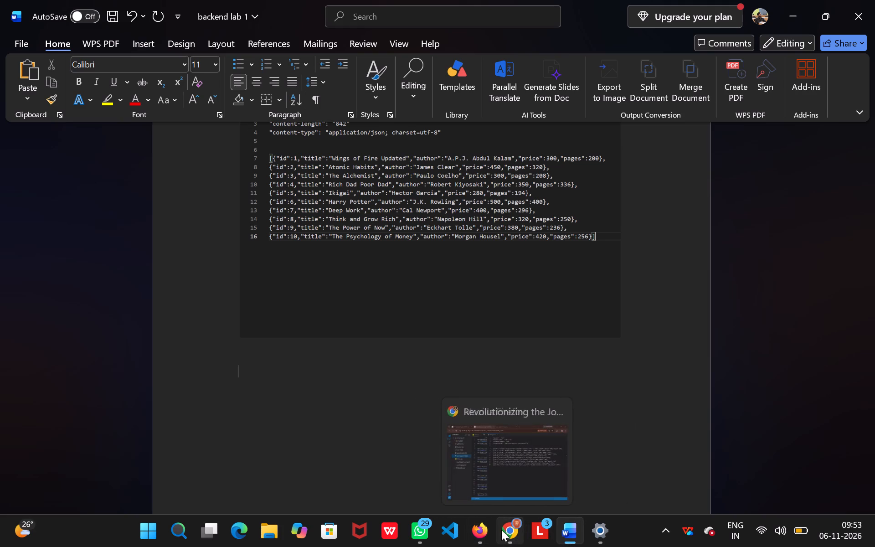
pyautogui.click(507, 480)
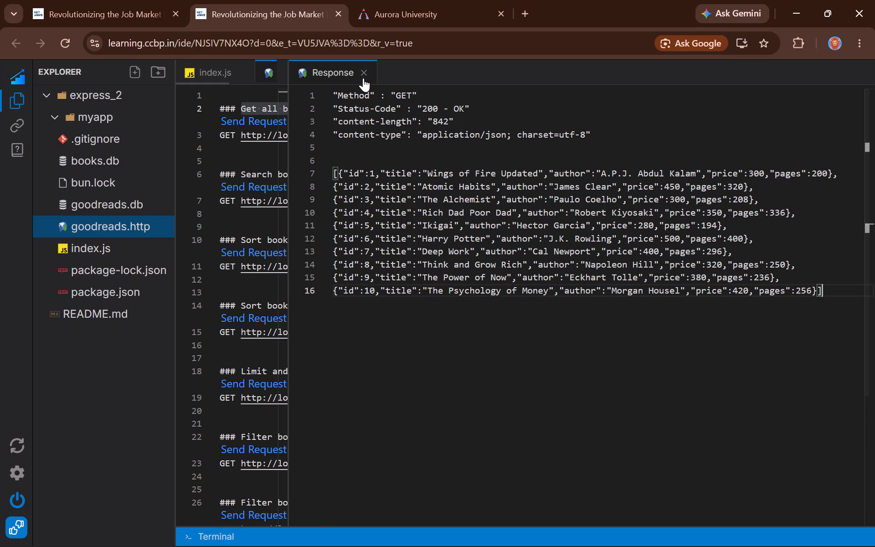
pyautogui.click(363, 78)
pyautogui.click(366, 71)
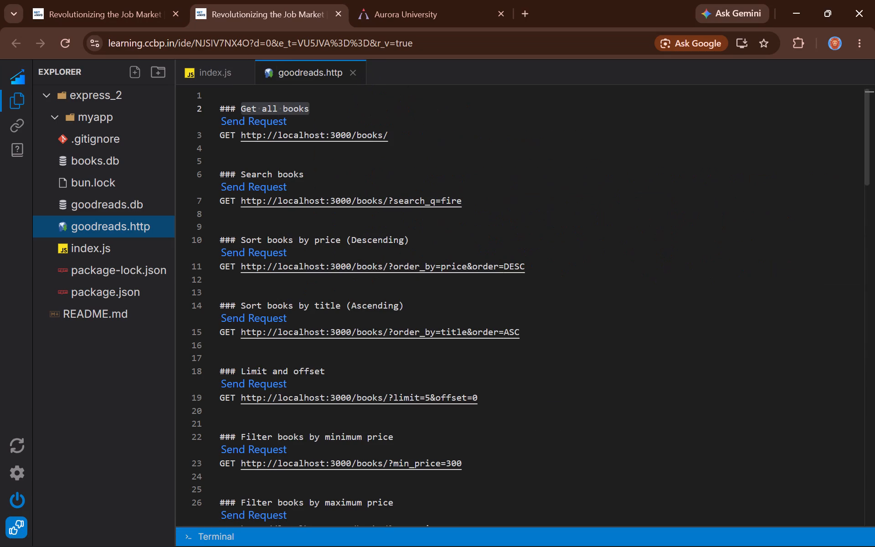
pyautogui.moveTo(240, 171); pyautogui.dragTo(289, 168)
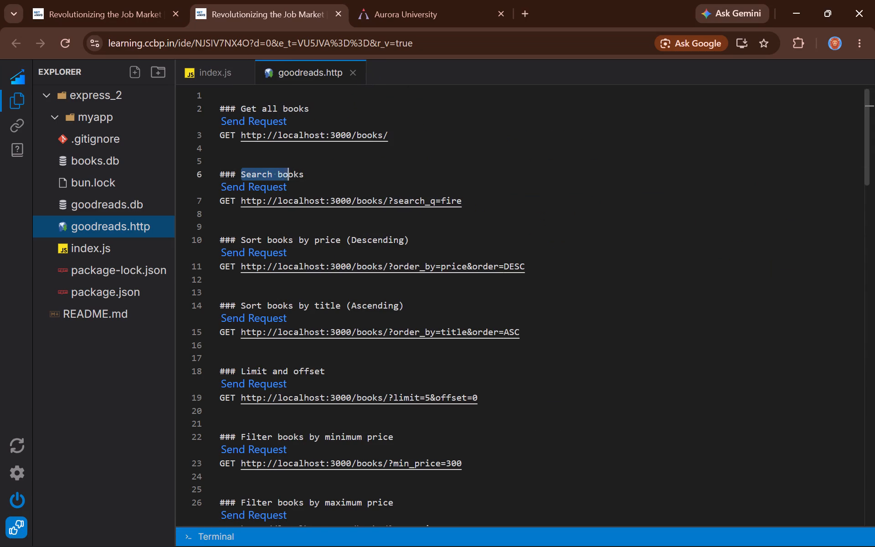
pyautogui.moveTo(289, 168); pyautogui.dragTo(314, 172)
pyautogui.hotkey('ctrl', 'c')
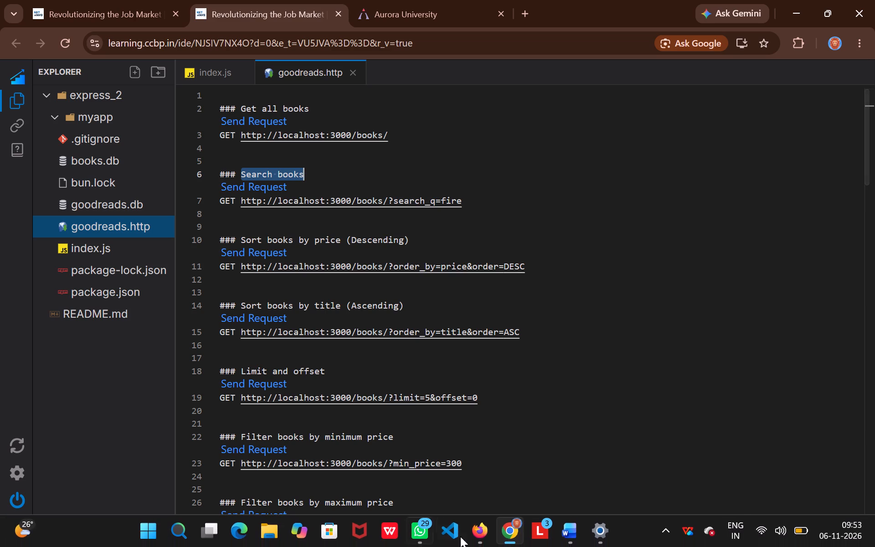
pyautogui.click(559, 480)
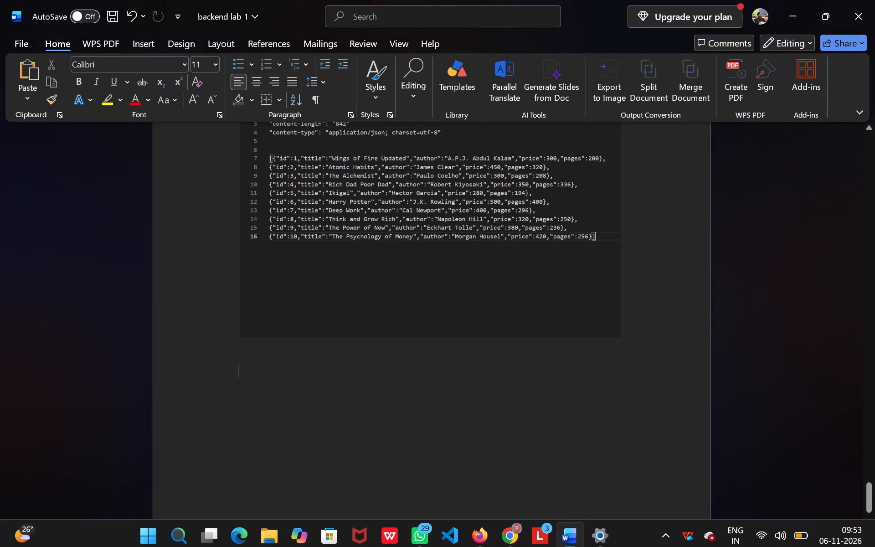
pyautogui.hotkey('ctrl', 'v')
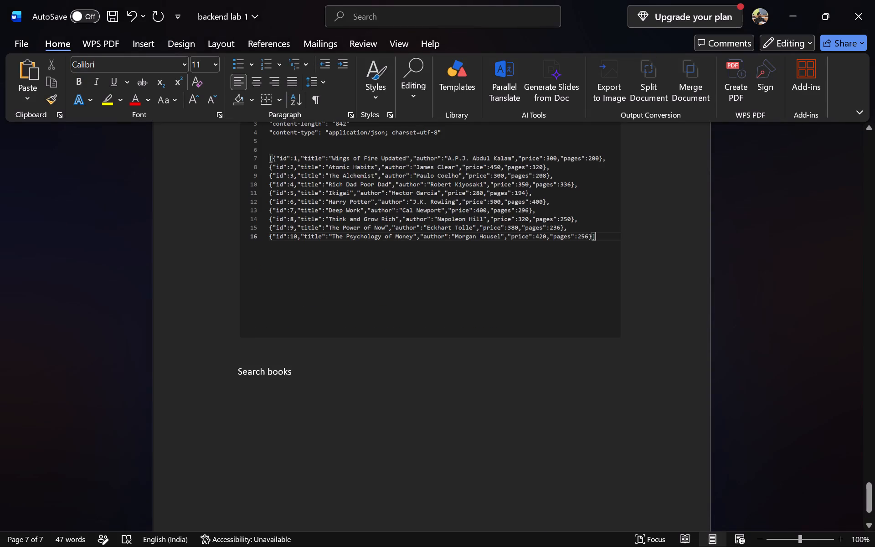
# Set the "Search books" label to font size 20, append " :" to it, and start a new line below.
pyautogui.moveTo(298, 377); pyautogui.dragTo(224, 377)
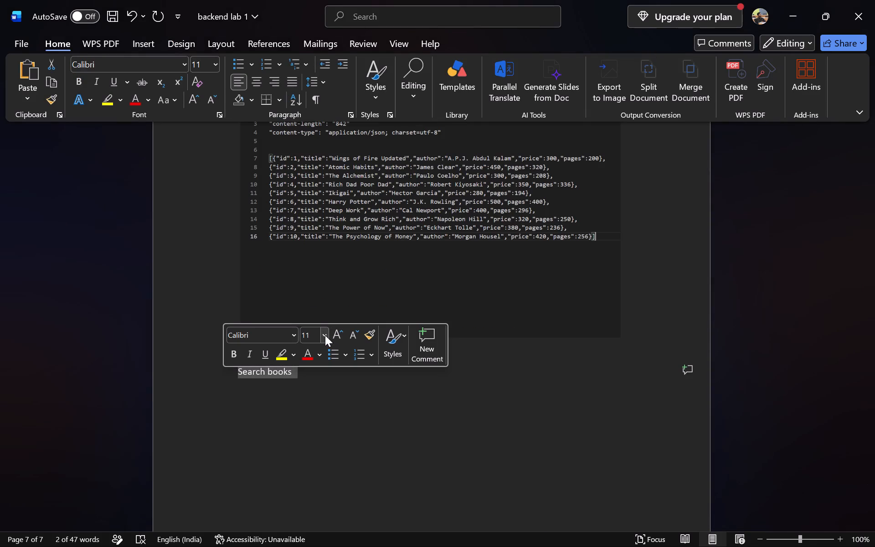
pyautogui.click(325, 335)
pyautogui.click(310, 202)
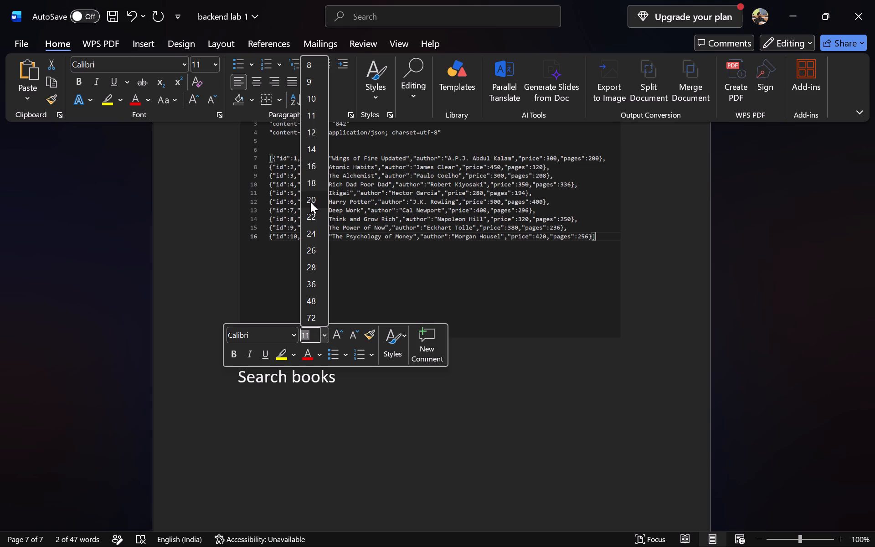
pyautogui.click(357, 382)
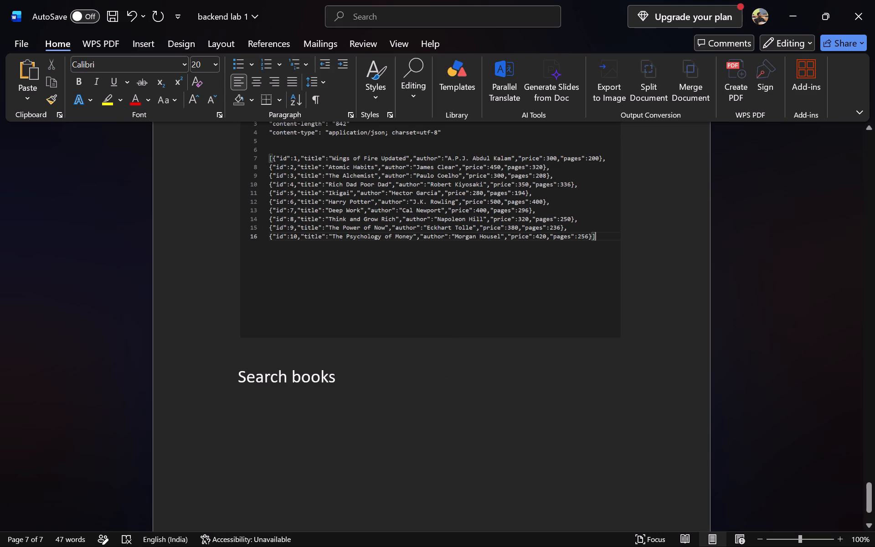
pyautogui.press('space')
pyautogui.hotkey('shift', ':')
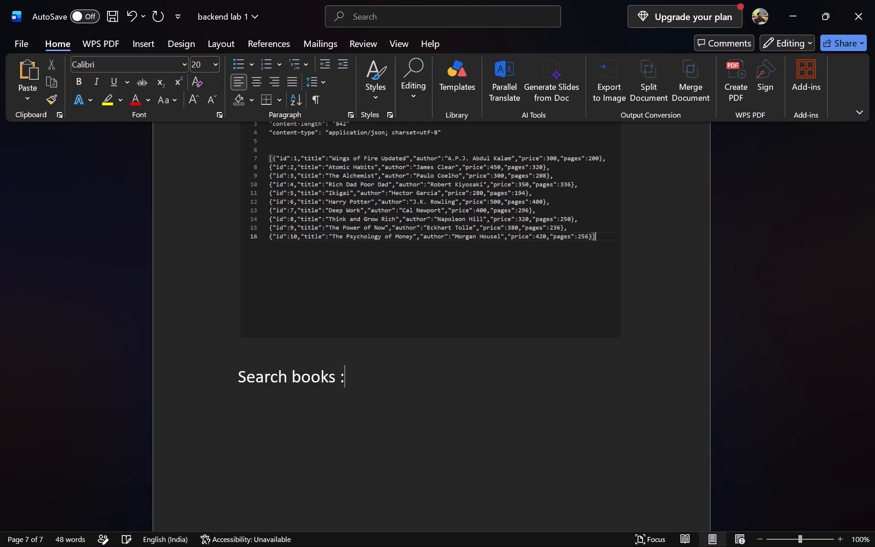
pyautogui.press('Return')
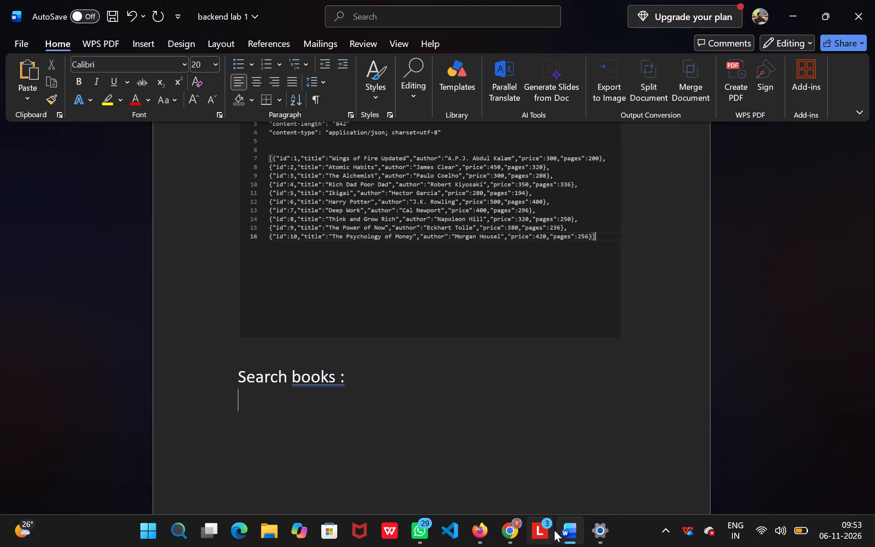
# Switch to Chrome, send the "Search books" request, and widen the Response pane until the whole JSON line fits.
pyautogui.click(497, 468)
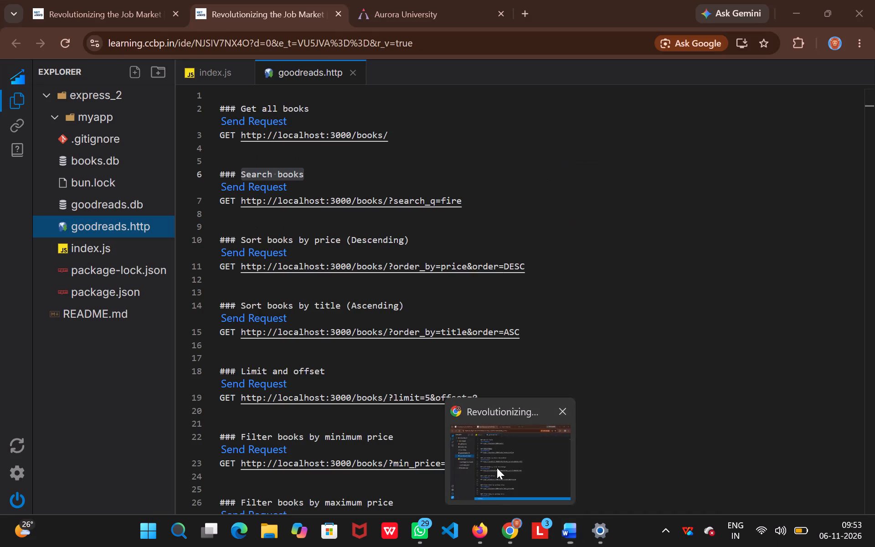
pyautogui.click(271, 184)
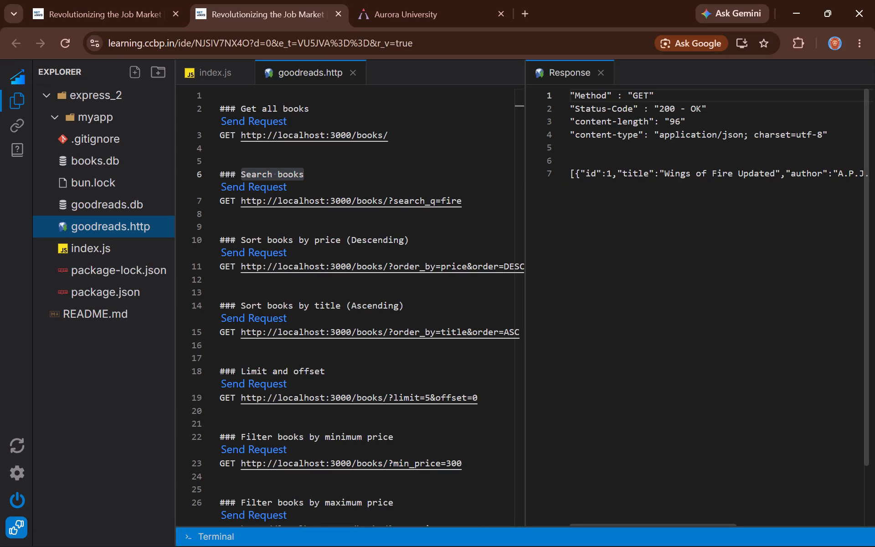
pyautogui.click(526, 203)
pyautogui.click(567, 234)
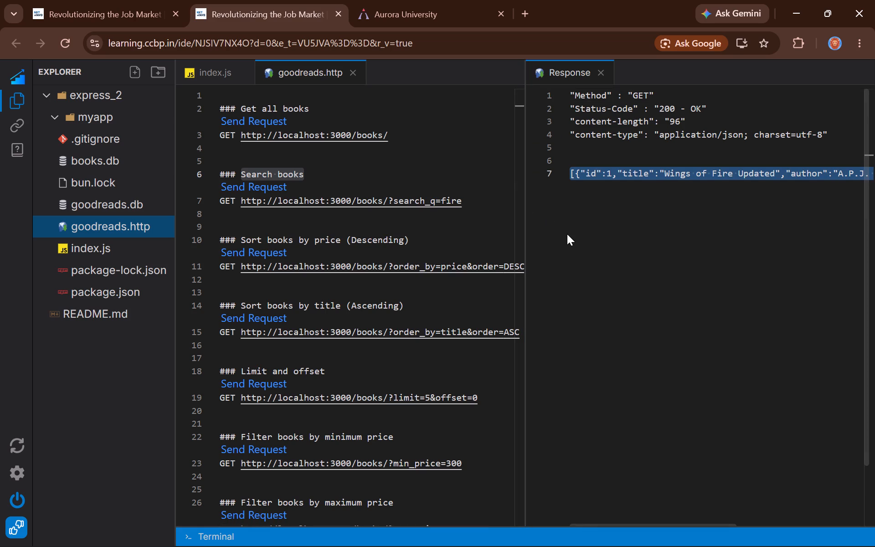
pyautogui.moveTo(525, 222); pyautogui.dragTo(359, 211)
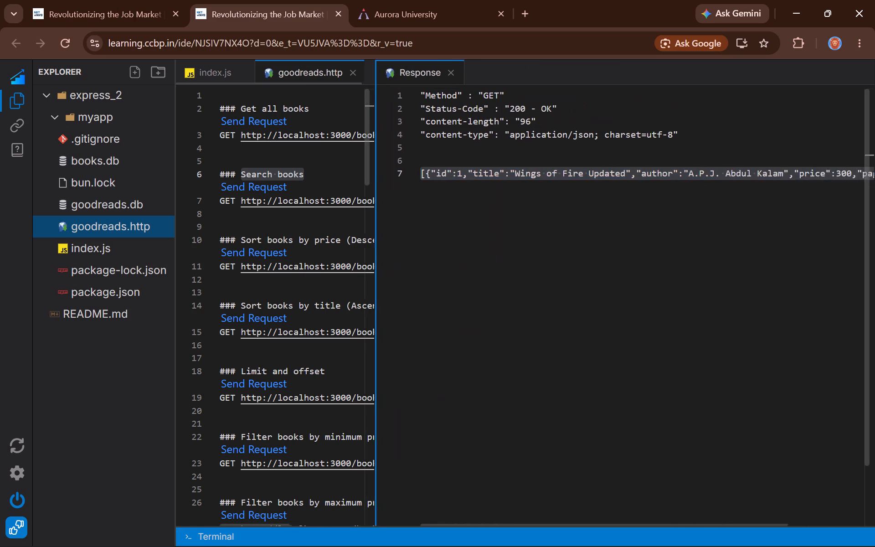
pyautogui.moveTo(359, 211); pyautogui.dragTo(344, 217)
pyautogui.click(551, 243)
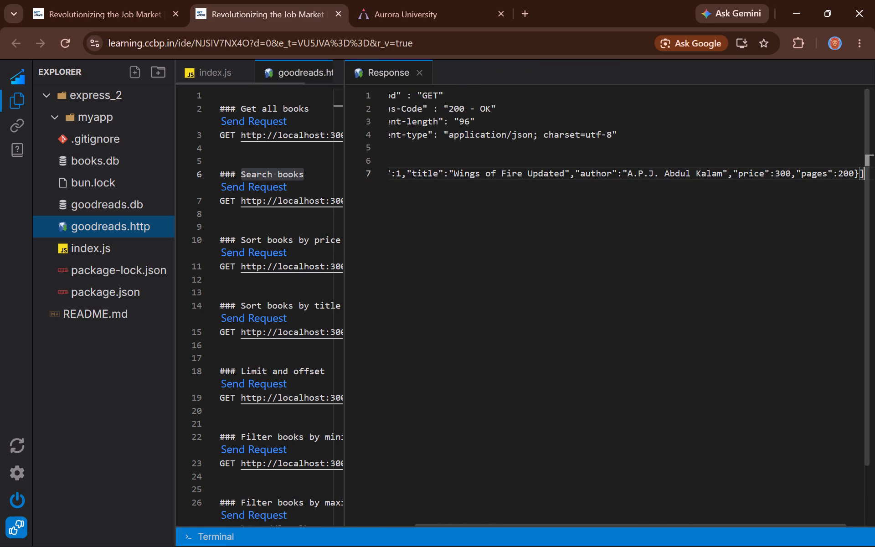
pyautogui.moveTo(345, 255); pyautogui.dragTo(209, 258)
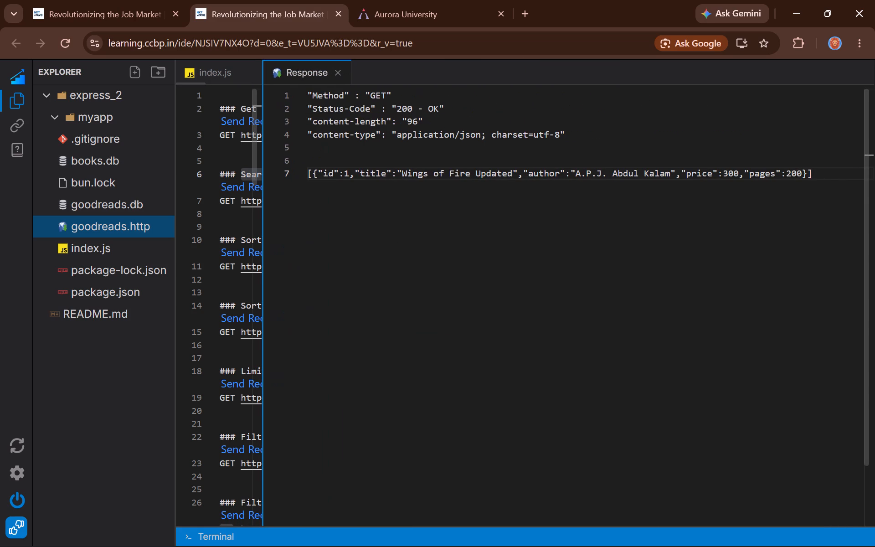
# Capture a screenshot of the Response pane showing the "Search books" output down to the empty area below the JSON.
pyautogui.moveTo(209, 258); pyautogui.dragTo(209, 258)
pyautogui.click(518, 238)
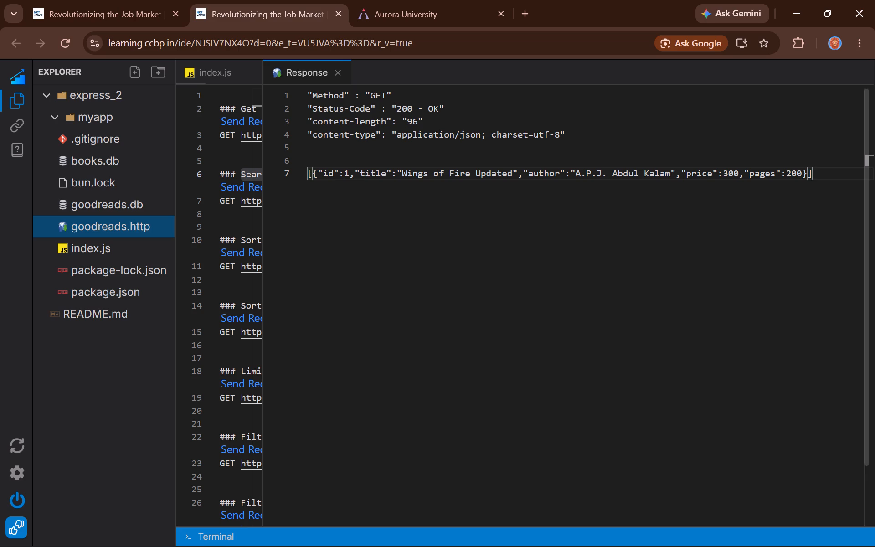
pyautogui.press('shift+super+s')
pyautogui.moveTo(264, 61); pyautogui.dragTo(829, 396)
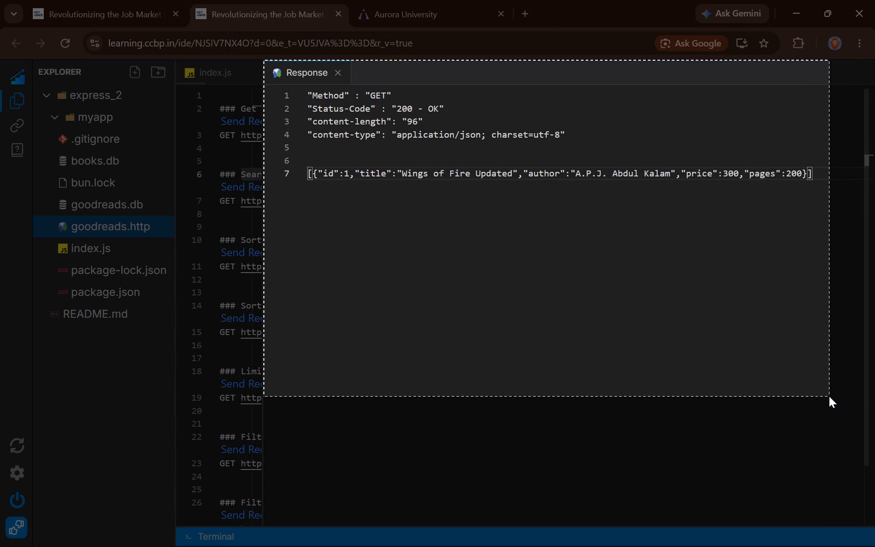
pyautogui.moveTo(829, 396); pyautogui.dragTo(847, 366)
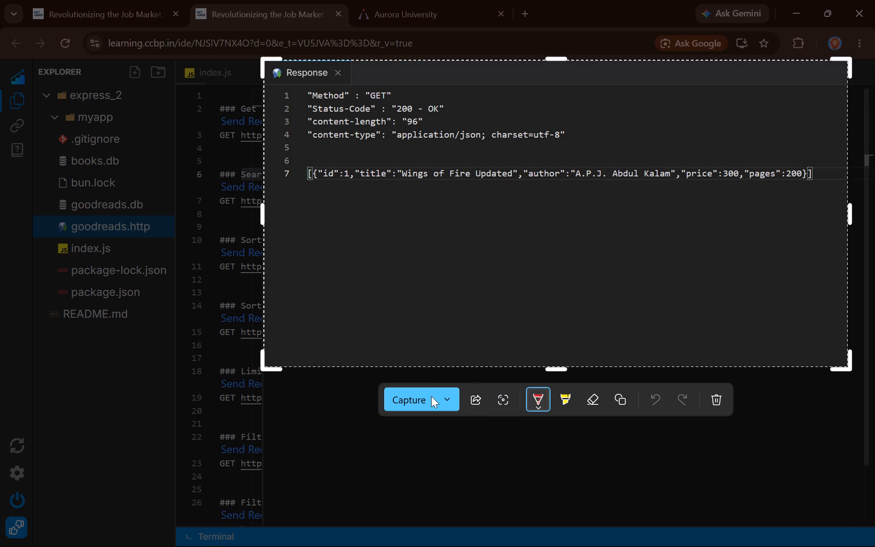
pyautogui.click(425, 402)
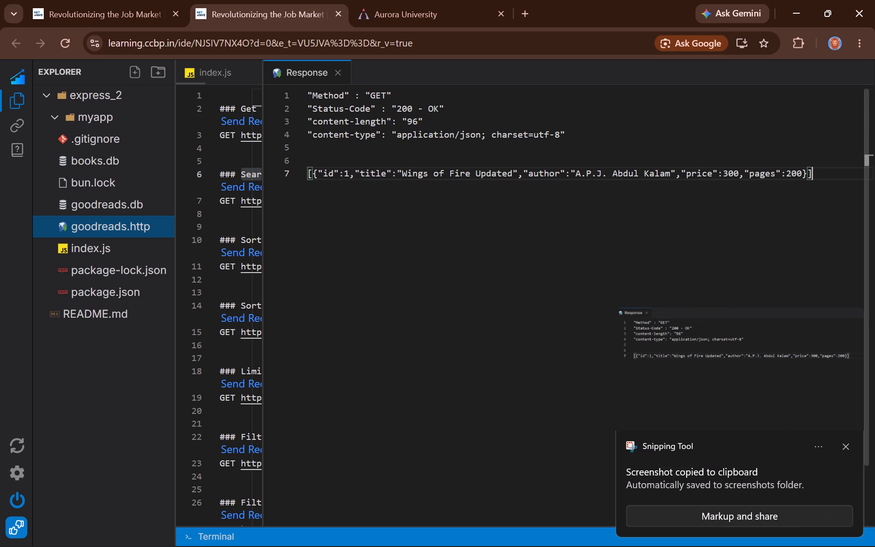
pyautogui.moveTo(261, 260); pyautogui.dragTo(370, 263)
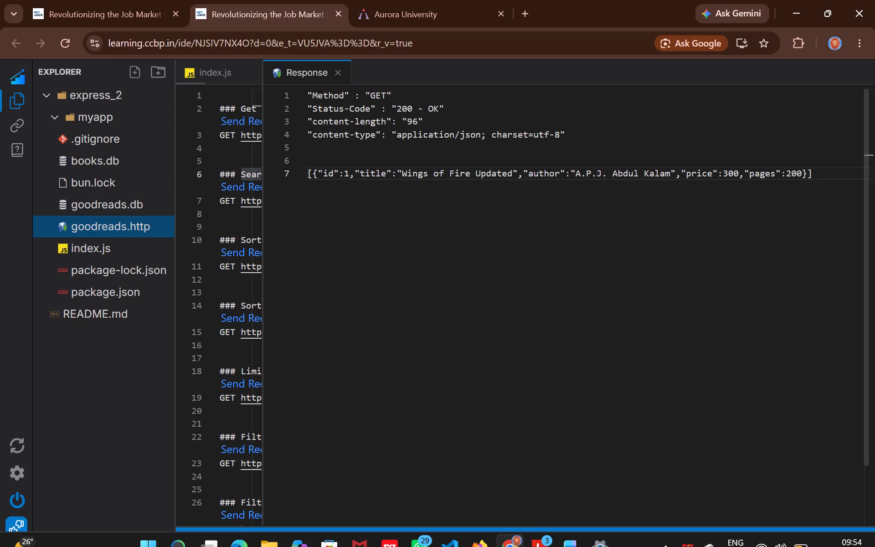
# Switch to Word, paste the response screenshot below the "Search books :" label, and add two new lines beneath it.
pyautogui.click(561, 480)
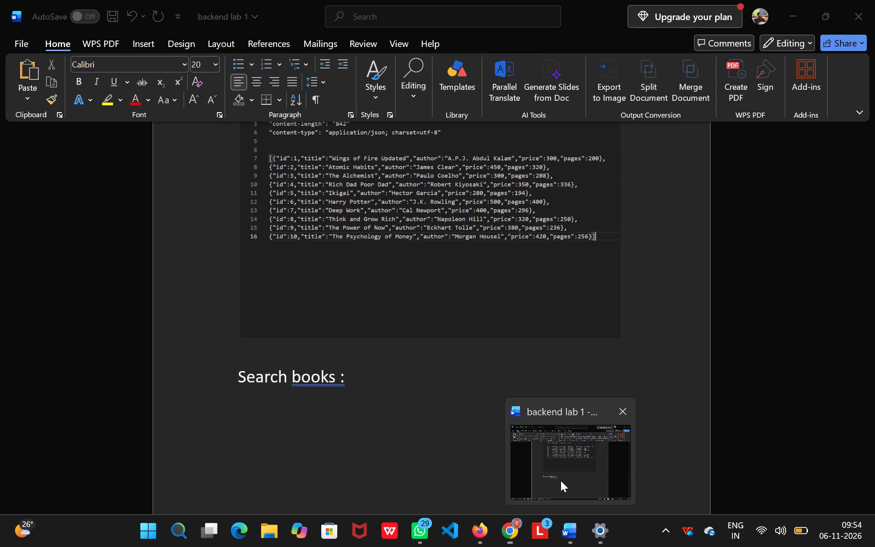
pyautogui.hotkey('ctrl', 'v')
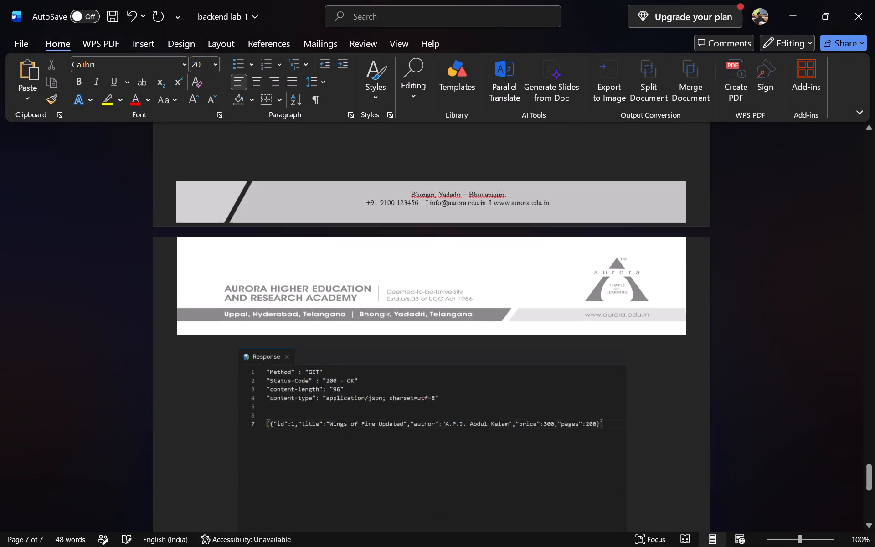
pyautogui.scroll(3, 346, 373)
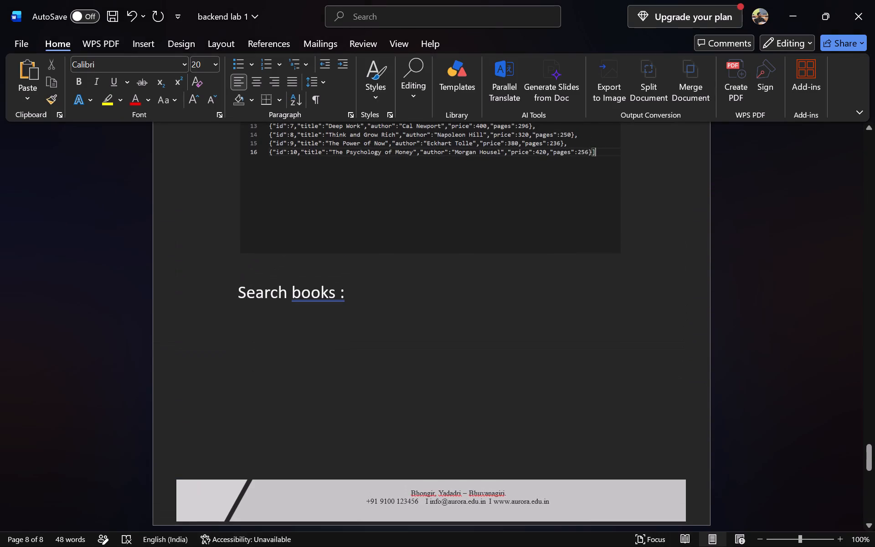
pyautogui.scroll(-3, 346, 373)
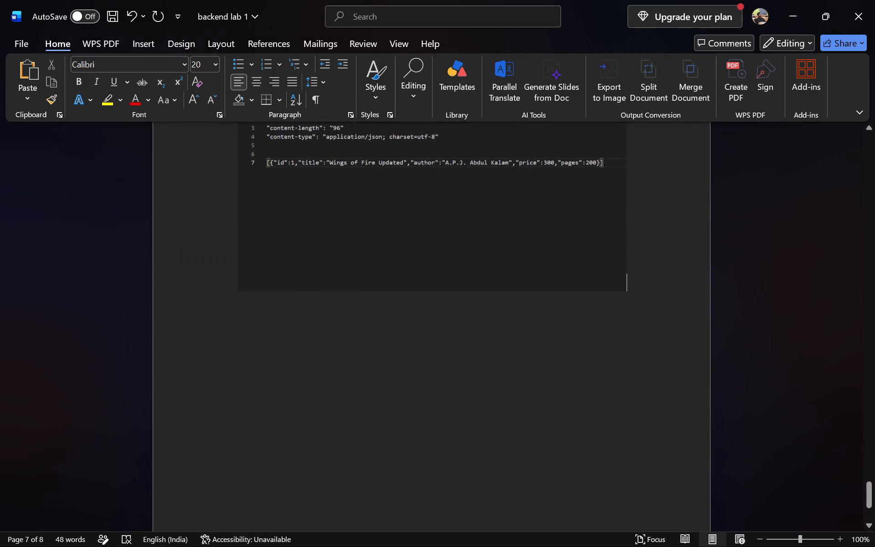
pyautogui.scroll(1, 346, 373)
pyautogui.press('Return')
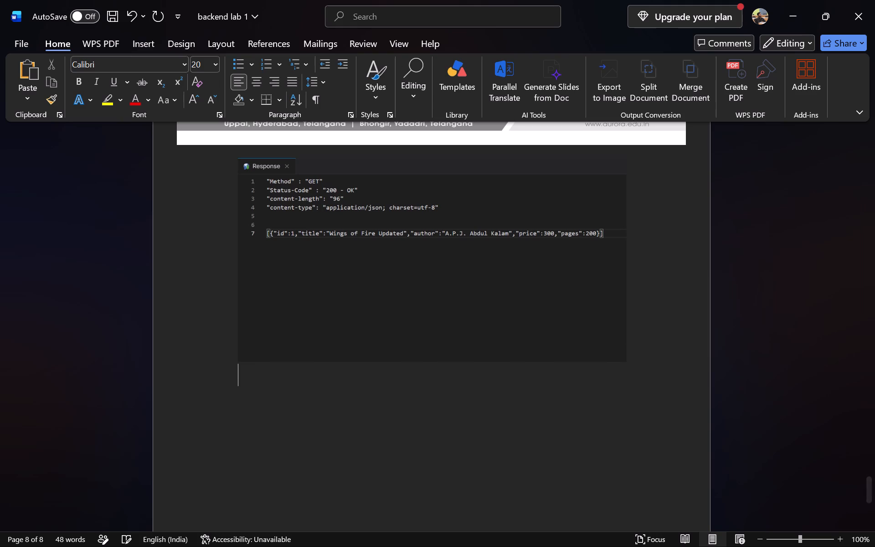
pyautogui.press('Return')
pyautogui.scroll(3, 466, 370)
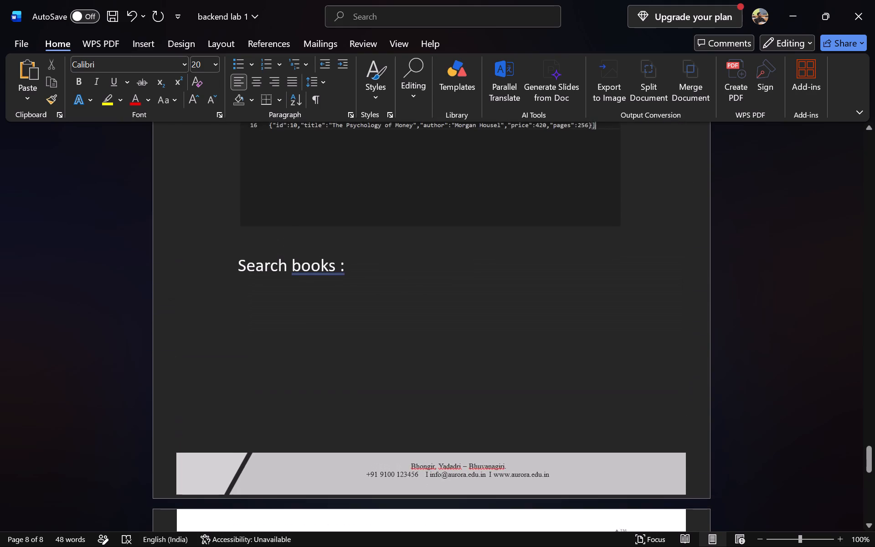
pyautogui.scroll(-4, 466, 370)
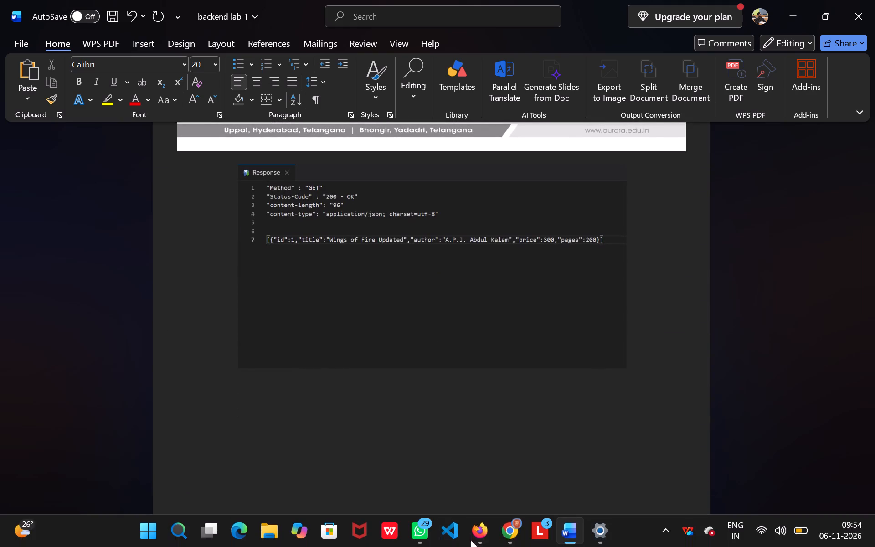
# Close the Response pane in Chrome, copy the title "Sort books by price (Descending)" from goodreads.http, and paste it in Word below the screenshot.
pyautogui.click(510, 494)
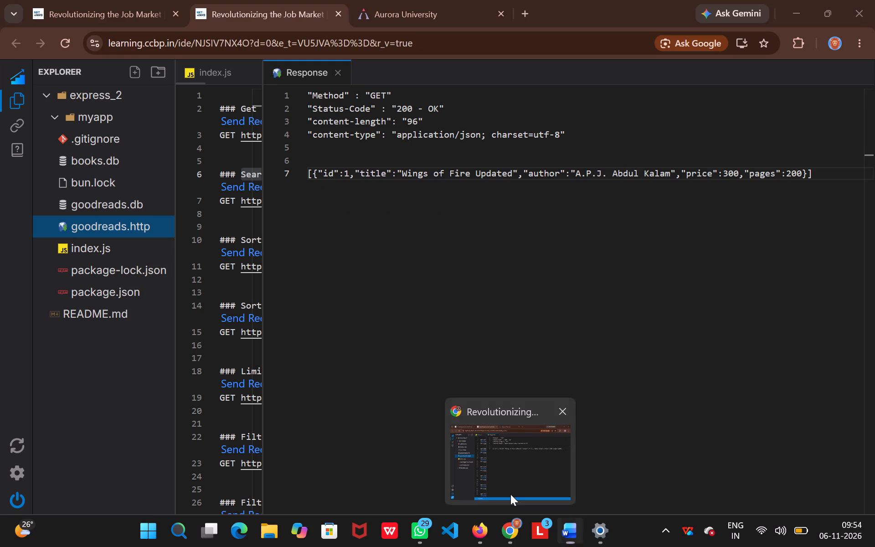
pyautogui.click(337, 74)
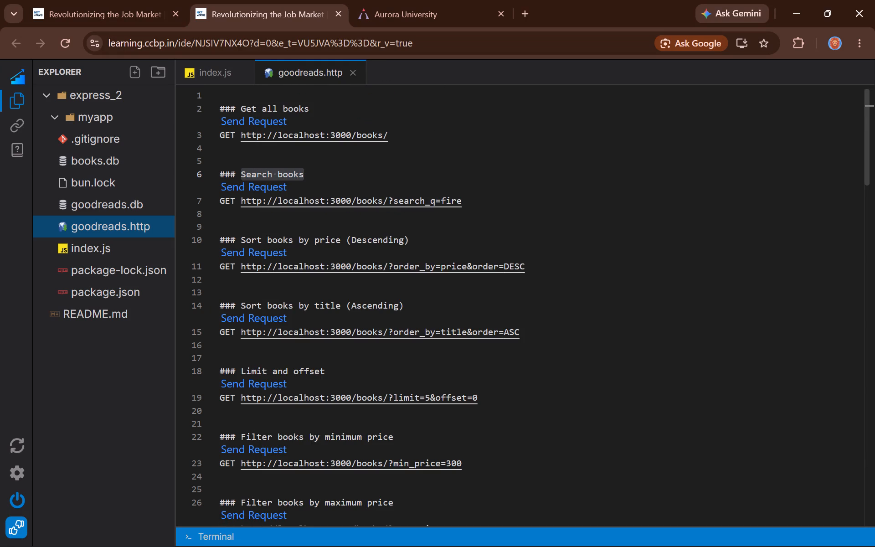
pyautogui.moveTo(240, 236); pyautogui.dragTo(417, 237)
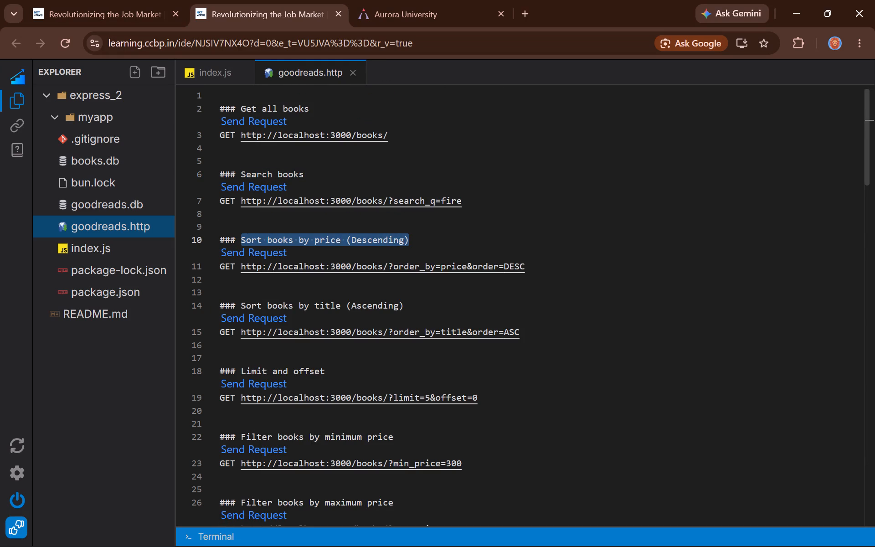
pyautogui.hotkey('ctrl', 'c')
pyautogui.click(558, 480)
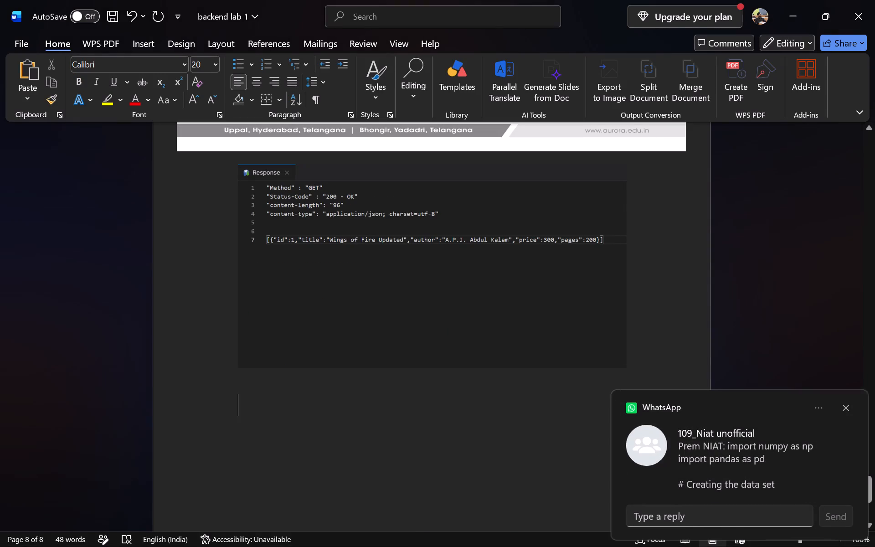
pyautogui.hotkey('ctrl', 'v')
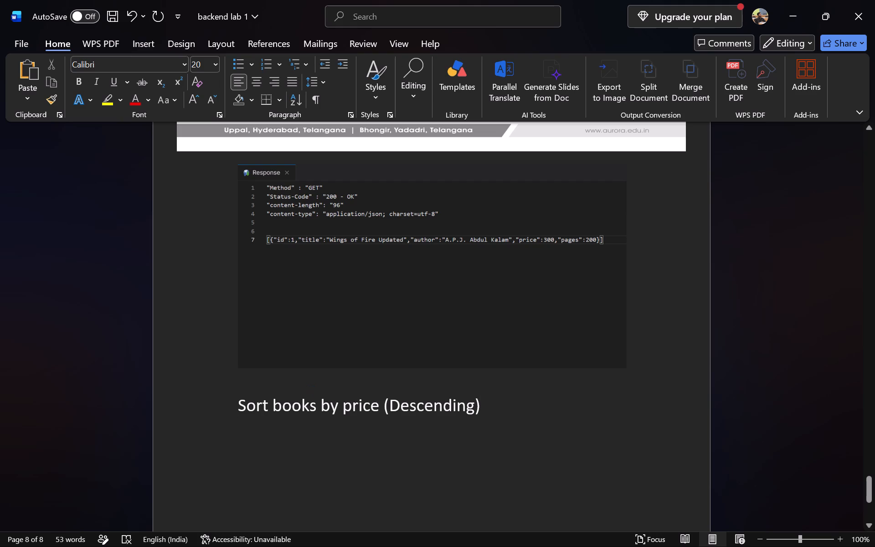
# Append " :" to the "Sort books by price (Descending)" label and start a new line below.
pyautogui.press('space')
pyautogui.hotkey('shift', ':')
pyautogui.press('Return')
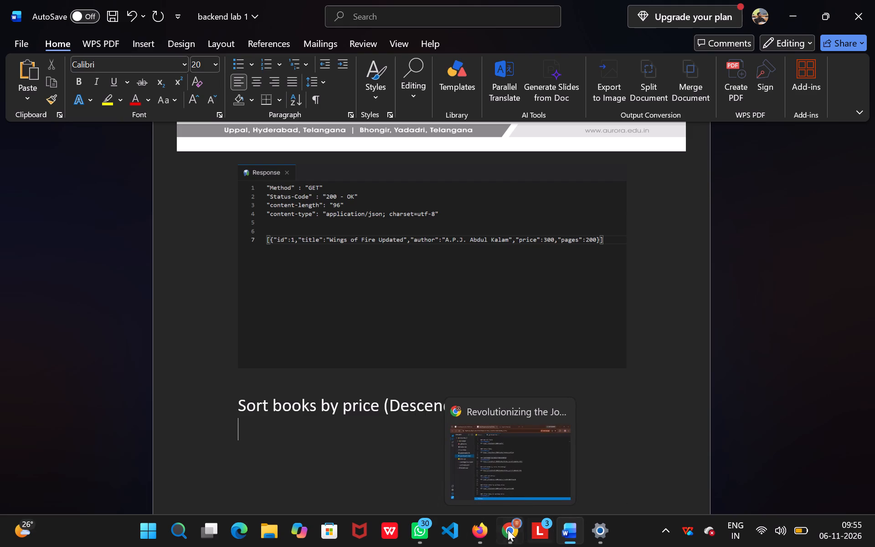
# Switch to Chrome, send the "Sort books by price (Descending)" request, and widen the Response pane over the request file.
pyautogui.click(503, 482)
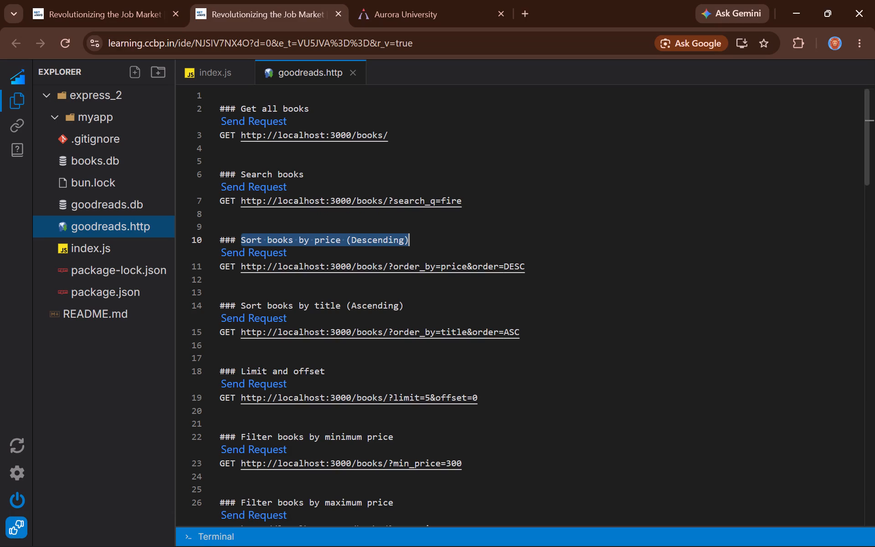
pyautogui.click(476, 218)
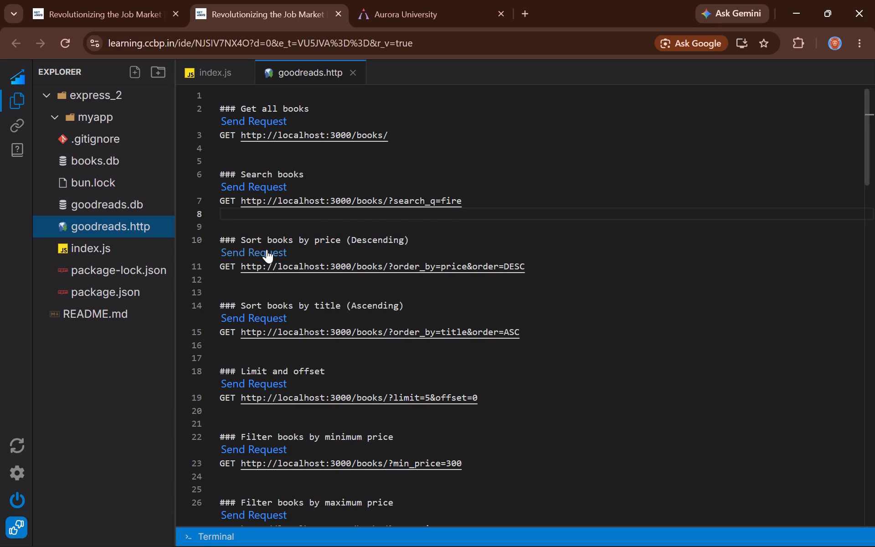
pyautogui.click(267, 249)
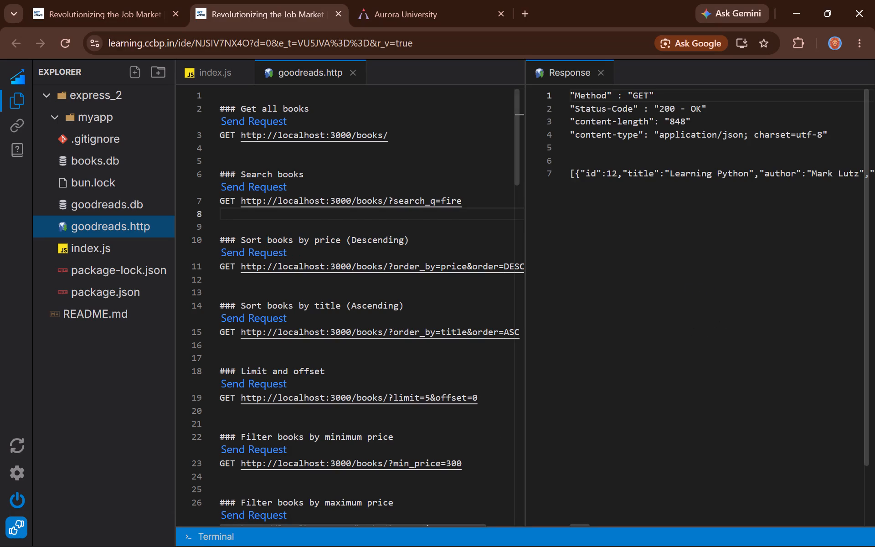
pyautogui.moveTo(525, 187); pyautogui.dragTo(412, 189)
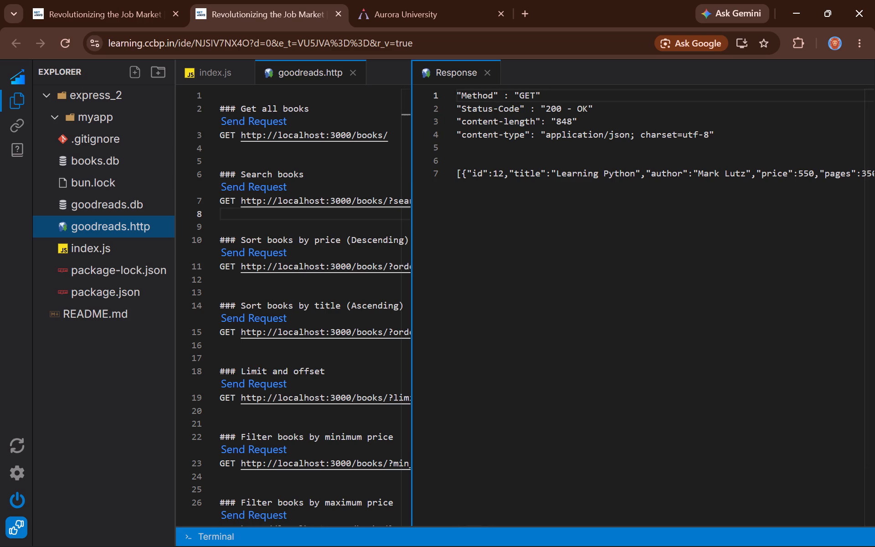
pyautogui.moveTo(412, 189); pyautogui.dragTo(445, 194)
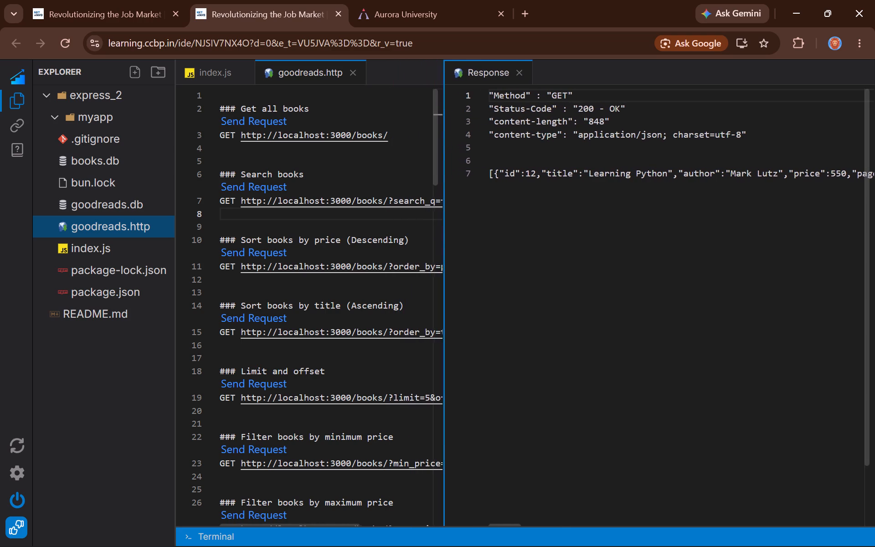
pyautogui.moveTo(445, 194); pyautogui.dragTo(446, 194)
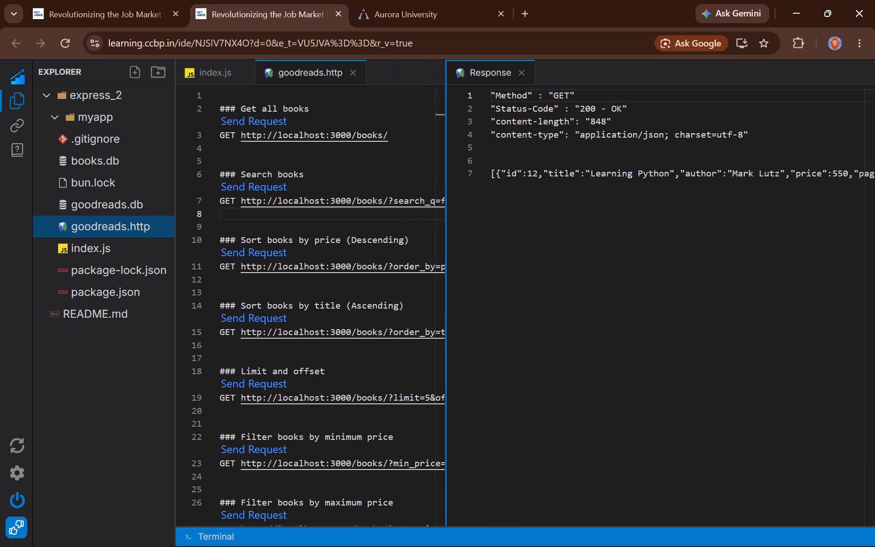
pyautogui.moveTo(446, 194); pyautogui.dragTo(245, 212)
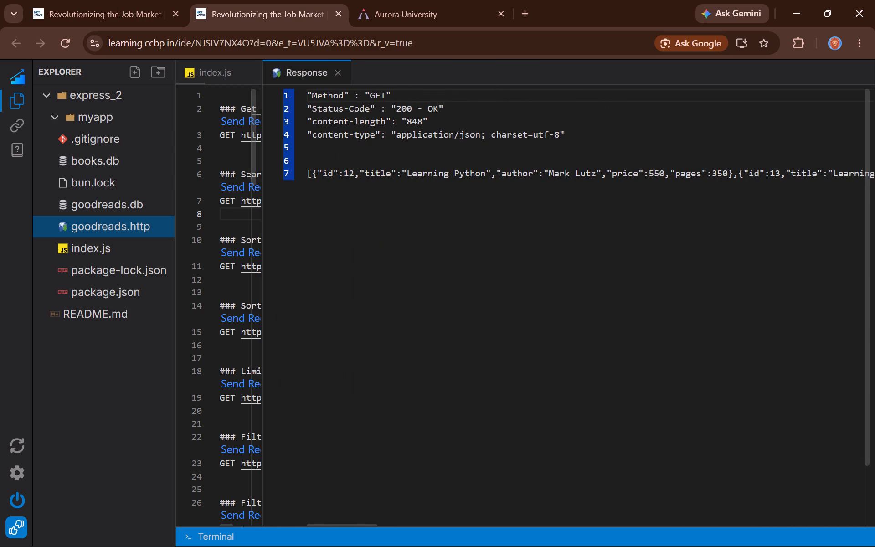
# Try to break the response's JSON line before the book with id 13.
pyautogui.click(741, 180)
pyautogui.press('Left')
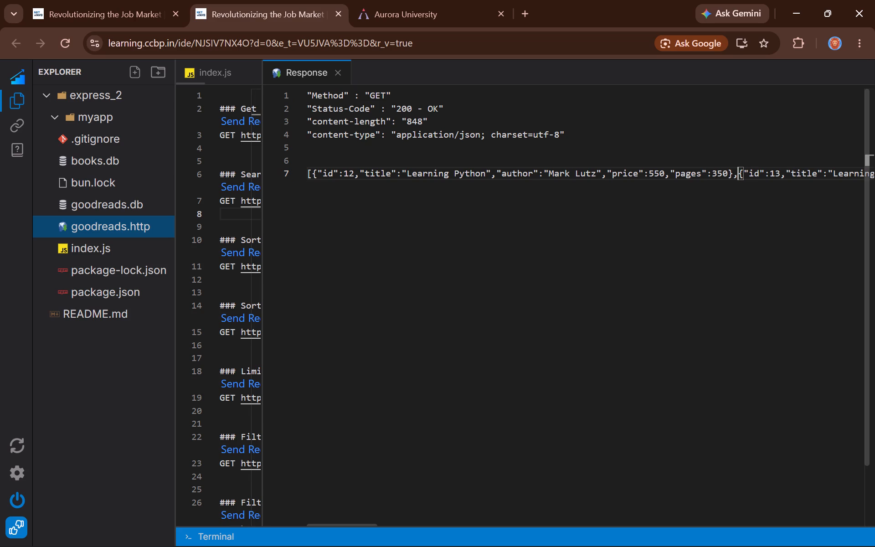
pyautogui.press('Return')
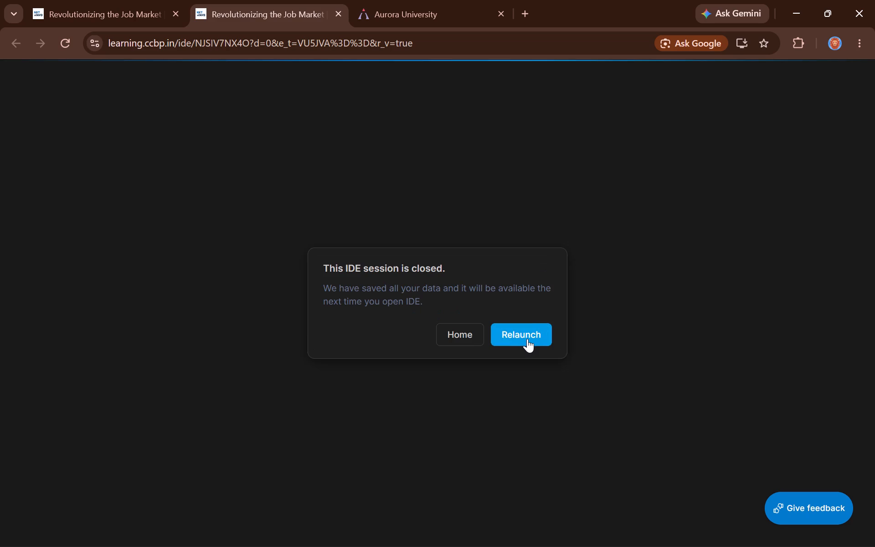
# Relaunch the closed IDE session and focus its terminal prompt.
pyautogui.click(527, 339)
pyautogui.click(527, 339)
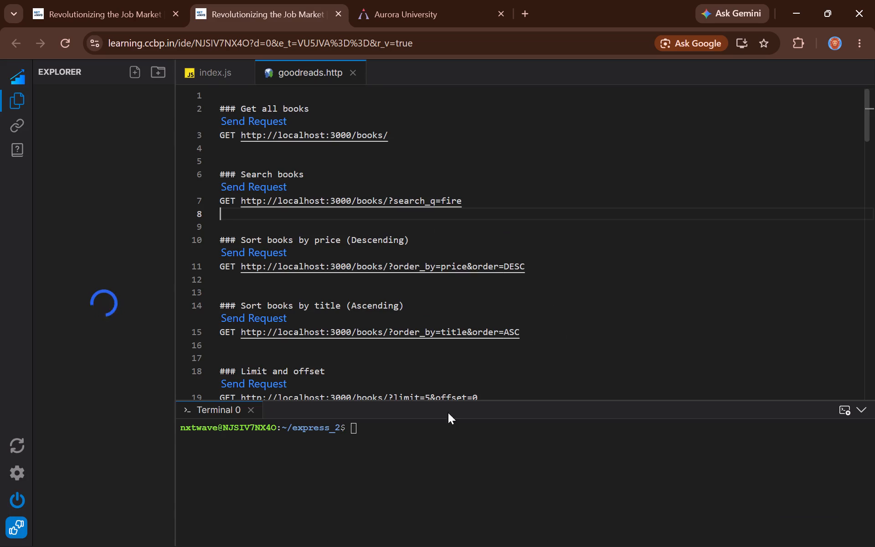
pyautogui.click(365, 430)
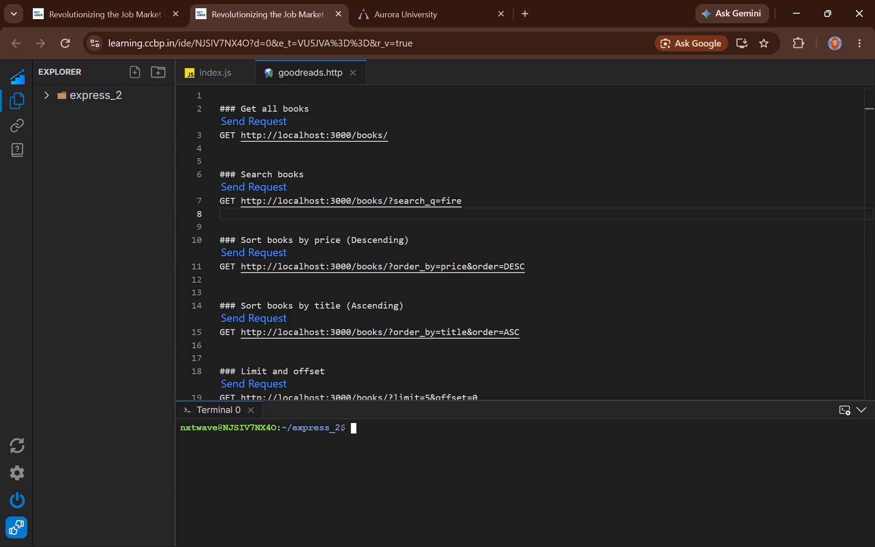
# Expand the express_2 and myapp folders in the file explorer, open index.js, and reopen goodreads.http.
pyautogui.click(106, 94)
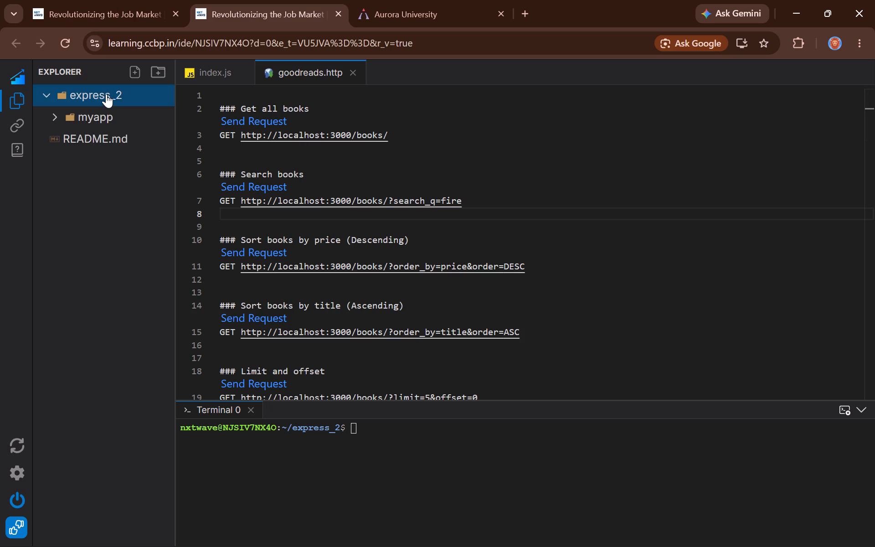
pyautogui.click(109, 123)
pyautogui.click(122, 249)
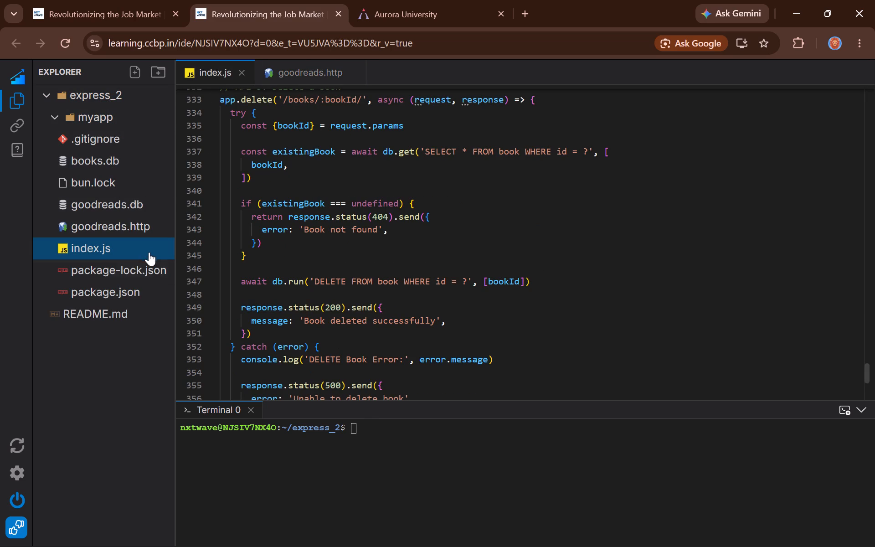
pyautogui.click(132, 217)
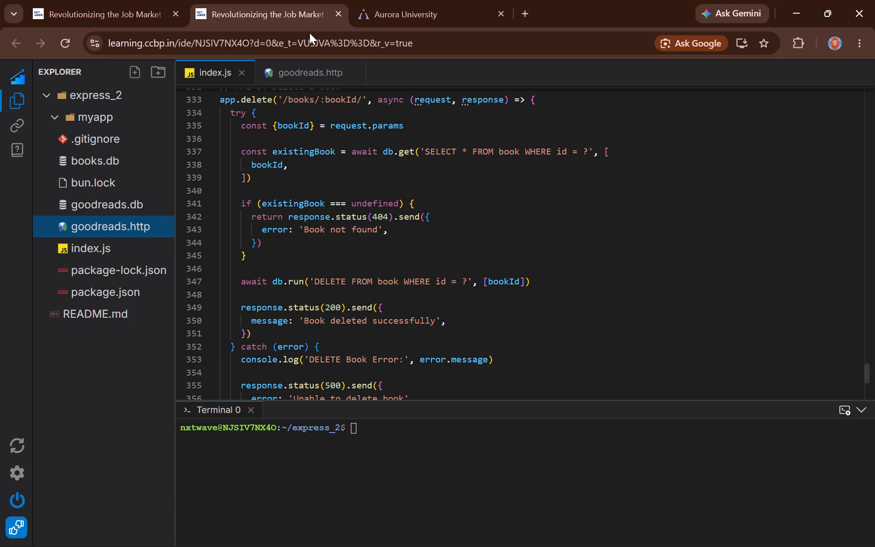
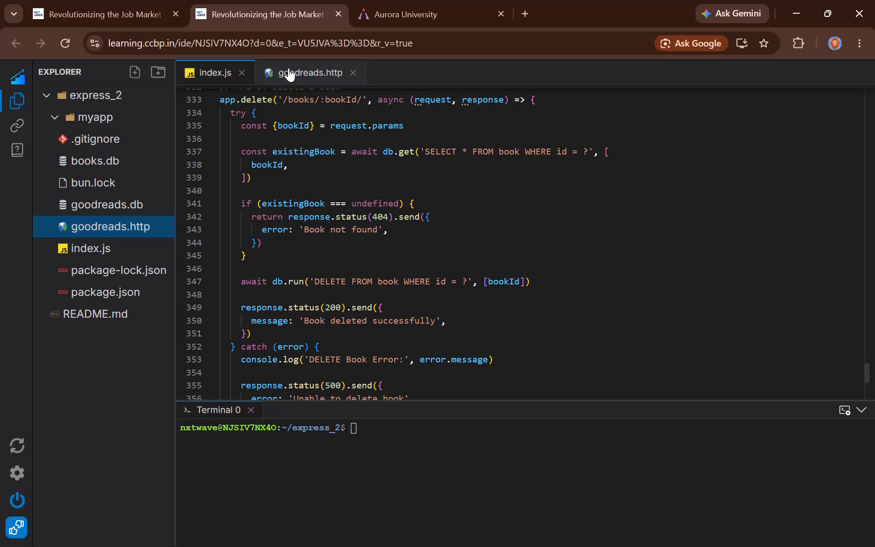
# Show goodreads.http in the editor and change the terminal's working directory to myapp.
pyautogui.click(288, 68)
pyautogui.click(365, 423)
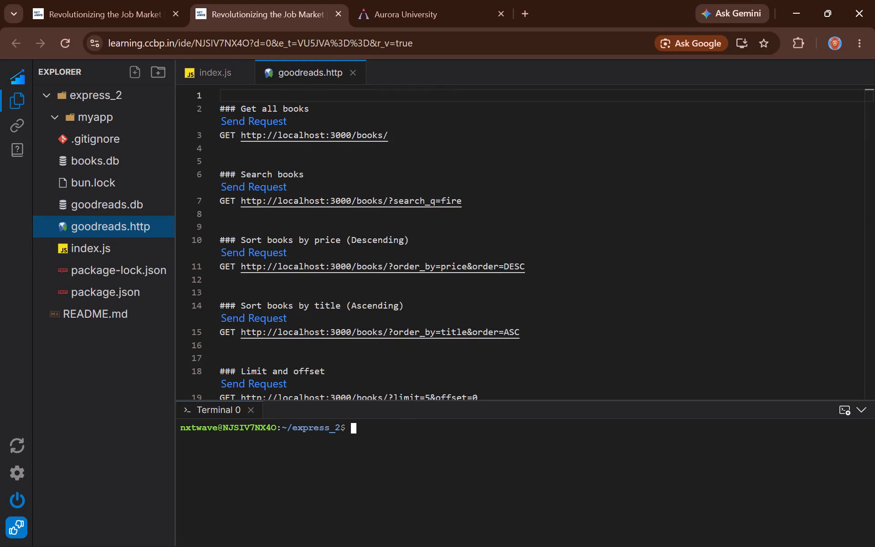
pyautogui.write('cd')
pyautogui.press('space')
pyautogui.write('myu')
pyautogui.press('BackSpace')
pyautogui.write('app')
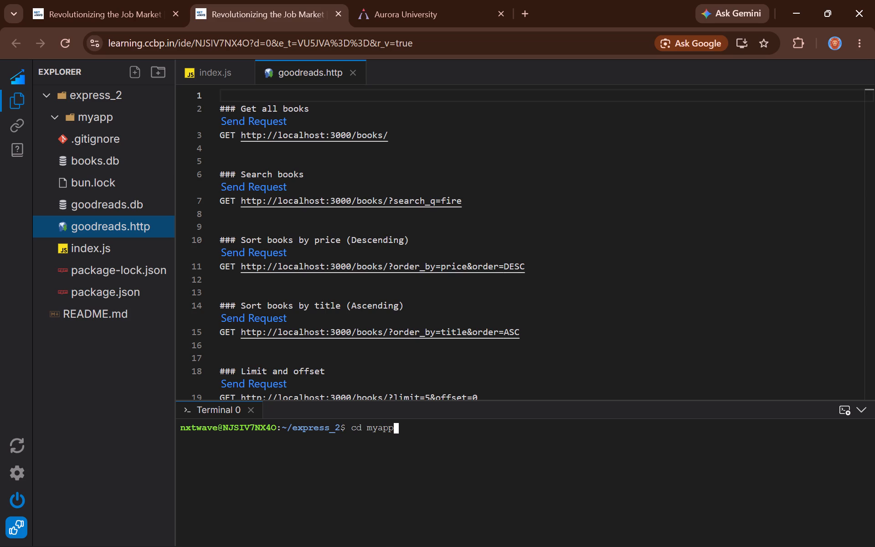
pyautogui.press('Return')
# Install the project's packages in the terminal with npm i.
pyautogui.write('npm')
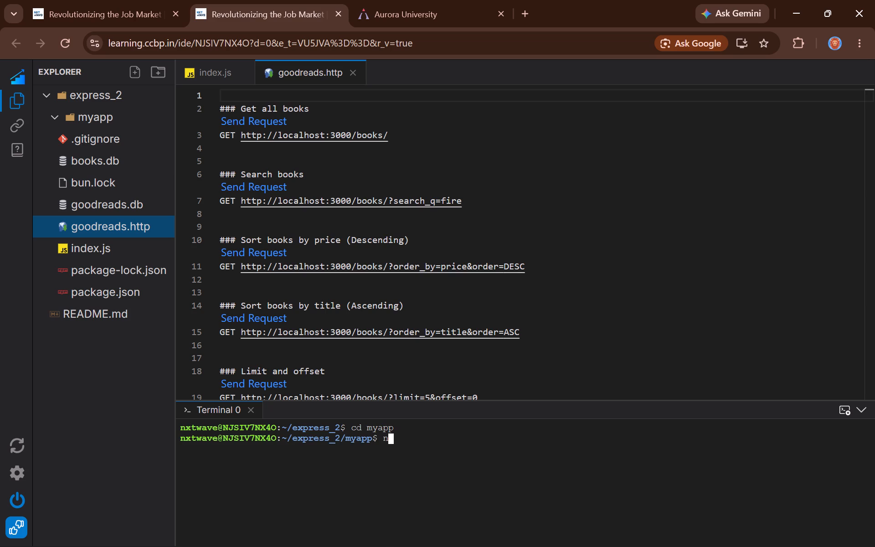
pyautogui.press('space')
pyautogui.press('i')
pyautogui.press('Return')
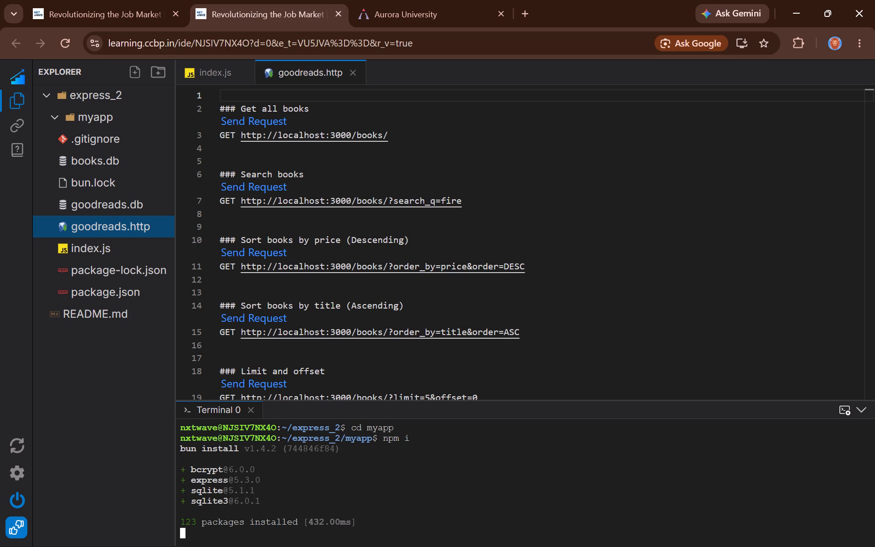
# Start the API server by running node index.js in the terminal.
pyautogui.write('node')
pyautogui.press('space')
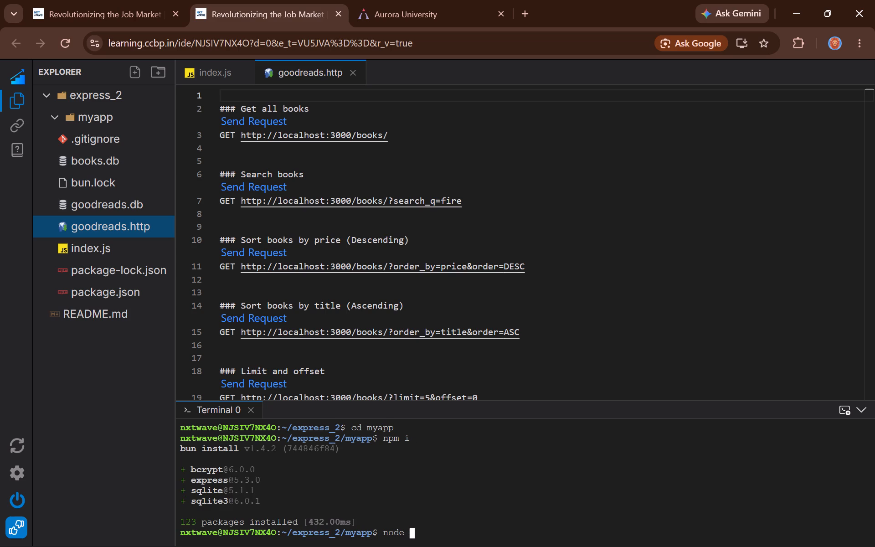
pyautogui.write('index')
pyautogui.write('.js')
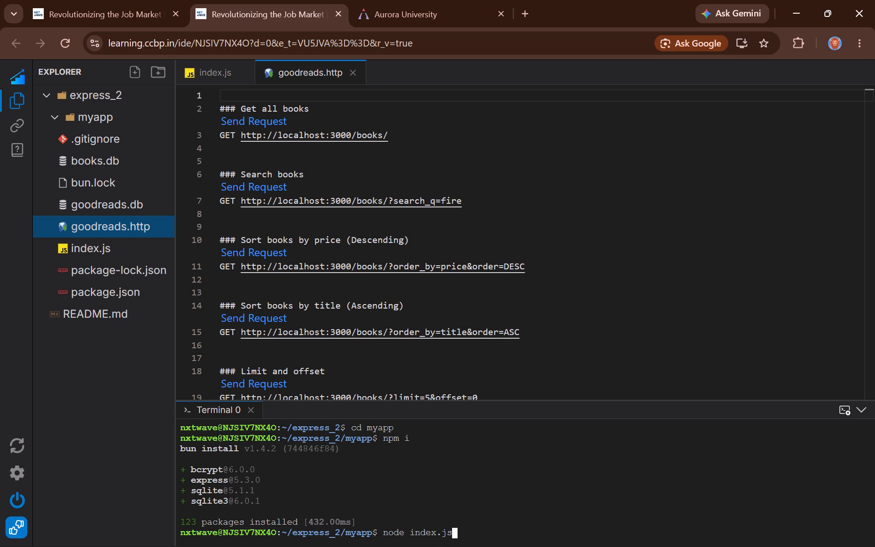
pyautogui.press('Return')
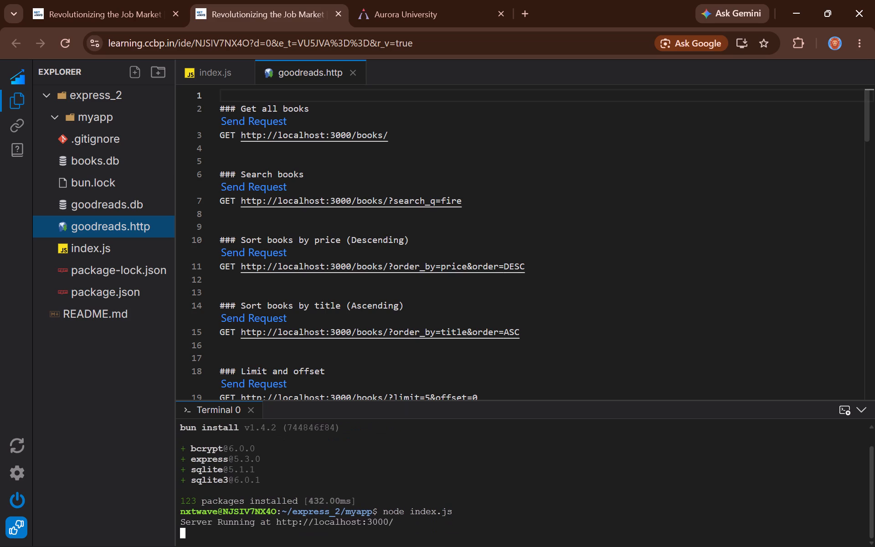
# Send the "Sort books by price (Descending)" request, collapse the terminal, and widen the Response pane over the request file.
pyautogui.scroll(-1, 386, 203)
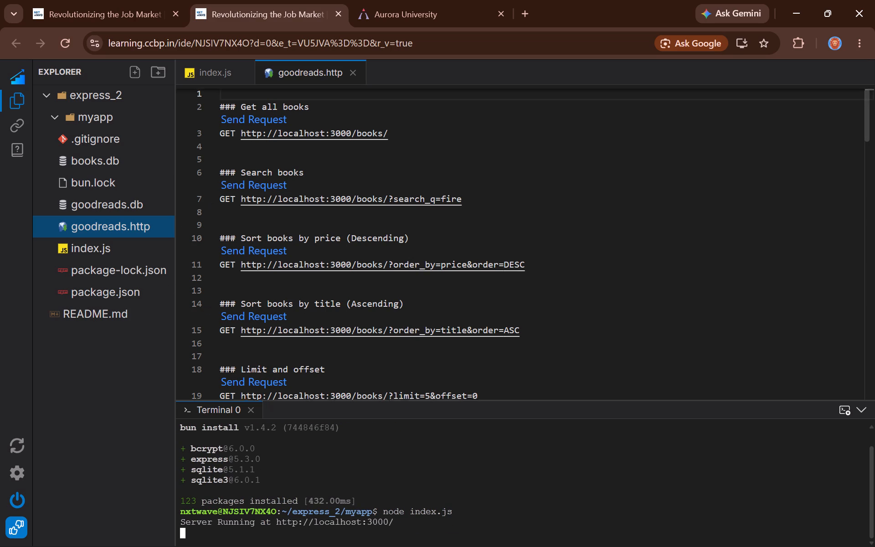
pyautogui.scroll(-1, 386, 203)
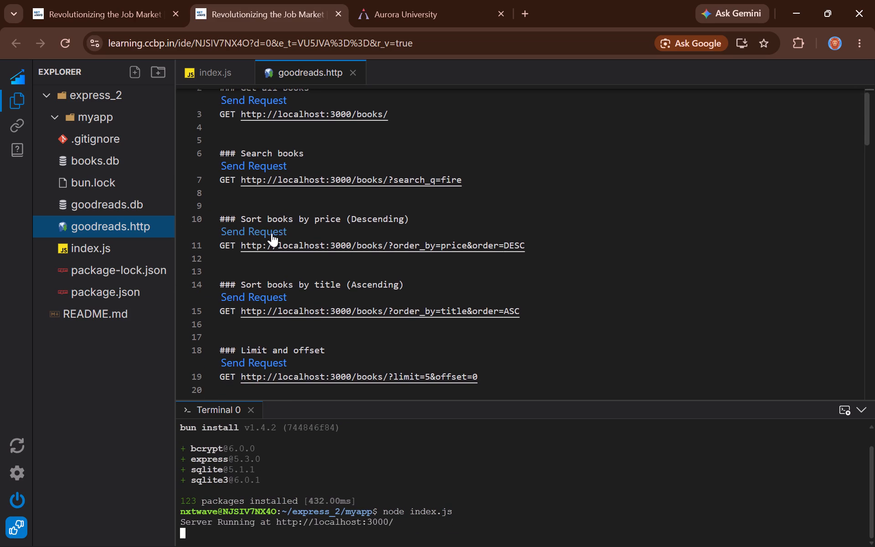
pyautogui.click(272, 233)
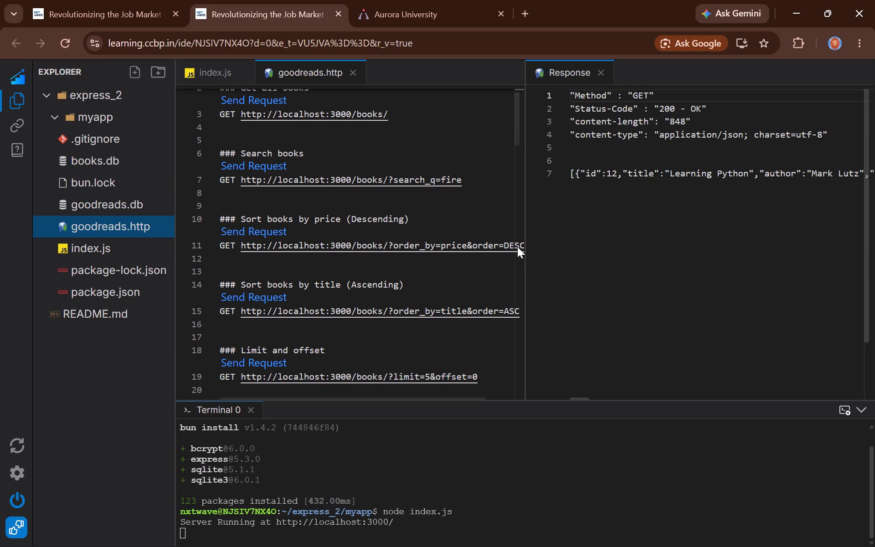
pyautogui.click(863, 406)
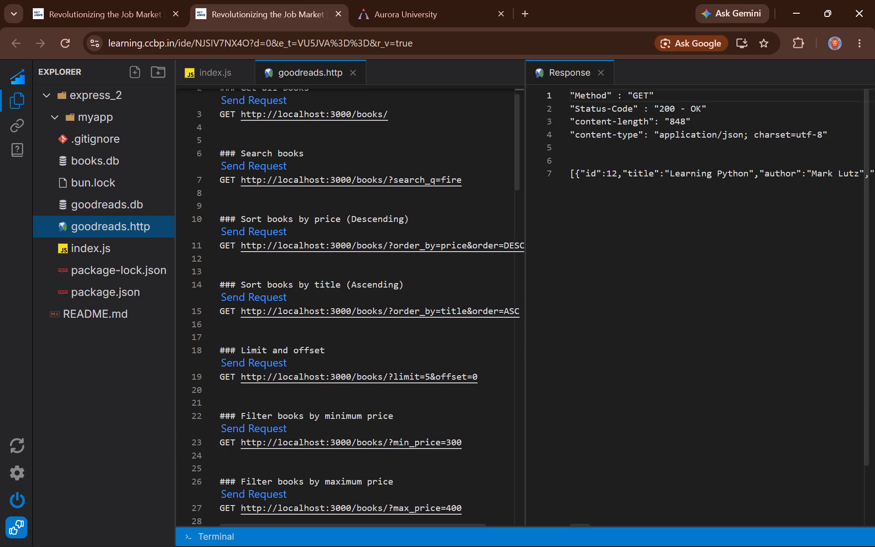
pyautogui.moveTo(524, 239); pyautogui.dragTo(391, 237)
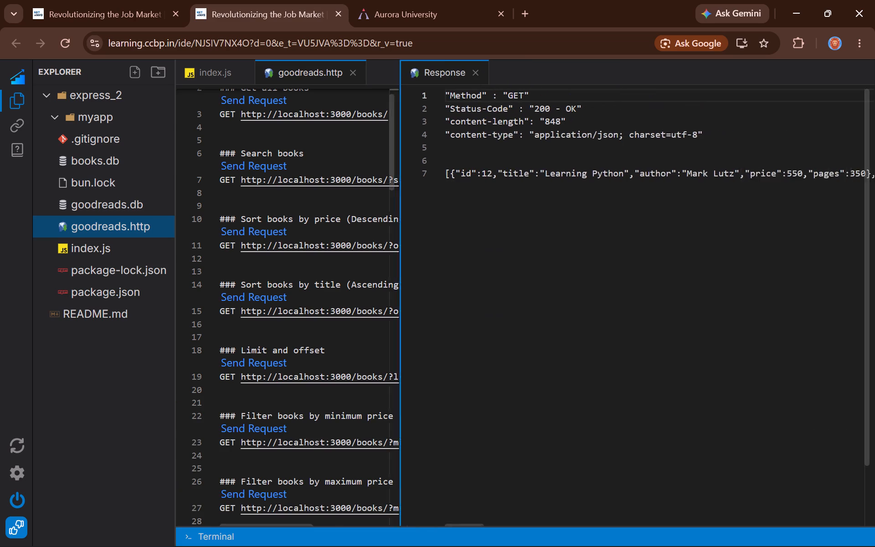
pyautogui.moveTo(391, 237); pyautogui.dragTo(293, 244)
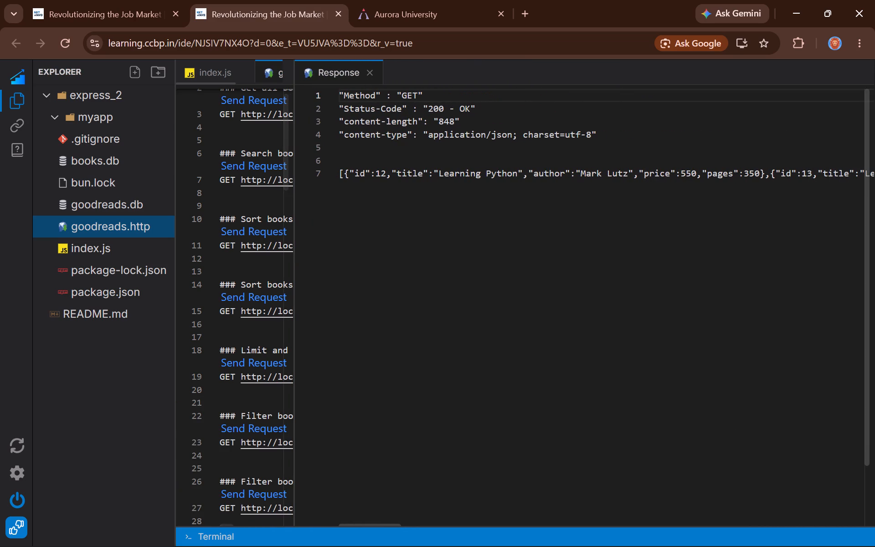
# Break the response's JSON line before the books with id 13 and id 6, putting each on its own line.
pyautogui.click(772, 179)
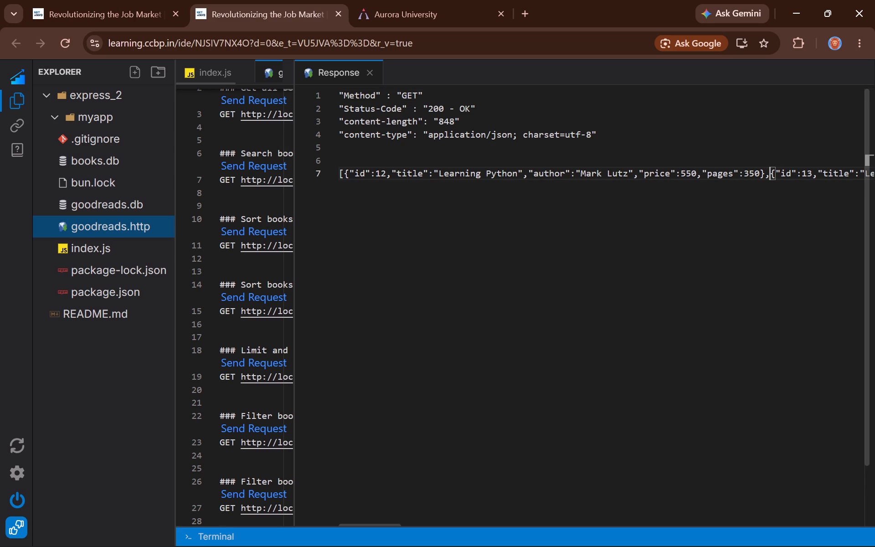
pyautogui.press('Return')
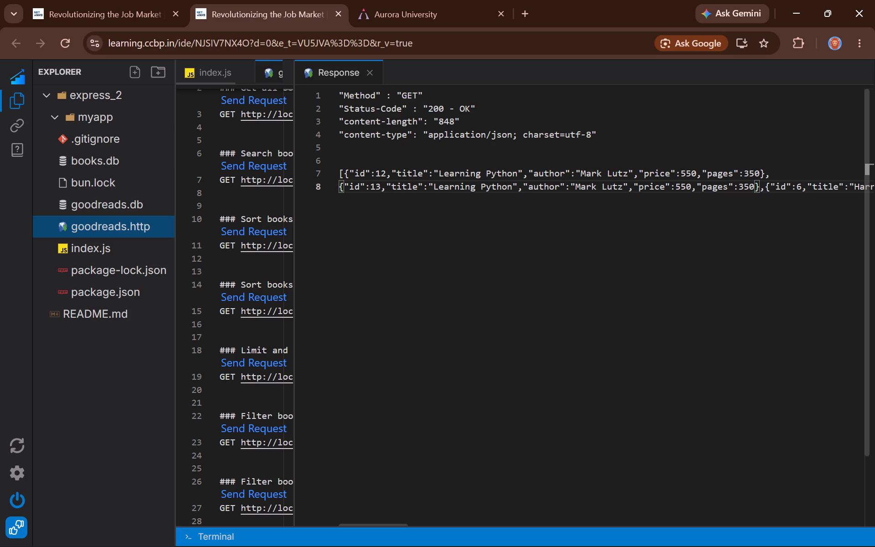
pyautogui.click(765, 195)
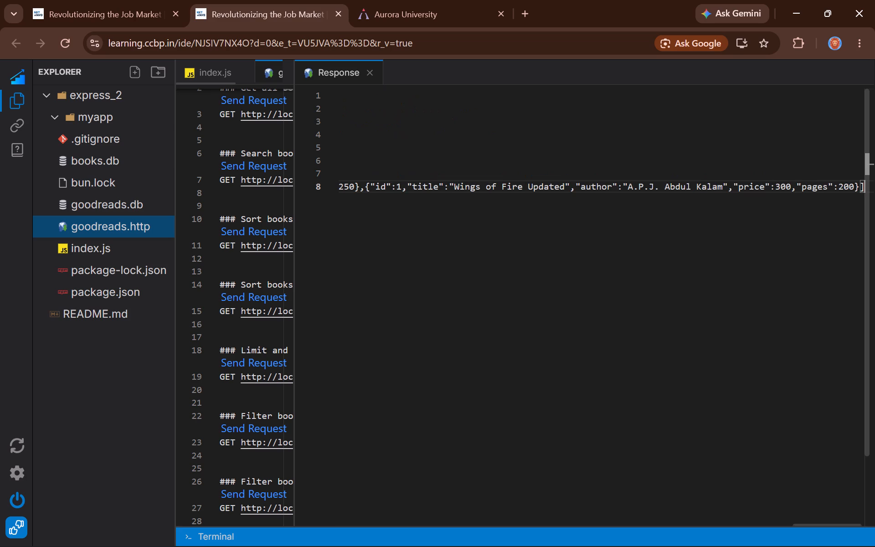
pyautogui.hscroll(5, 680, 206)
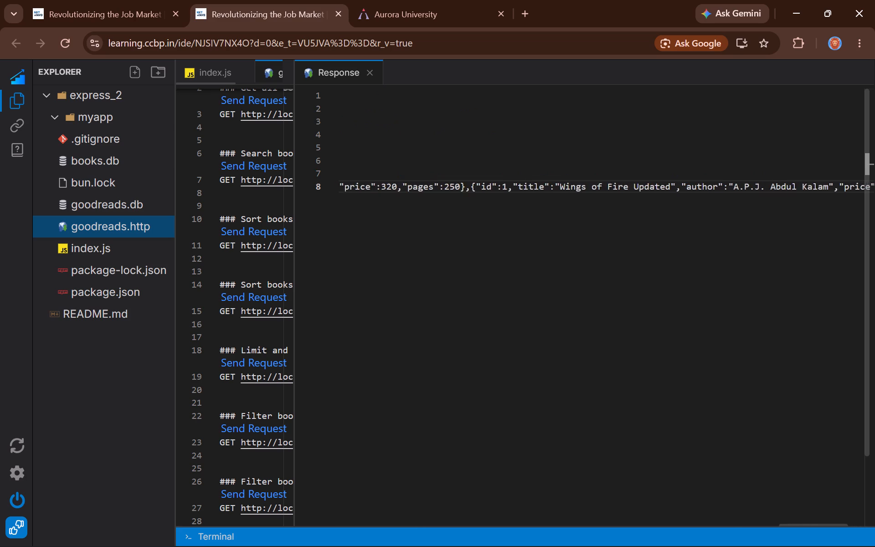
pyautogui.hscroll(16, 680, 206)
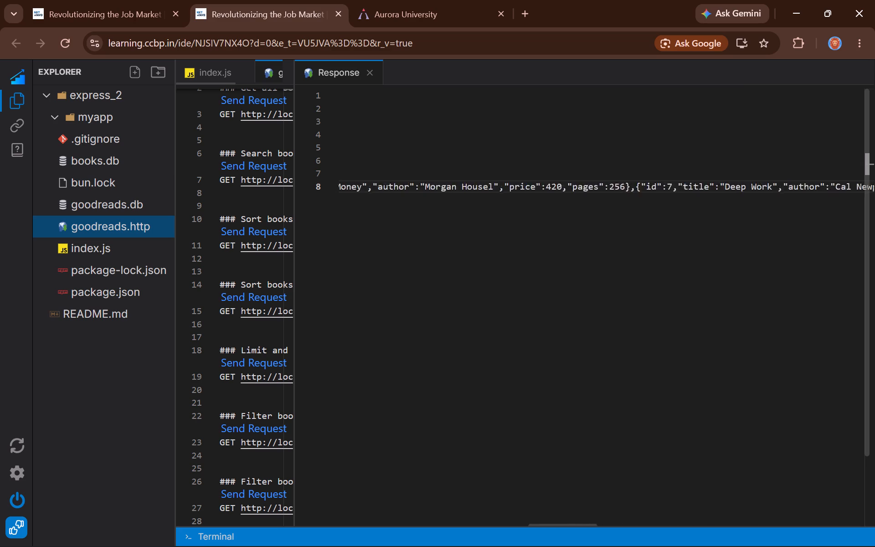
pyautogui.hscroll(13, 680, 206)
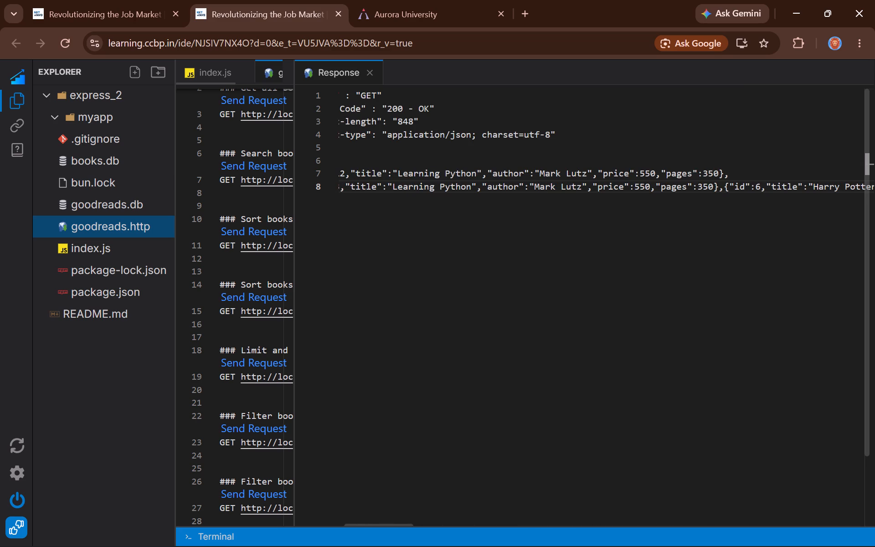
pyautogui.click(767, 191)
pyautogui.press('Return')
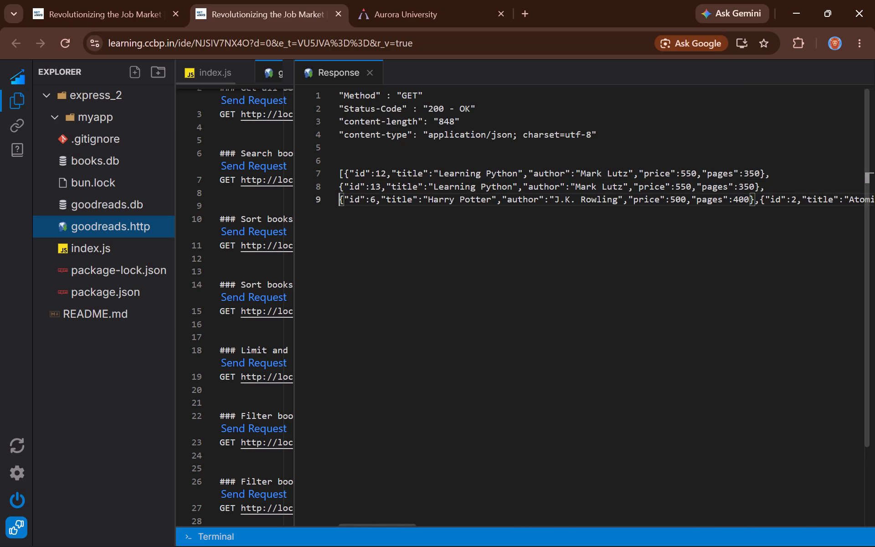
# Break the response's JSON before the books with id 2, 10, 7, 9, 4, 8 and 1, putting each on its own line.
pyautogui.click(759, 200)
pyautogui.press('Return')
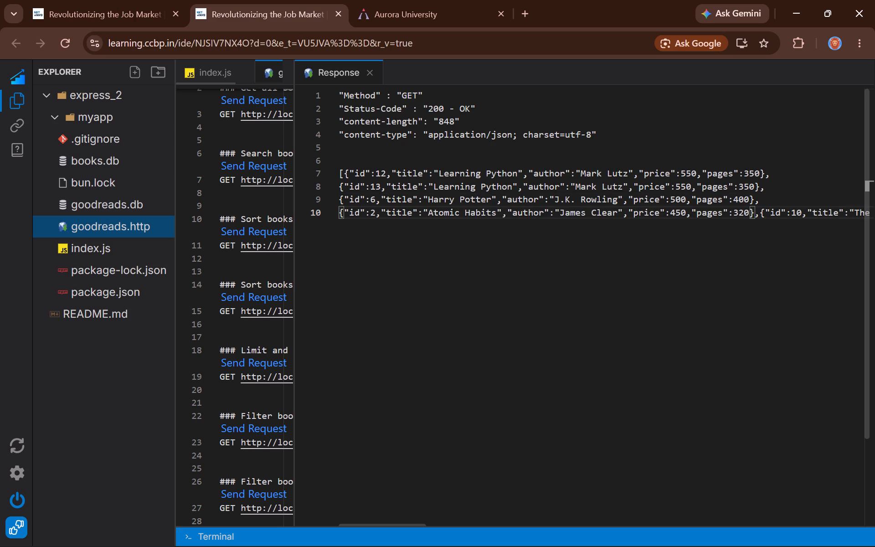
pyautogui.click(758, 212)
pyautogui.press('Return')
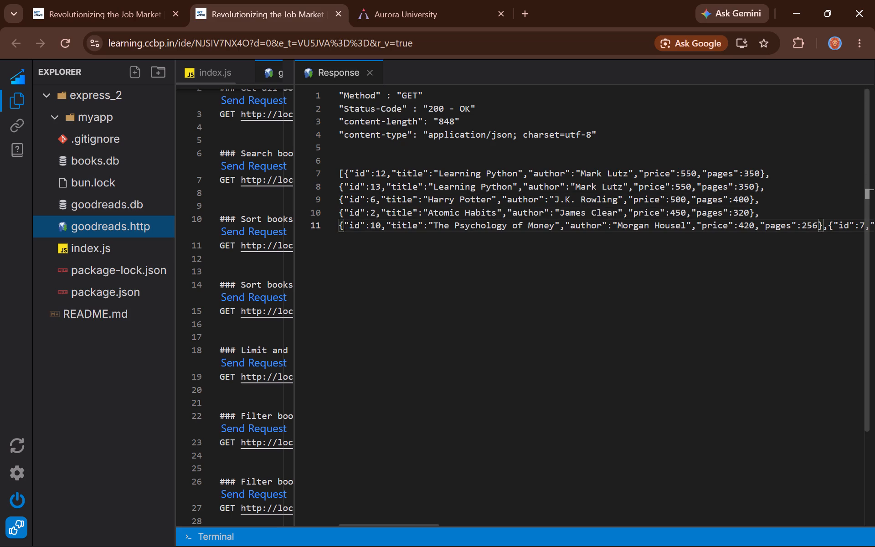
pyautogui.click(829, 228)
pyautogui.press('Return')
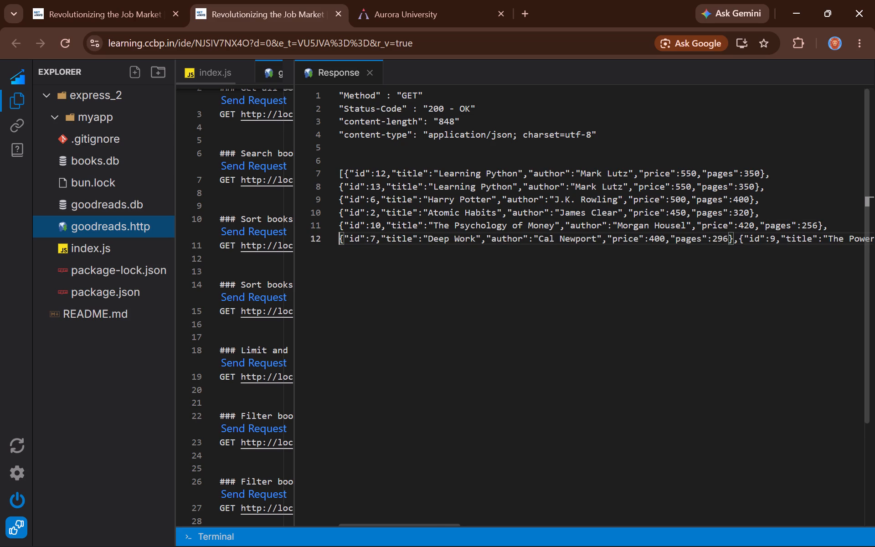
pyautogui.click(736, 240)
pyautogui.press('Return')
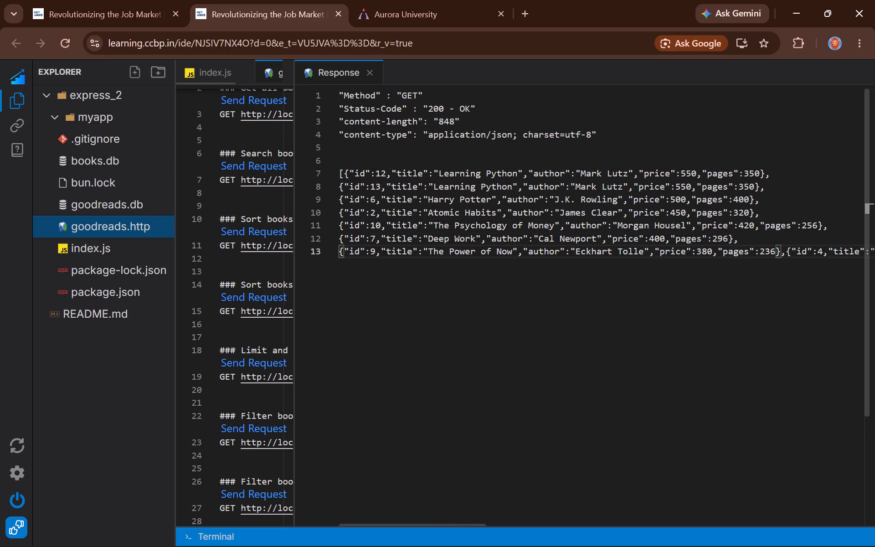
pyautogui.click(785, 251)
pyautogui.press('Return')
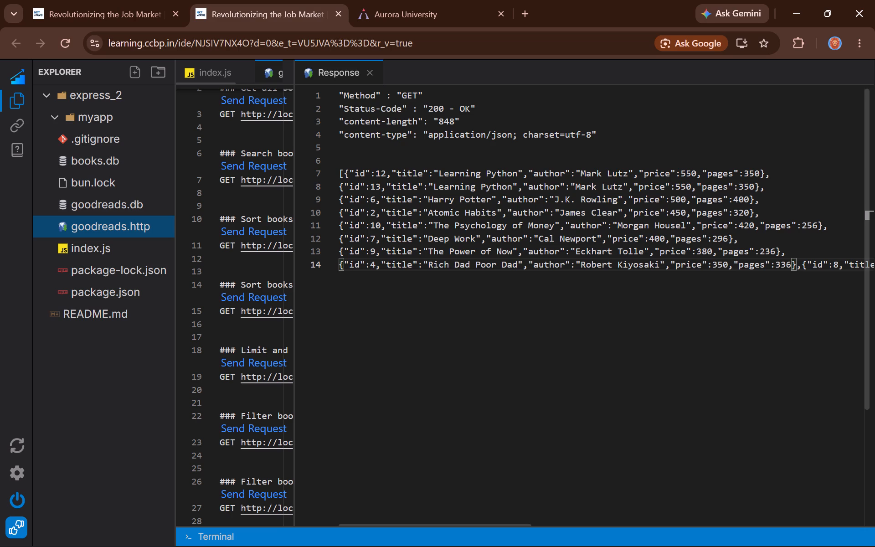
pyautogui.click(804, 266)
pyautogui.press('Return')
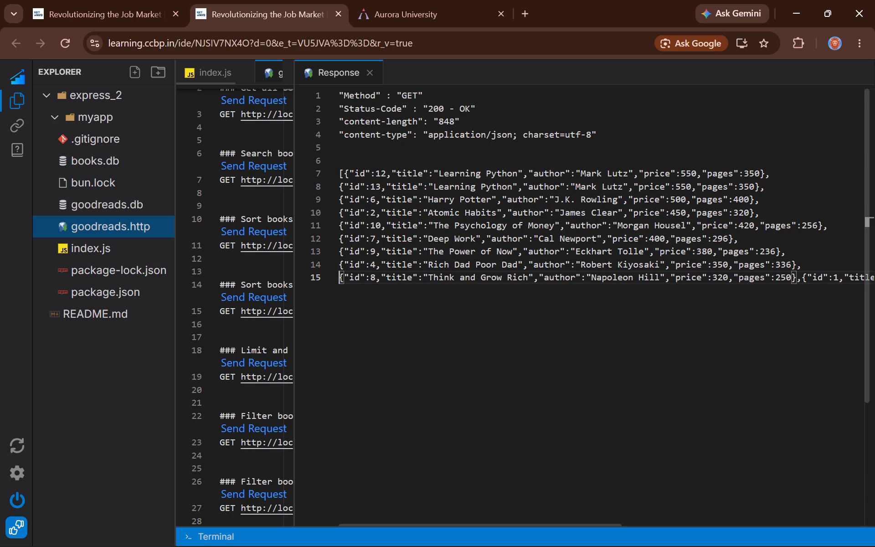
pyautogui.click(800, 280)
pyautogui.press('Return')
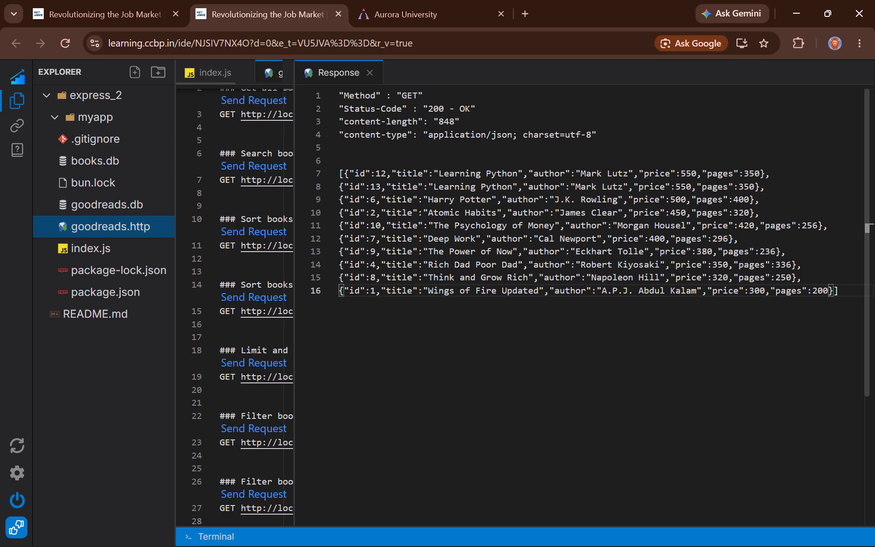
# Capture a screen snip of the Response pane, from its header to below the last book line.
pyautogui.press('shift+super+s')
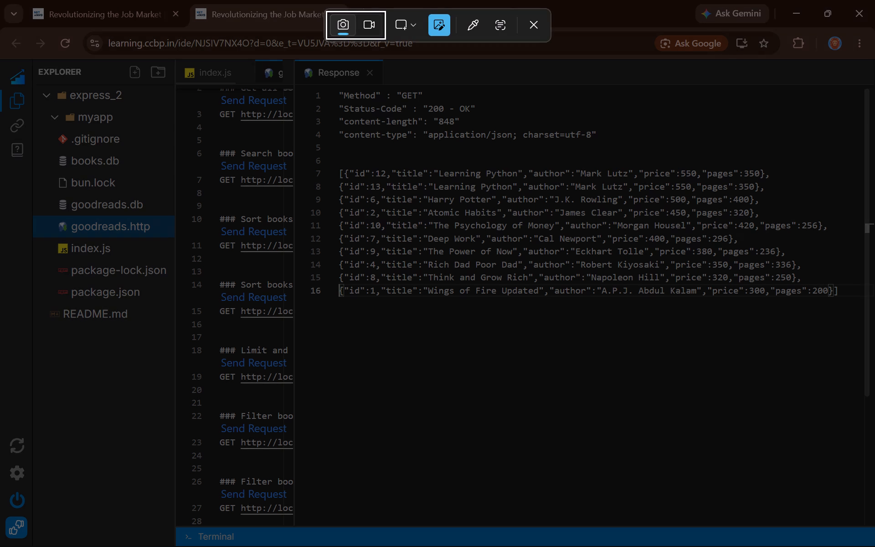
pyautogui.moveTo(296, 59); pyautogui.dragTo(412, 179)
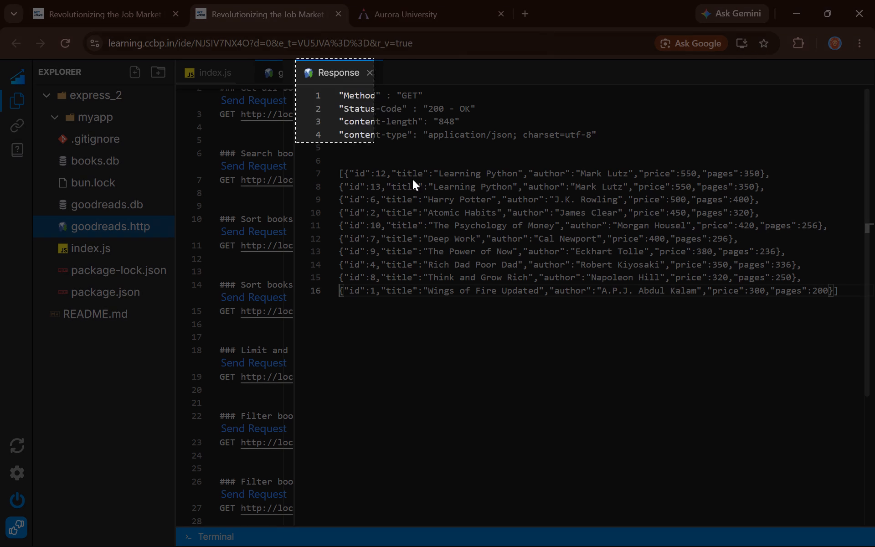
pyautogui.moveTo(412, 179); pyautogui.dragTo(857, 460)
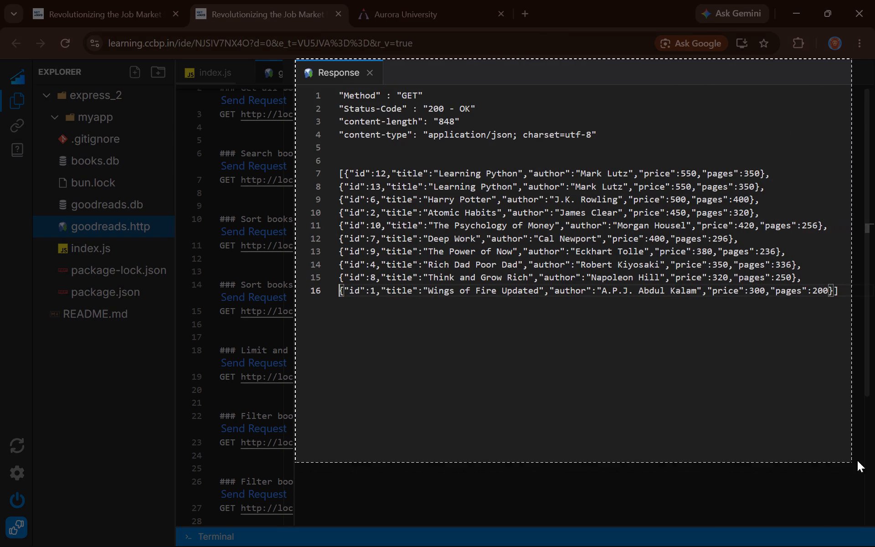
pyautogui.moveTo(857, 460); pyautogui.dragTo(844, 409)
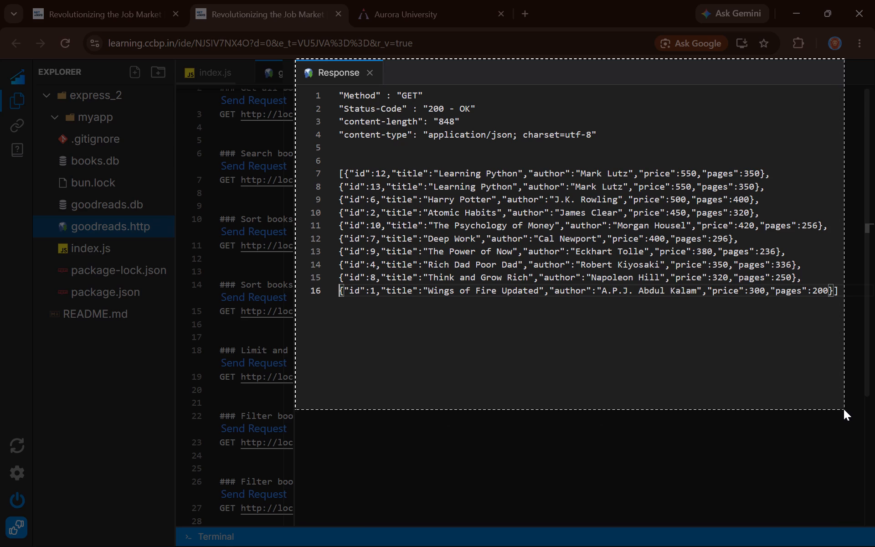
pyautogui.moveTo(844, 409); pyautogui.dragTo(843, 409)
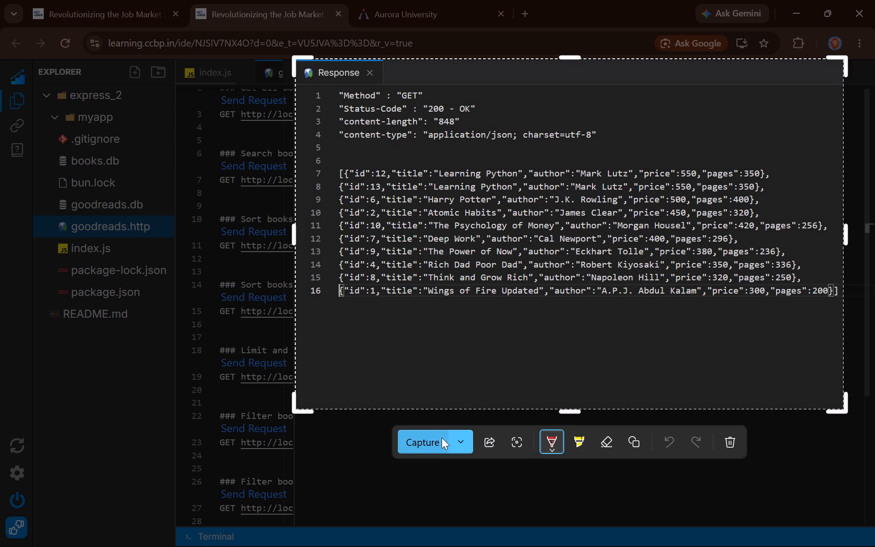
pyautogui.click(439, 438)
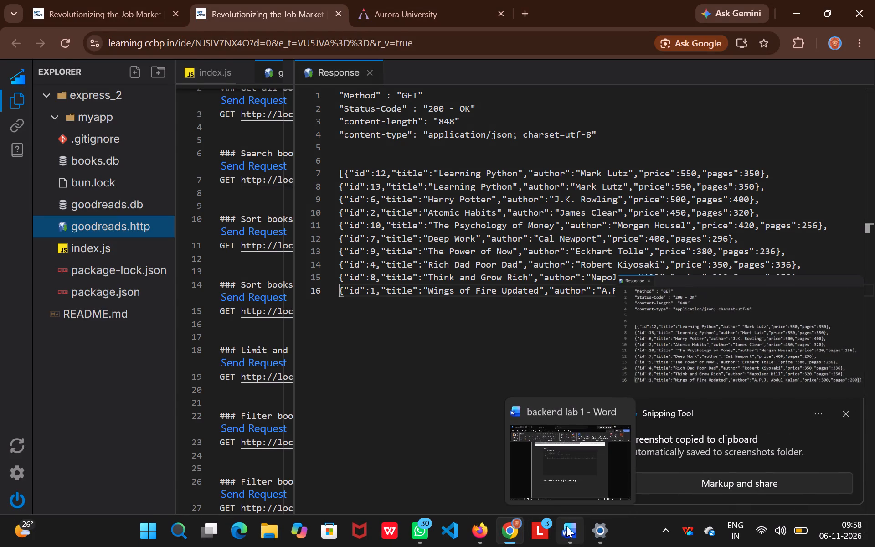
# In Word, paste the snip under "Sort books by price (Descending) :" and add empty lines until the cursor reaches a new page.
pyautogui.click(558, 476)
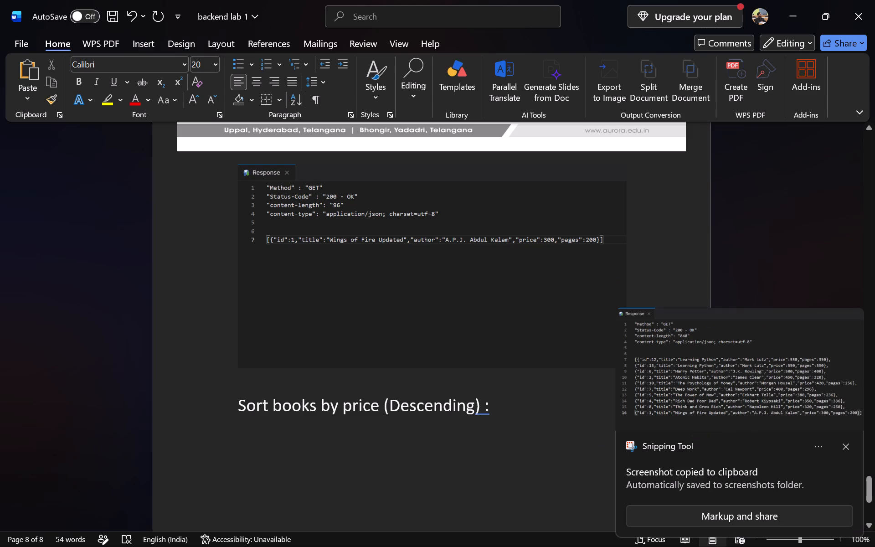
pyautogui.hotkey('ctrl', 'v')
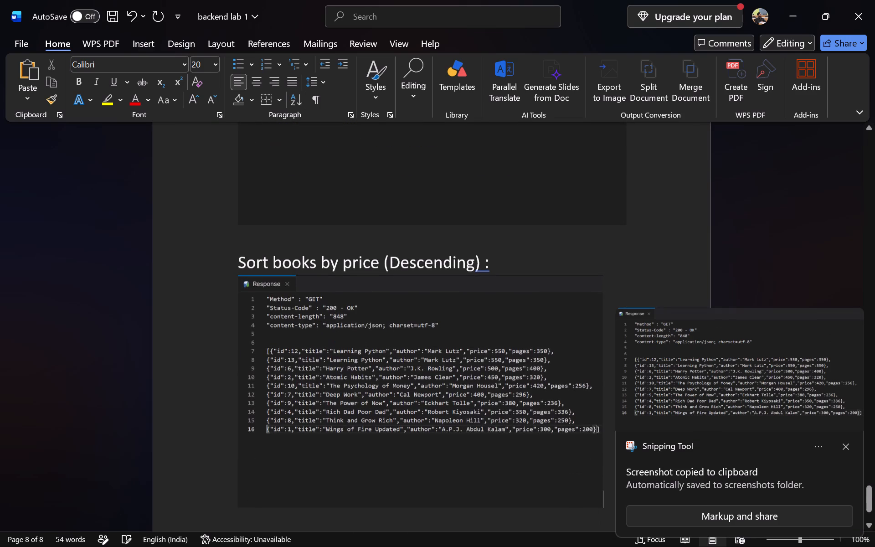
pyautogui.scroll(-1, 322, 435)
pyautogui.scroll(-1, 382, 440)
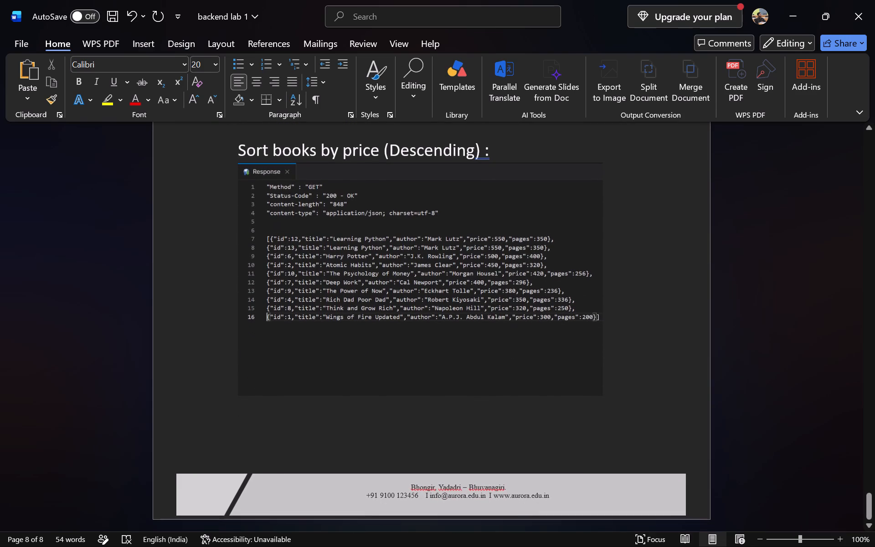
pyautogui.press('Return')
pyautogui.press('Return')
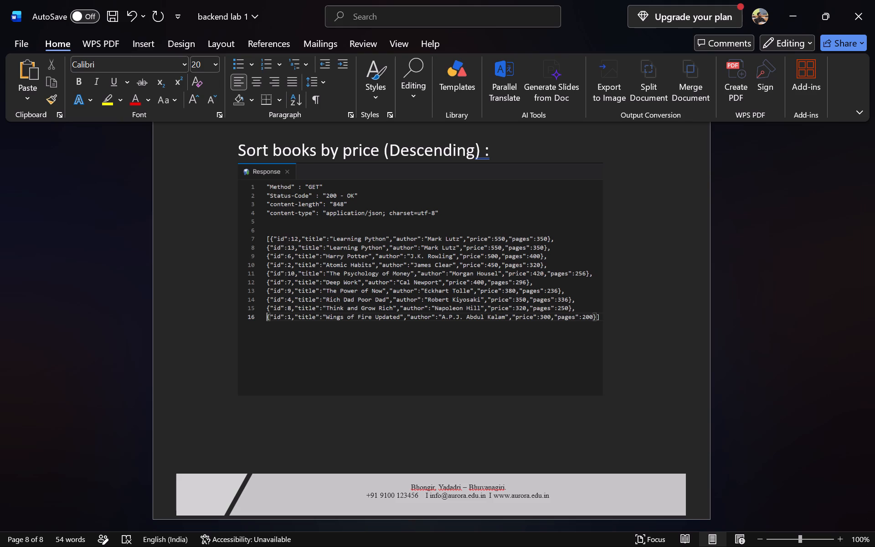
pyautogui.press('Return')
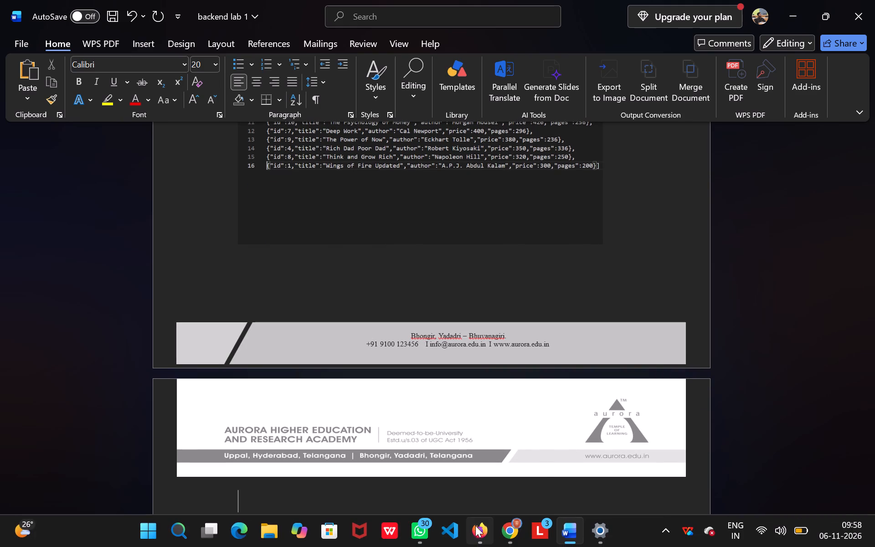
# Close the response in Chrome and copy the title "Sort books by title (Ascending)" into the Word report as a label ending with " :".
pyautogui.click(508, 466)
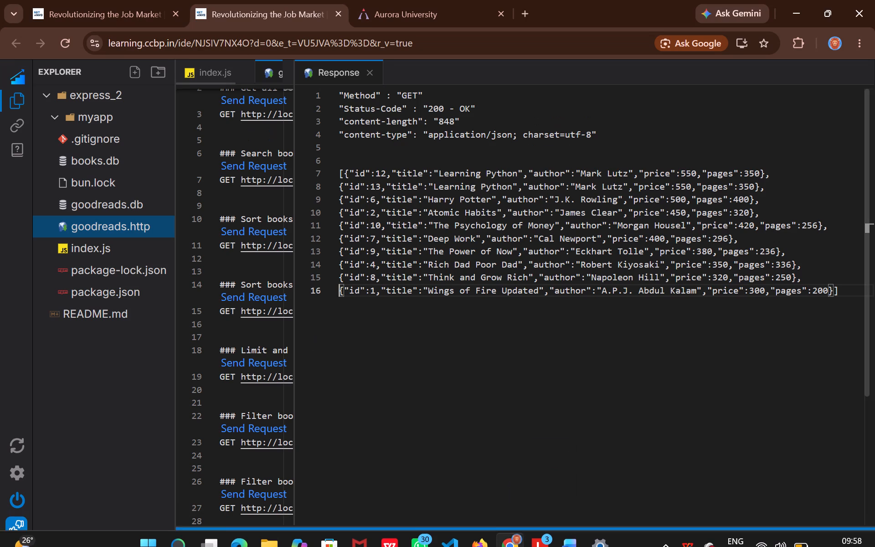
pyautogui.click(370, 73)
pyautogui.scroll(-1, 346, 258)
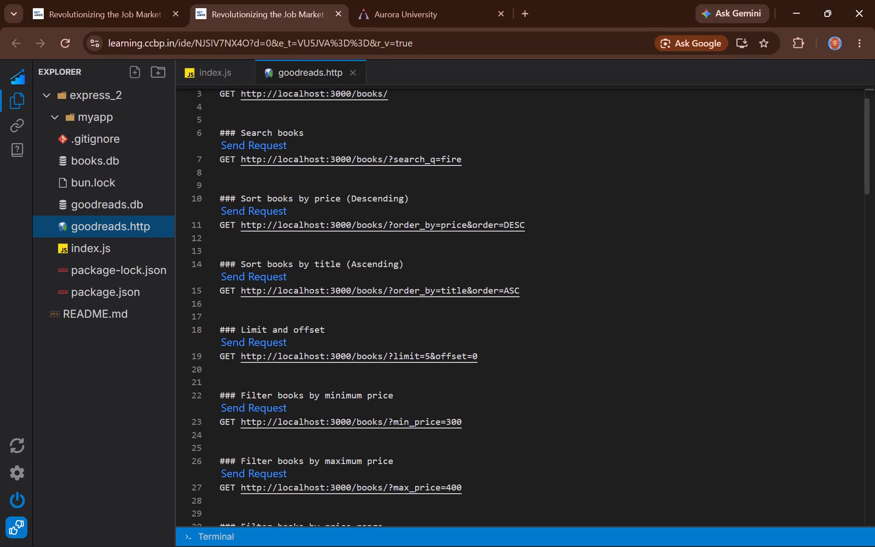
pyautogui.moveTo(242, 263); pyautogui.dragTo(294, 272)
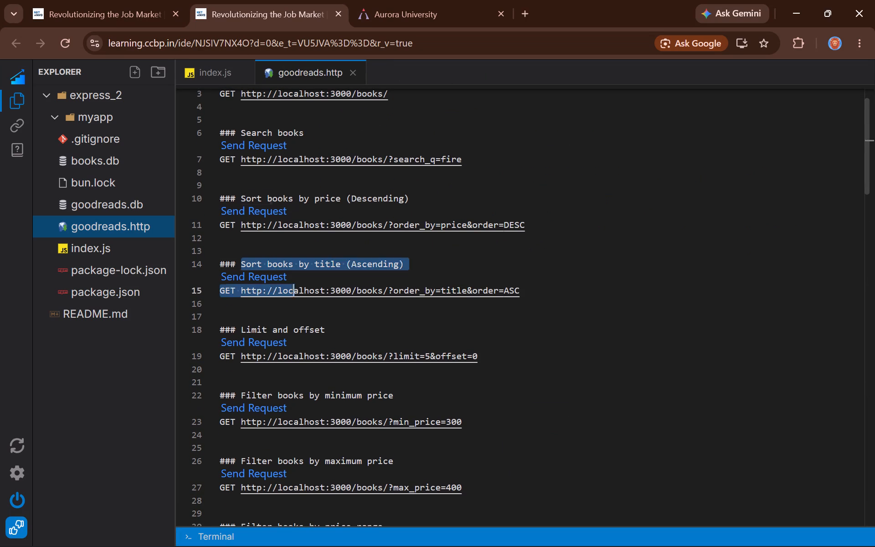
pyautogui.moveTo(294, 272); pyautogui.dragTo(413, 262)
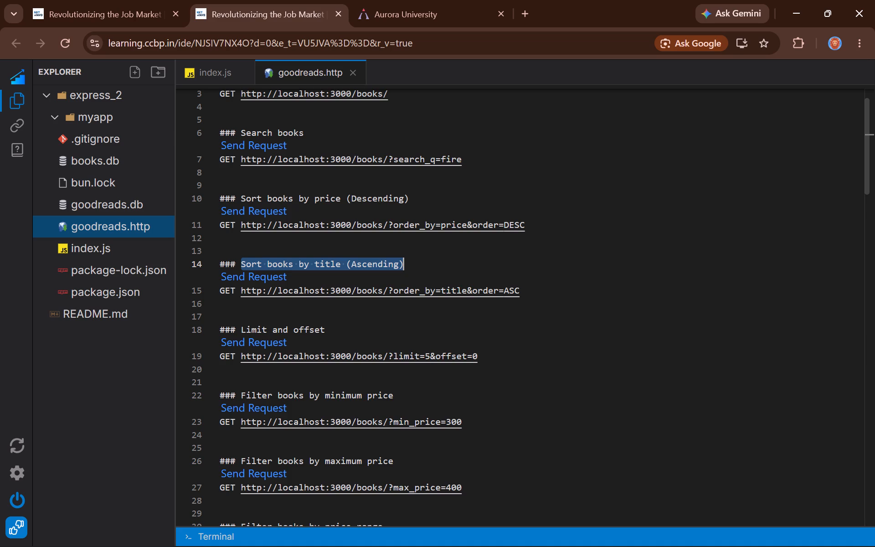
pyautogui.hotkey('ctrl', 'c')
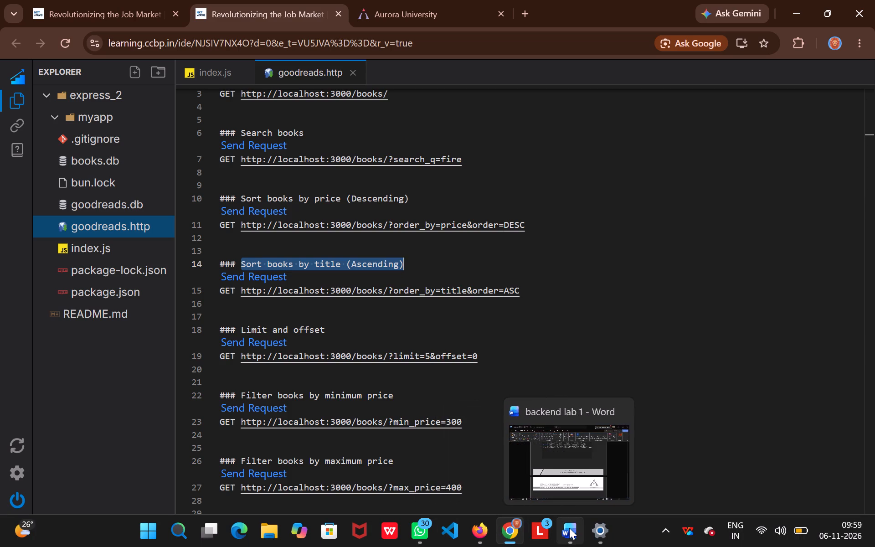
pyautogui.click(563, 474)
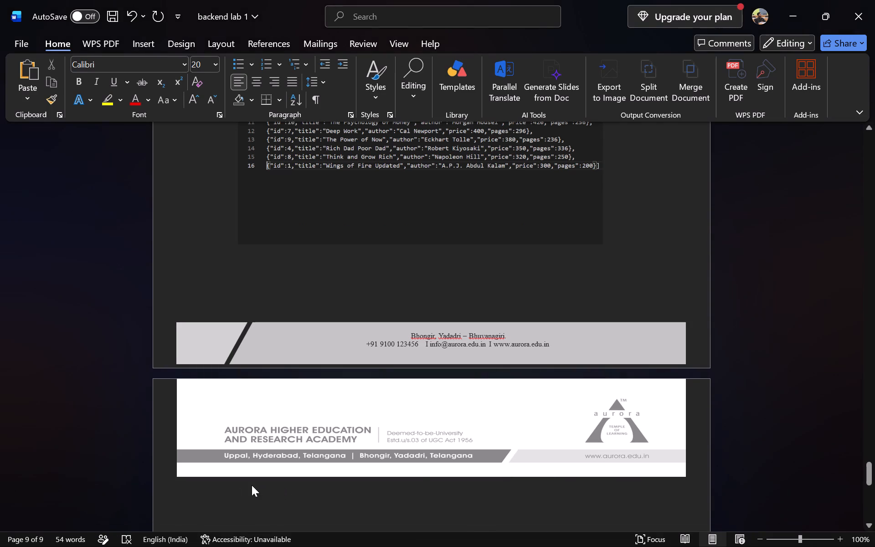
pyautogui.hotkey('ctrl', 'v')
pyautogui.press('space')
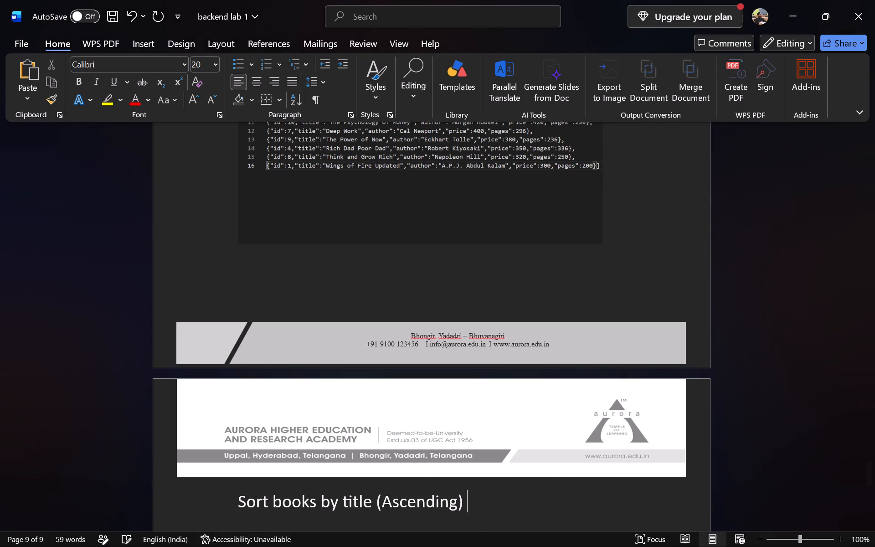
pyautogui.hotkey('shift', ':')
pyautogui.press('Return')
pyautogui.scroll(-1, 459, 504)
pyautogui.scroll(-1, 379, 504)
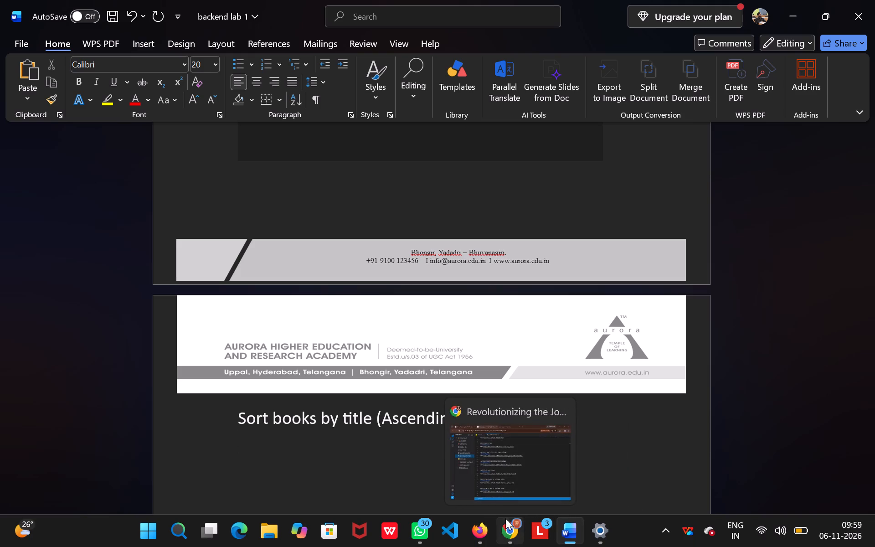
# Switch back to Chrome and send the "Sort books by title (Ascending)" request from goodreads.http.
pyautogui.click(506, 488)
pyautogui.click(425, 268)
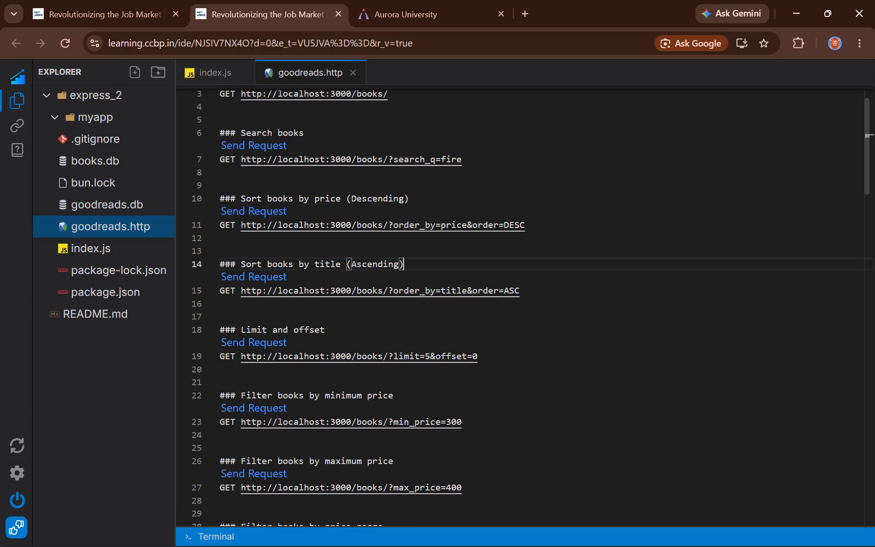
pyautogui.click(260, 276)
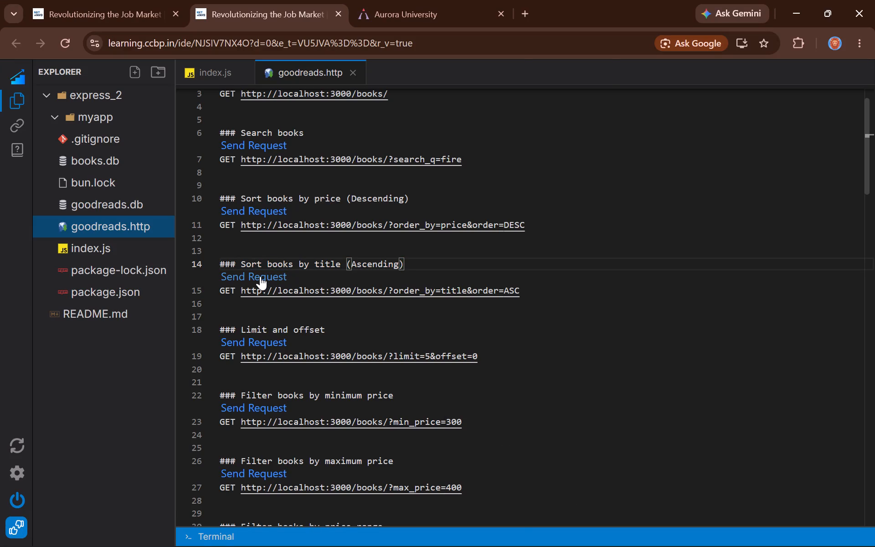
# Send the "Sort books by title (Ascending)" request and widen the Response pane over most of the goodreads.http editor.
pyautogui.click(260, 276)
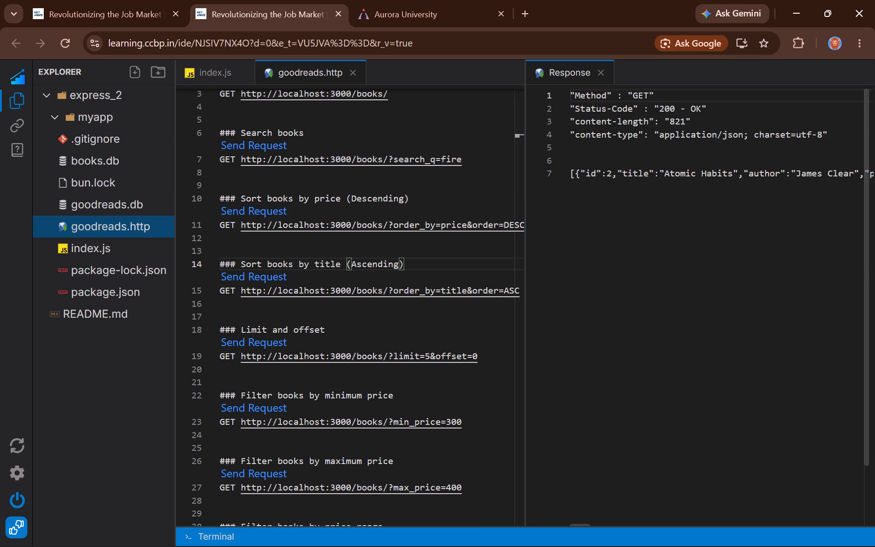
pyautogui.moveTo(525, 194); pyautogui.dragTo(332, 196)
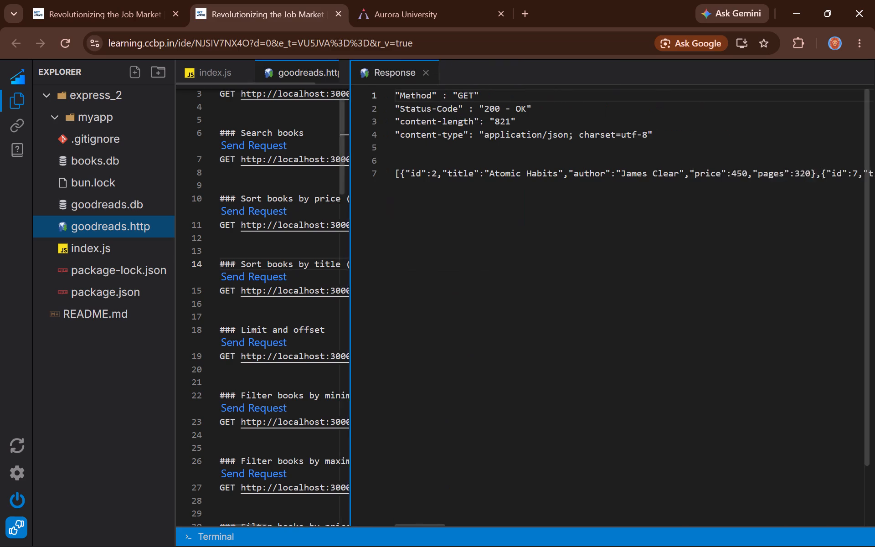
pyautogui.moveTo(332, 196); pyautogui.dragTo(216, 197)
pyautogui.hscroll(-1, 700, 219)
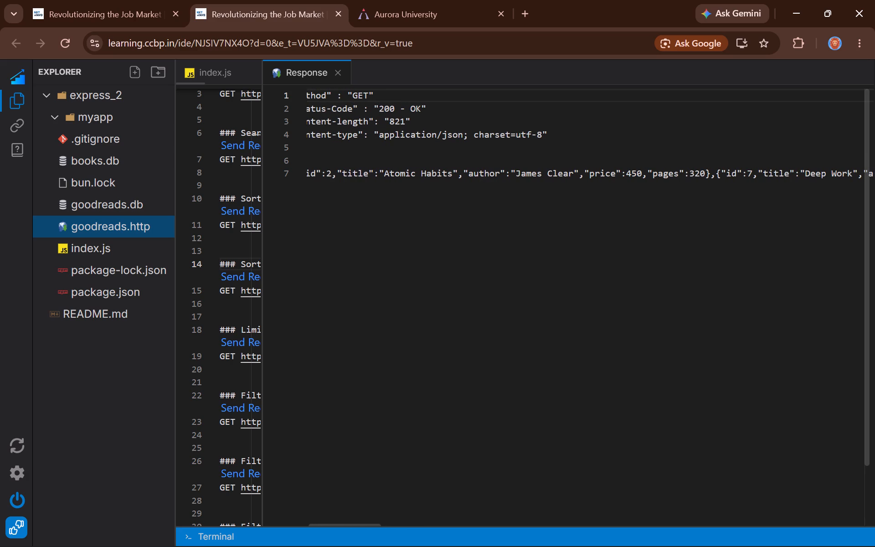
# Break the response JSON so that Deep Work, Harry Potter, Ikigai and Learning Python (id 12) each start a new line.
pyautogui.click(716, 171)
pyautogui.press('Return')
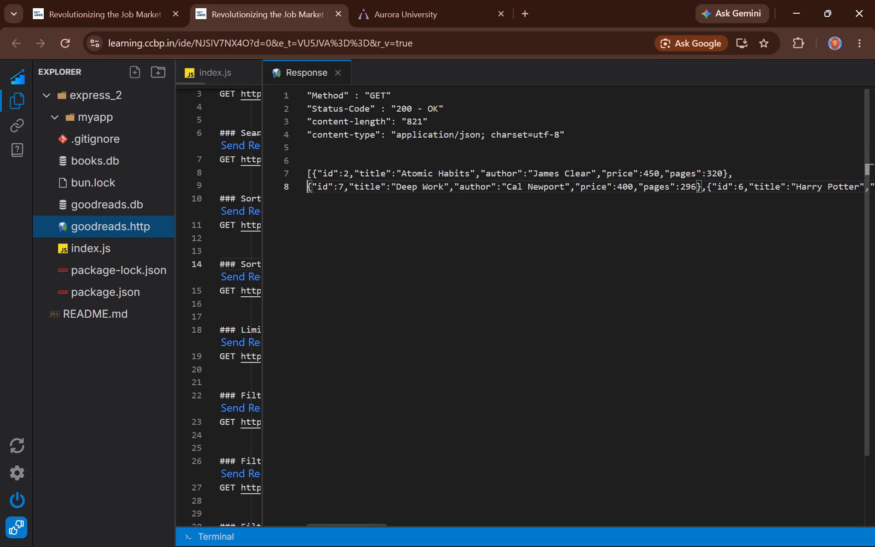
pyautogui.click(705, 187)
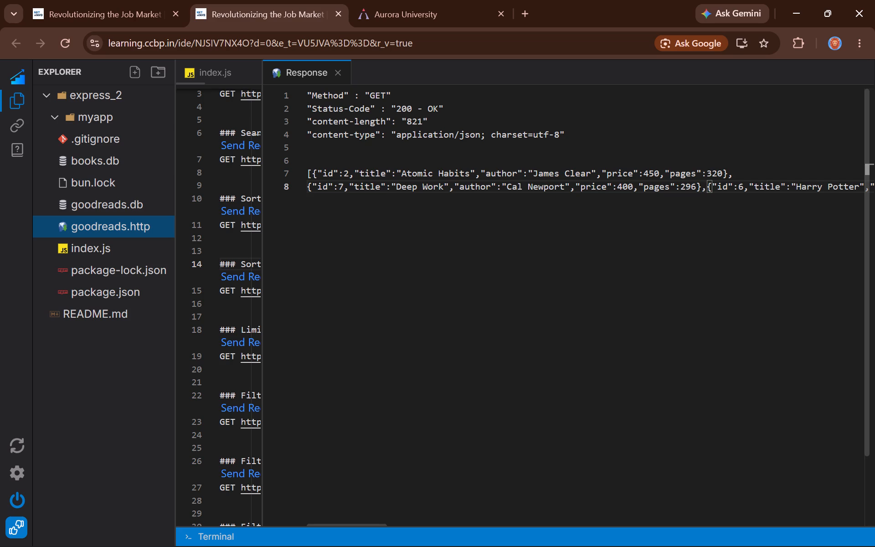
pyautogui.press('Return')
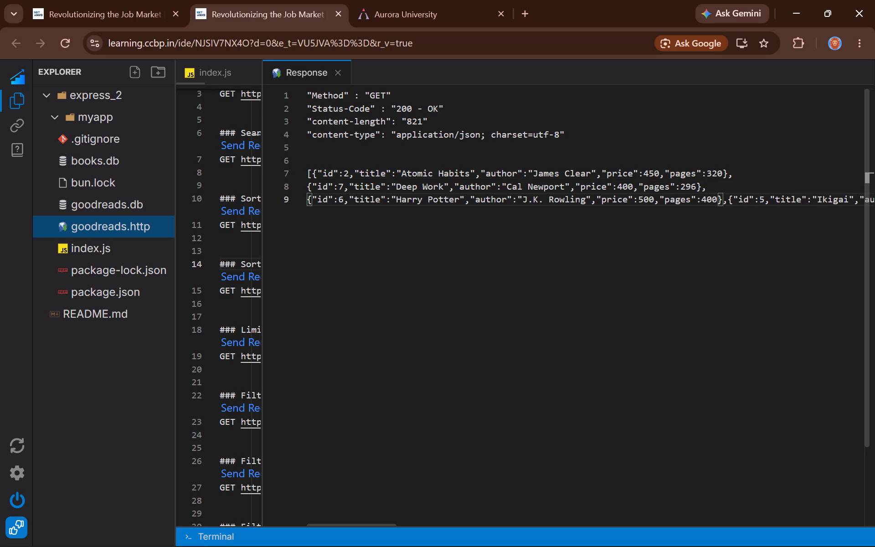
pyautogui.click(704, 297)
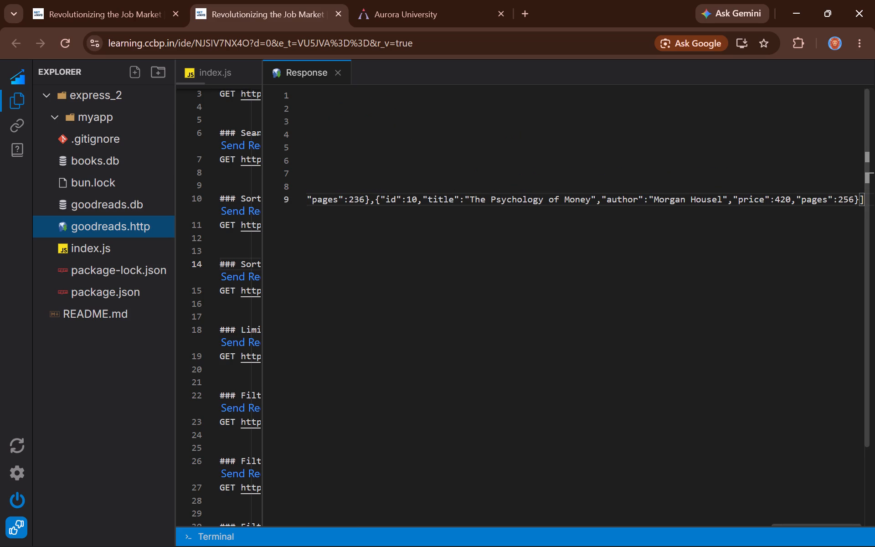
pyautogui.hscroll(20, 637, 223)
pyautogui.hscroll(20, 637, 223)
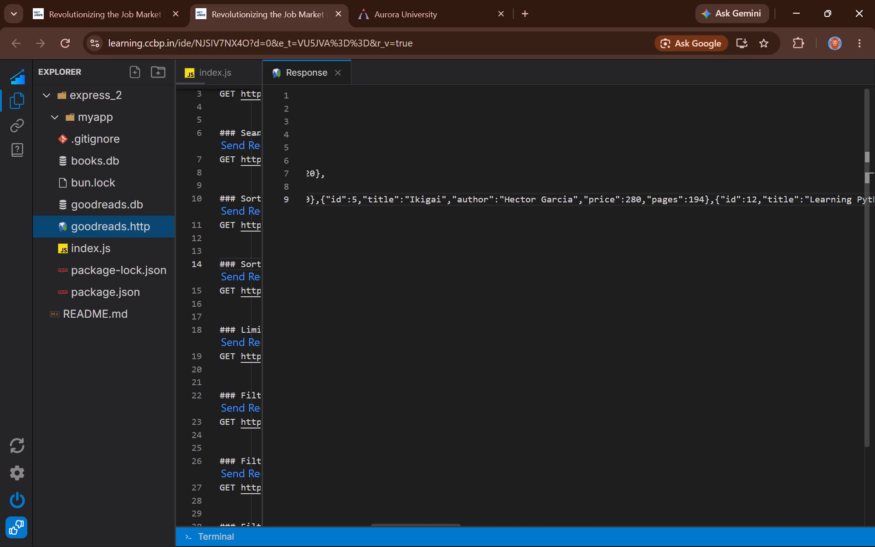
pyautogui.click(726, 203)
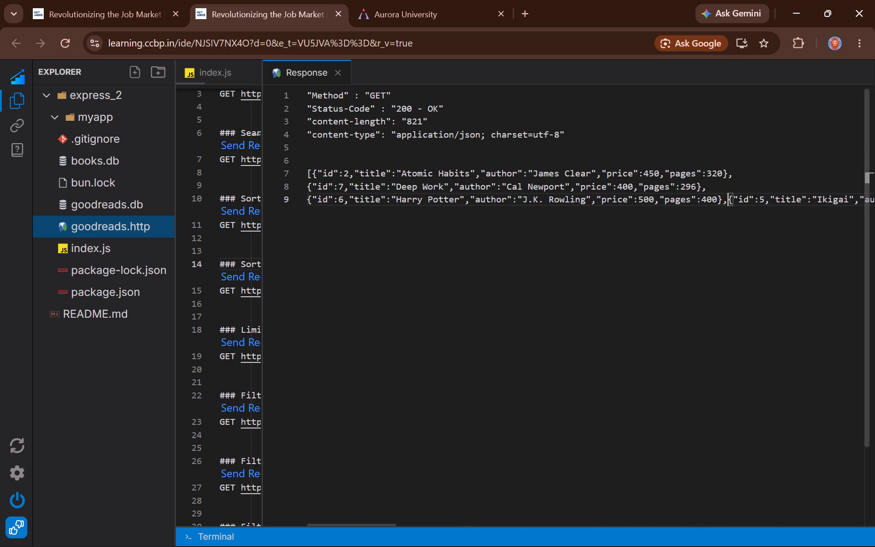
pyautogui.press('Return')
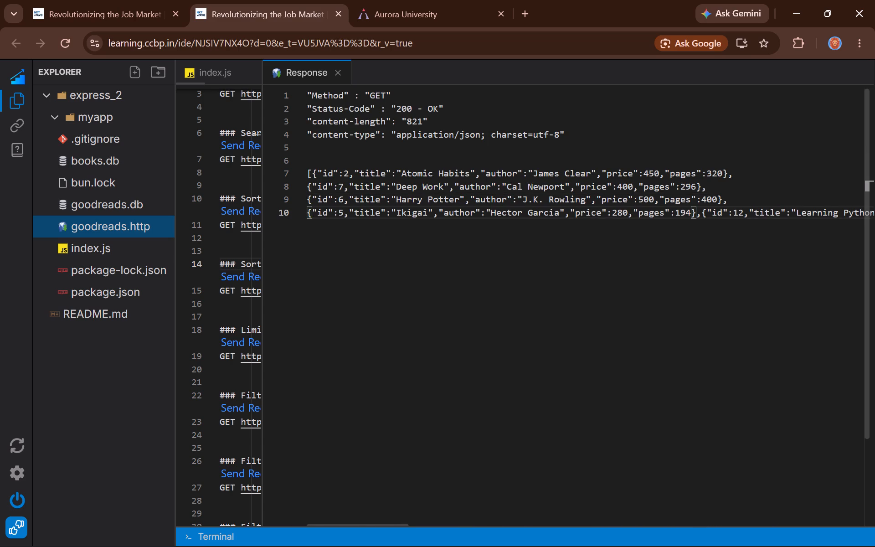
pyautogui.press('Right')
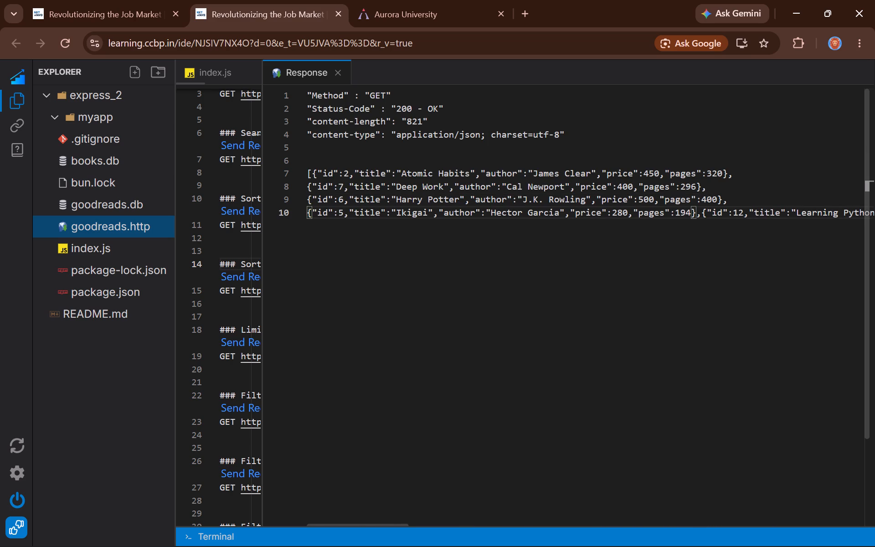
pyautogui.click(702, 215)
pyautogui.press('Return')
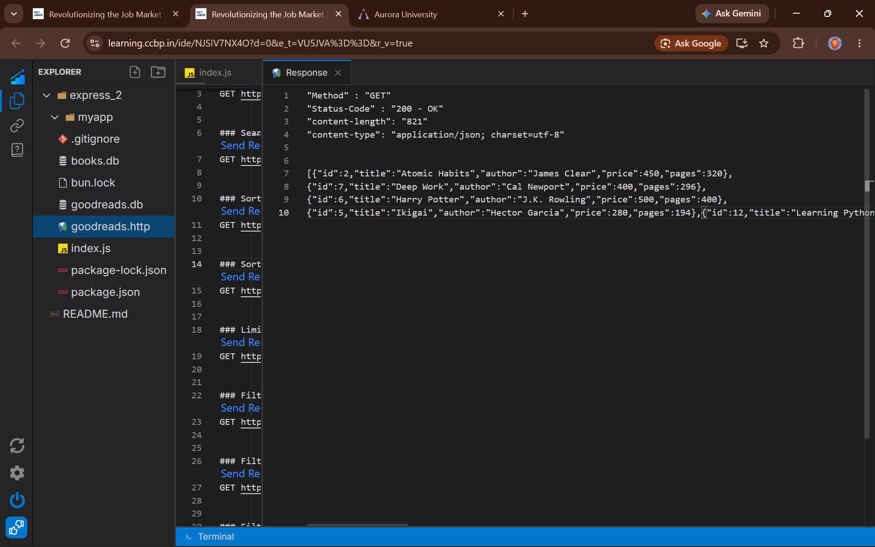
# Start new lines at Learning Python (id 13), Rich Dad Poor Dad, The Alchemist, The Power of Now and The Psychology of Money.
pyautogui.click(733, 225)
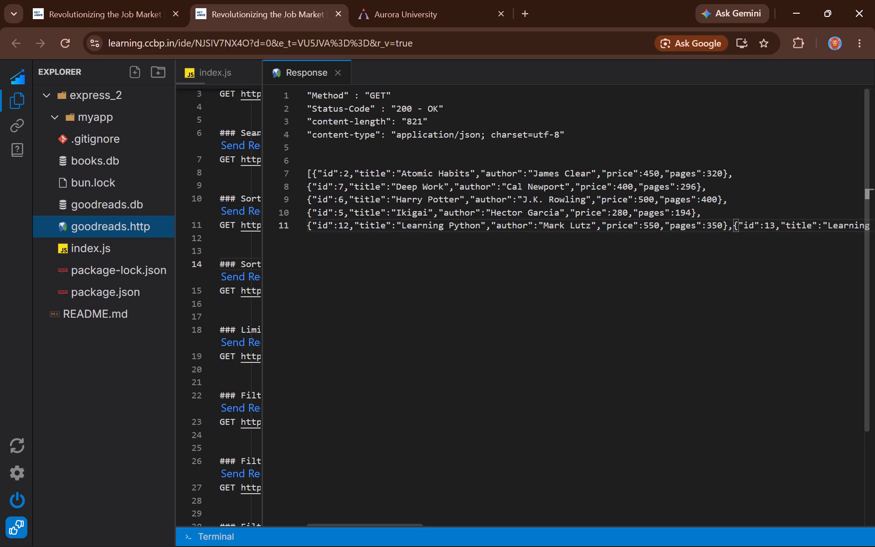
pyautogui.press('Return')
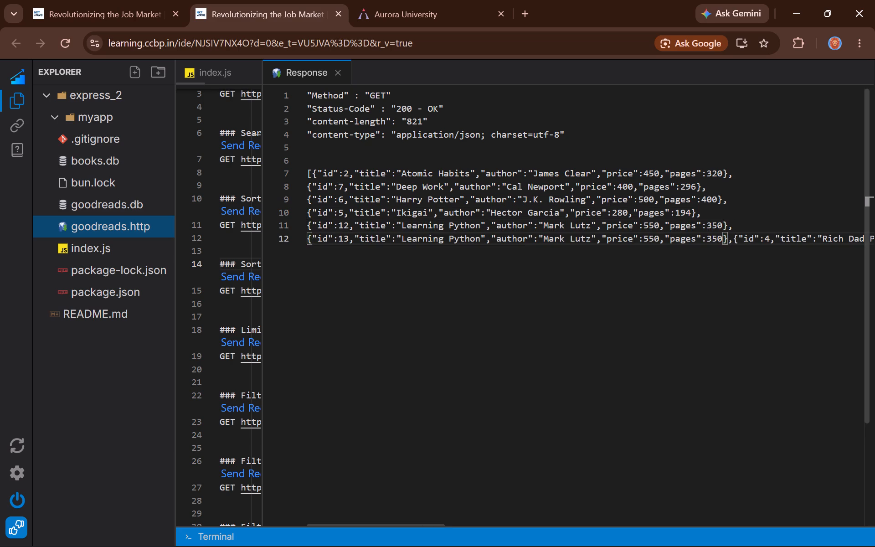
pyautogui.click(732, 240)
pyautogui.press('Return')
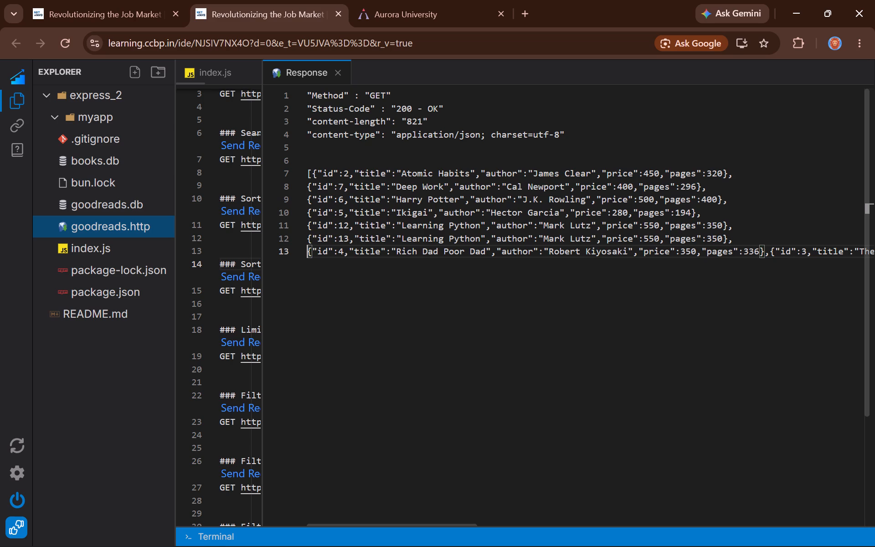
pyautogui.click(770, 255)
pyautogui.press('Return')
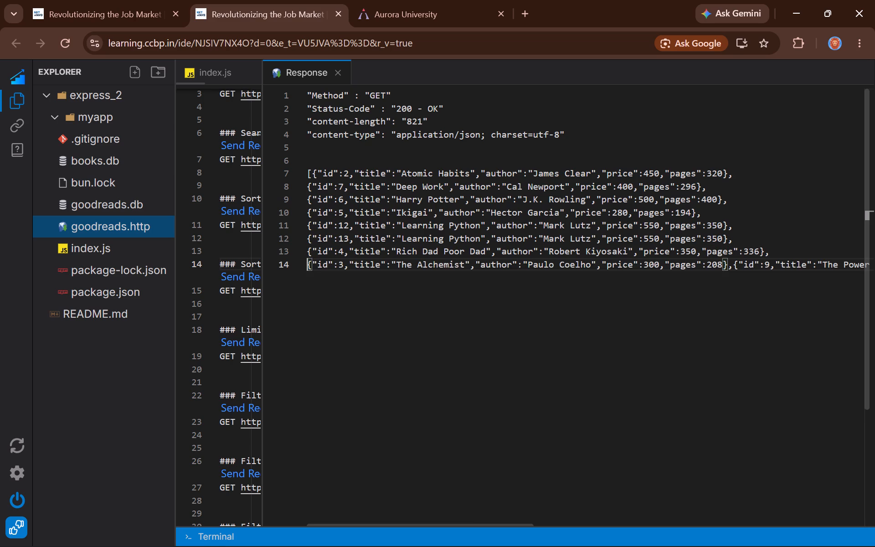
pyautogui.doubleClick(732, 265)
pyautogui.click(736, 305)
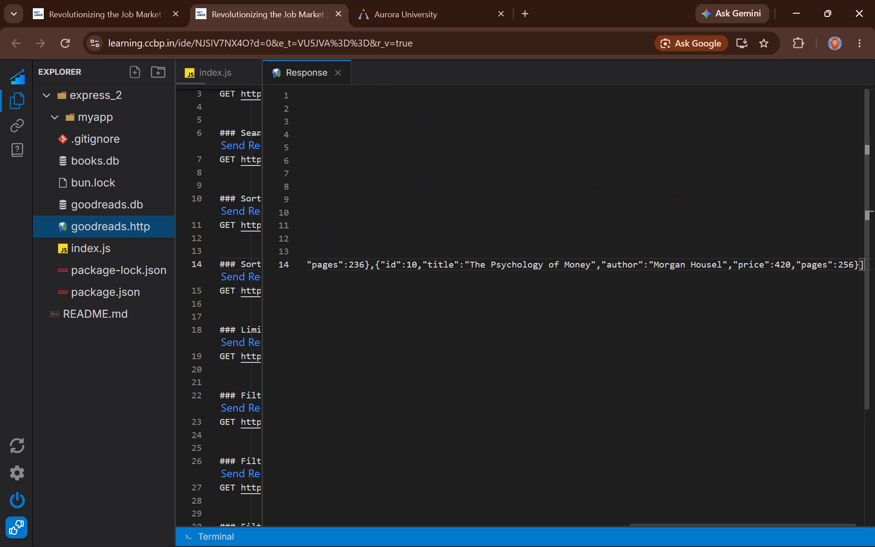
pyautogui.hscroll(8, 676, 263)
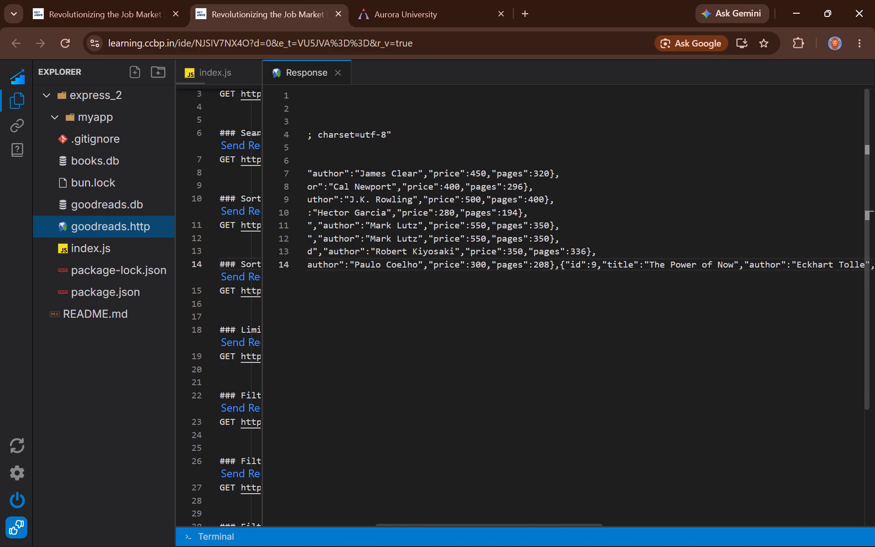
pyautogui.hscroll(2, 705, 284)
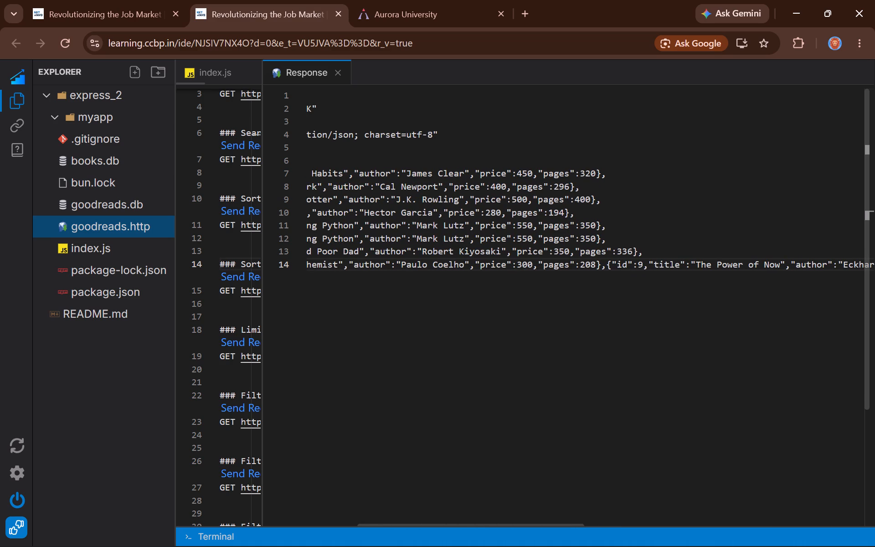
pyautogui.click(605, 266)
pyautogui.press('Return')
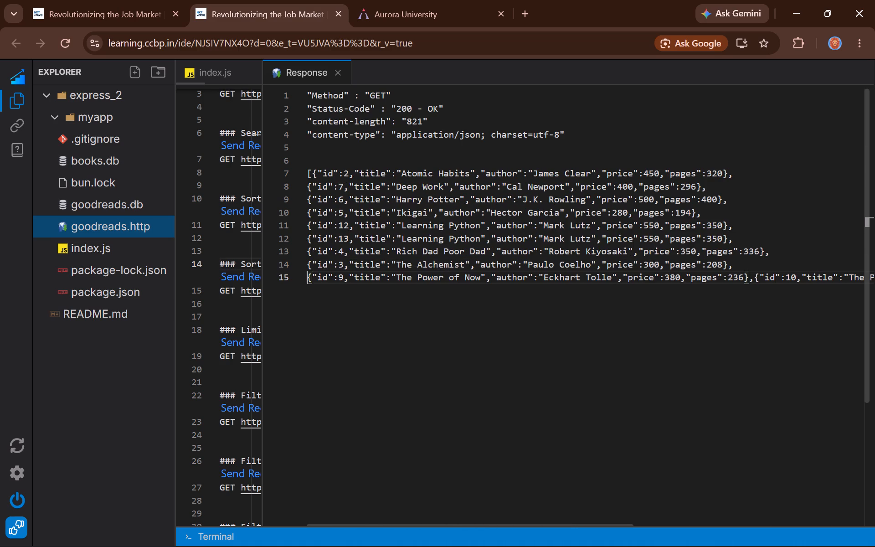
pyautogui.click(754, 283)
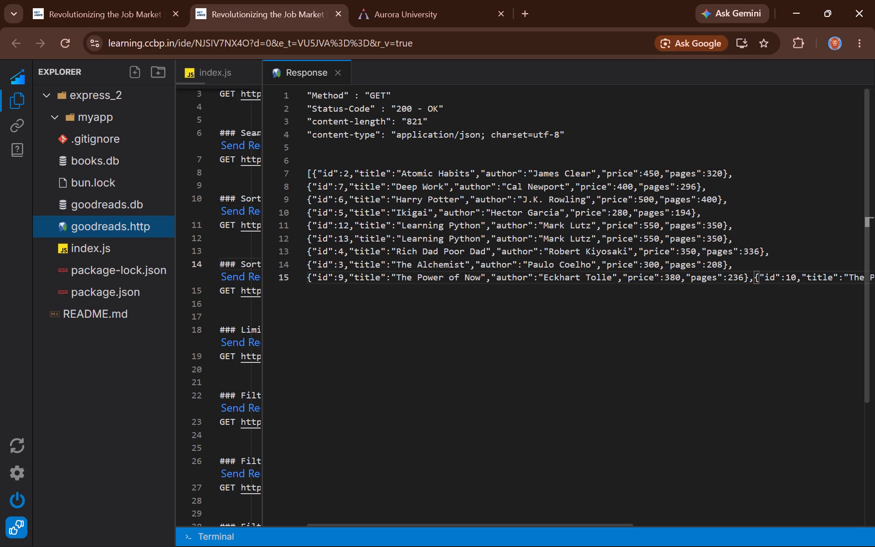
pyautogui.press('Return')
pyautogui.hscroll(4, 774, 351)
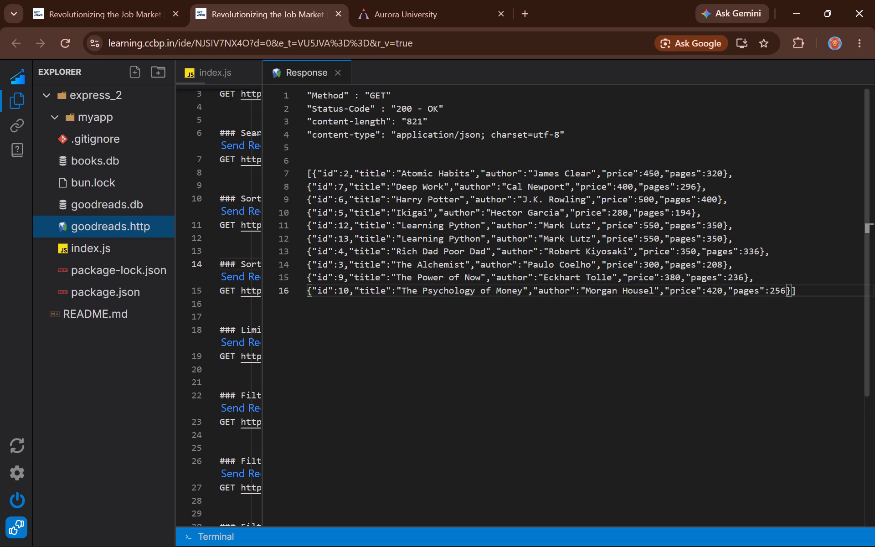
# Capture a screen snip of the Response pane, from its header to below the last book line.
pyautogui.press('shift+super+s')
pyautogui.moveTo(261, 62); pyautogui.dragTo(636, 372)
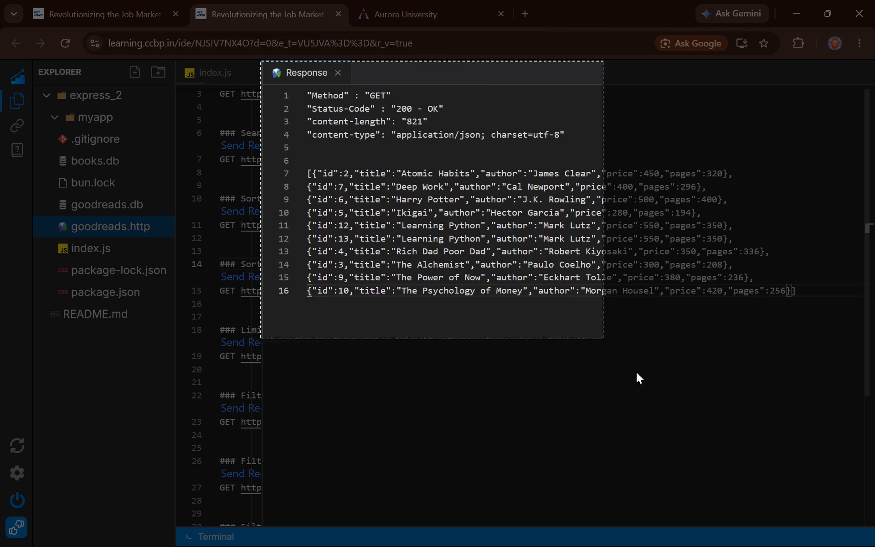
pyautogui.moveTo(636, 372); pyautogui.dragTo(826, 413)
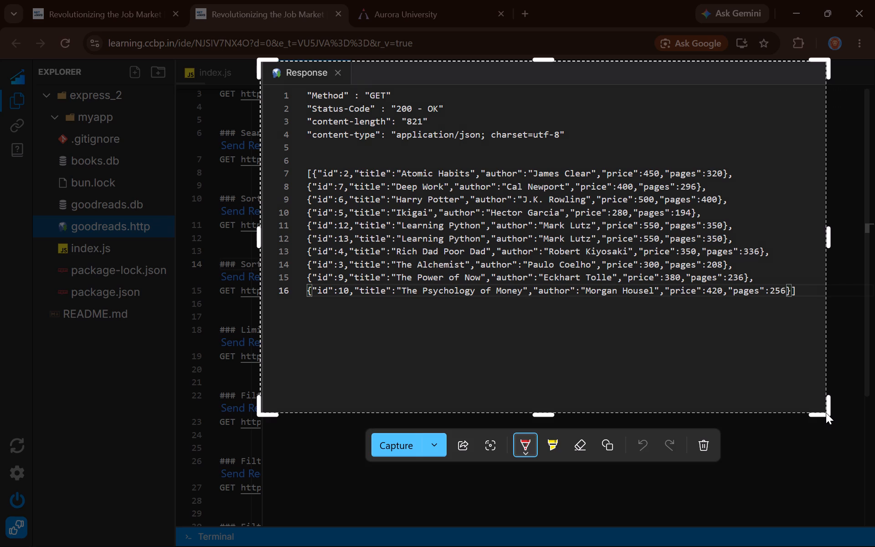
pyautogui.click(396, 443)
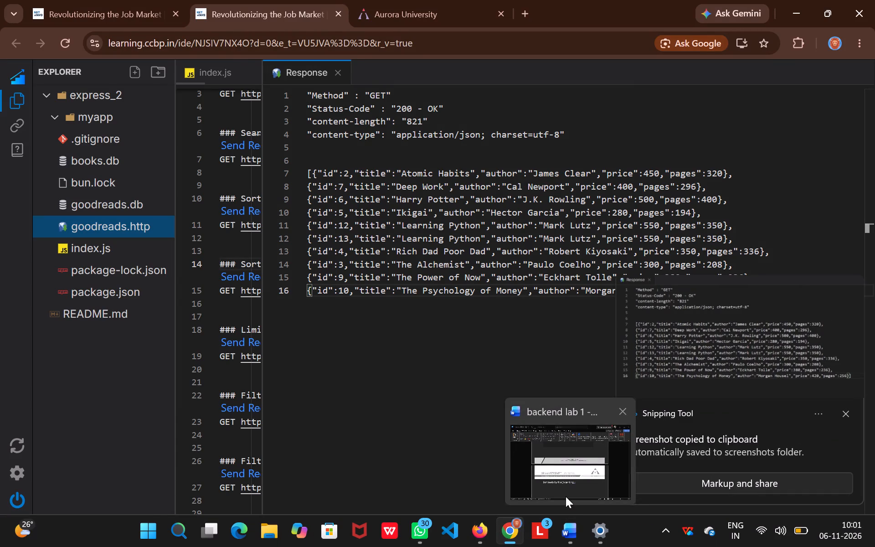
# Switch to Word, paste the response snip under the "Sort books by title (Ascending) :" heading, and add two line breaks below it.
pyautogui.click(566, 496)
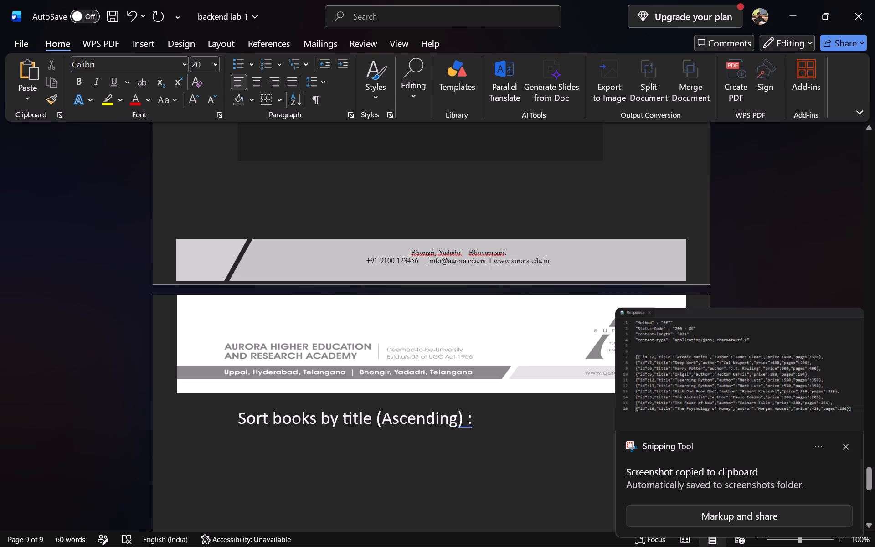
pyautogui.hotkey('ctrl', 'v')
pyautogui.scroll(-2, 336, 429)
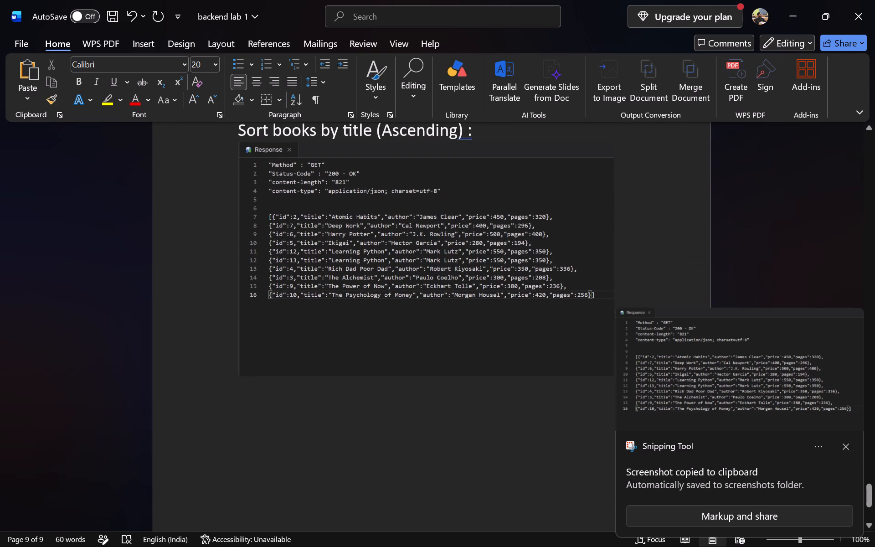
pyautogui.click(252, 413)
pyautogui.click(243, 411)
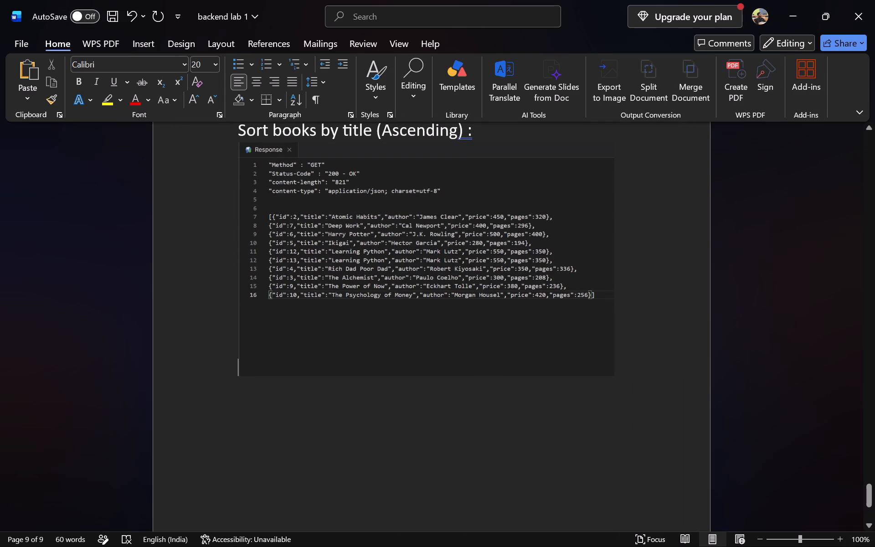
pyautogui.click(248, 413)
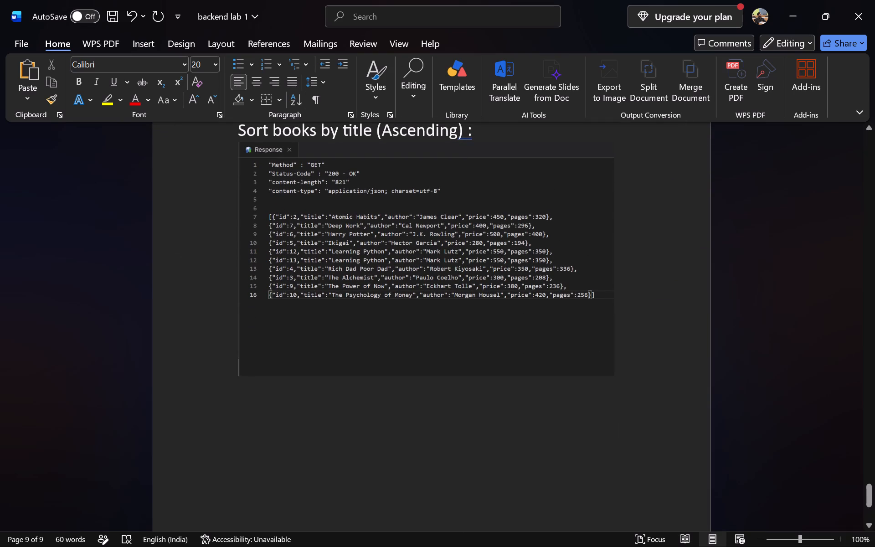
pyautogui.click(626, 371)
pyautogui.press('Return')
pyautogui.press('Return')
pyautogui.scroll(1, 535, 347)
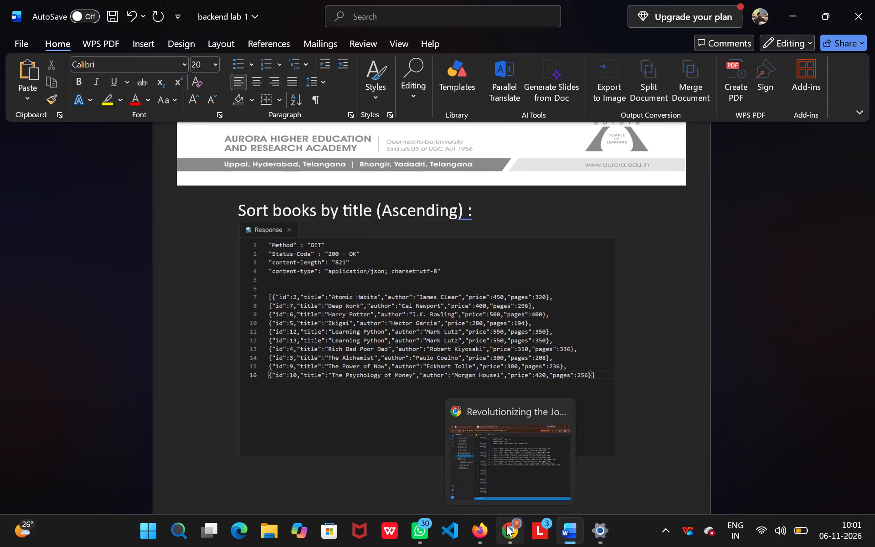
# Switch back to Chrome and close the sort-by-title response.
pyautogui.click(500, 459)
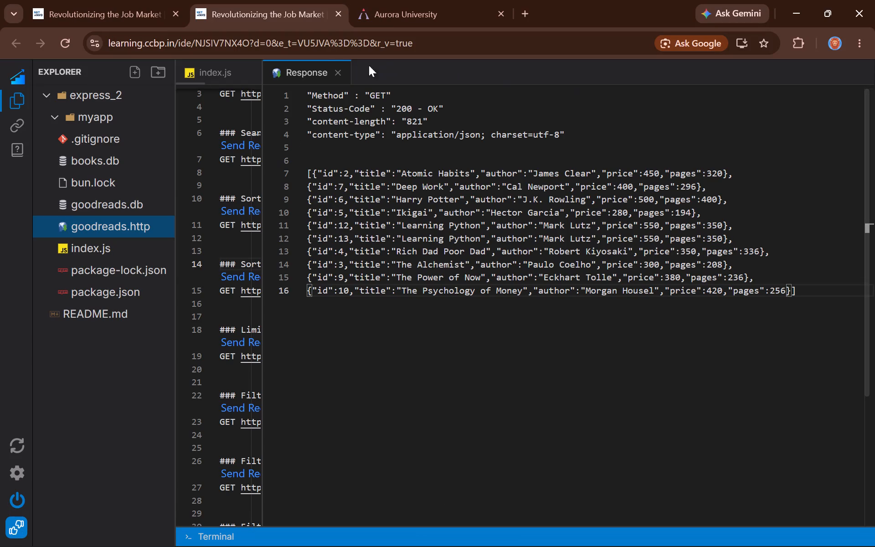
pyautogui.click(335, 69)
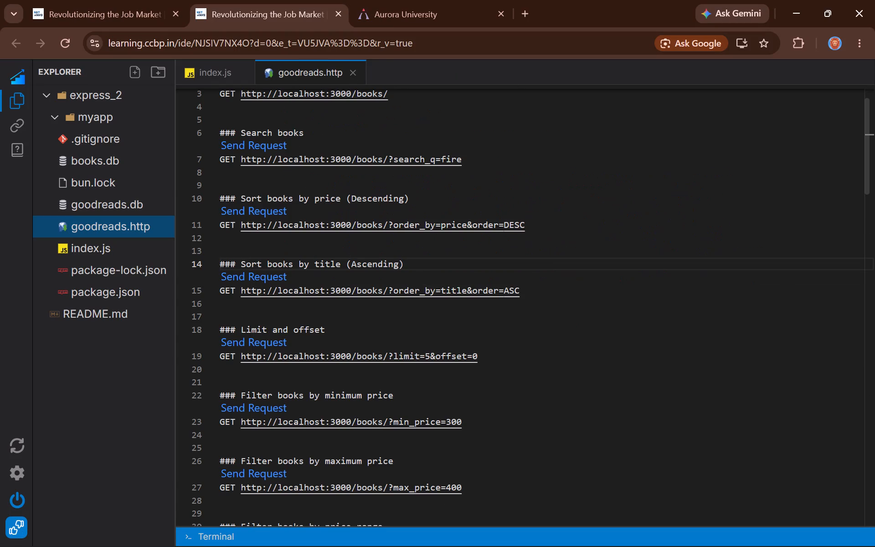
# Copy the "Limit and offset" label from goodreads.http into Word below the last screenshot as "Limit and offset :", followed by a new line.
pyautogui.scroll(-2, 323, 276)
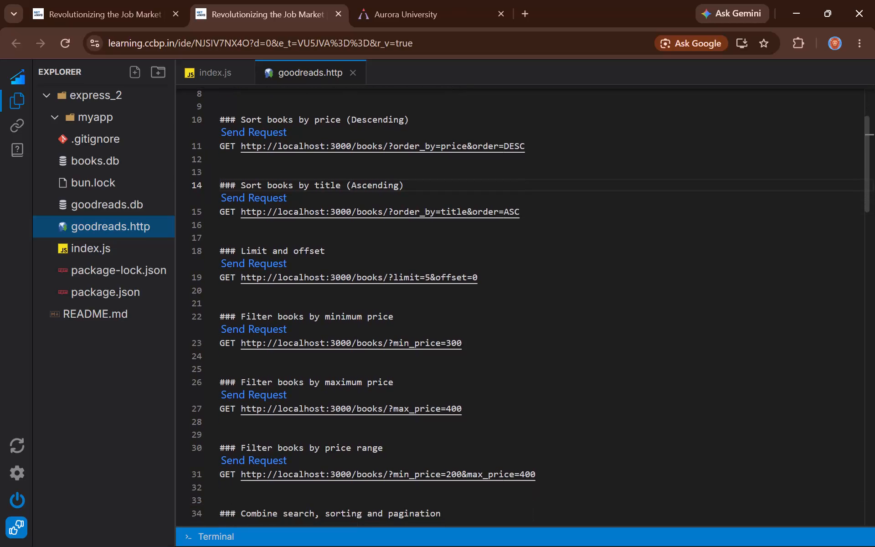
pyautogui.scroll(-1, 323, 276)
pyautogui.moveTo(239, 245); pyautogui.dragTo(349, 248)
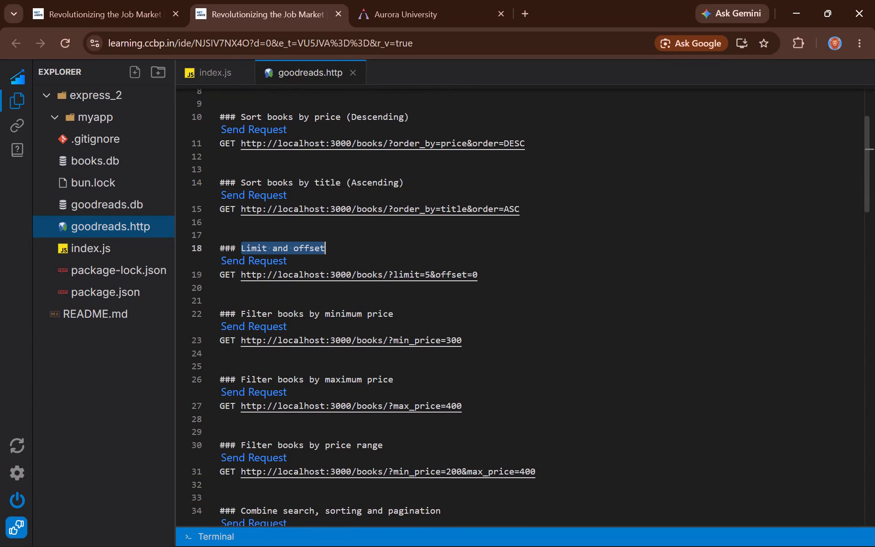
pyautogui.moveTo(349, 248); pyautogui.dragTo(349, 250)
pyautogui.hotkey('ctrl', 'c')
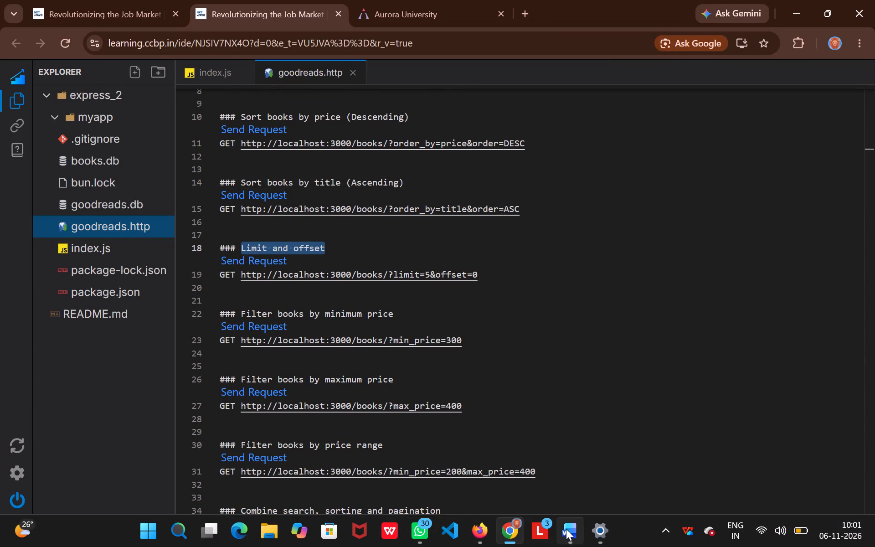
pyautogui.click(566, 477)
pyautogui.scroll(-1, 320, 488)
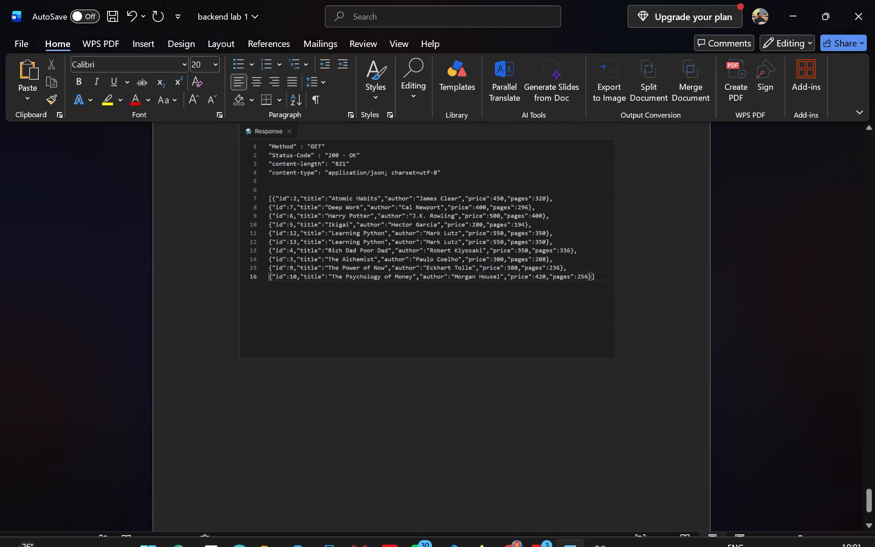
pyautogui.scroll(-1, 320, 488)
pyautogui.hotkey('ctrl', 'v')
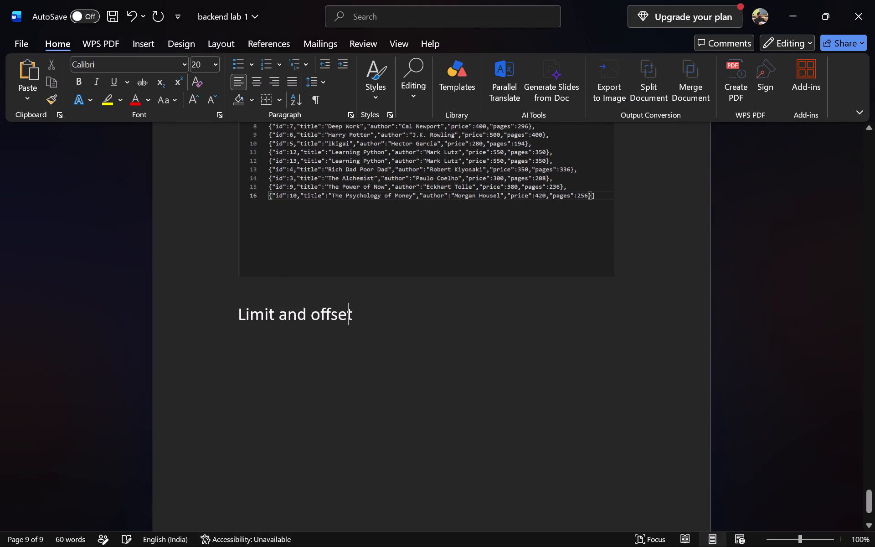
pyautogui.press('space')
pyautogui.hotkey('shift', ':')
pyautogui.press('space')
pyautogui.press('Return')
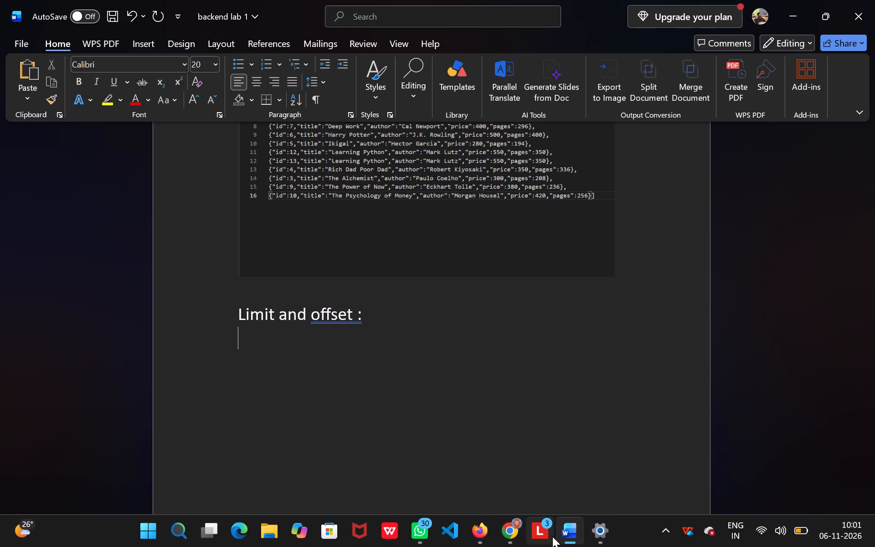
# In Chrome, send the "Limit and offset" request and widen the Response pane over most of the goodreads.http editor.
pyautogui.click(499, 468)
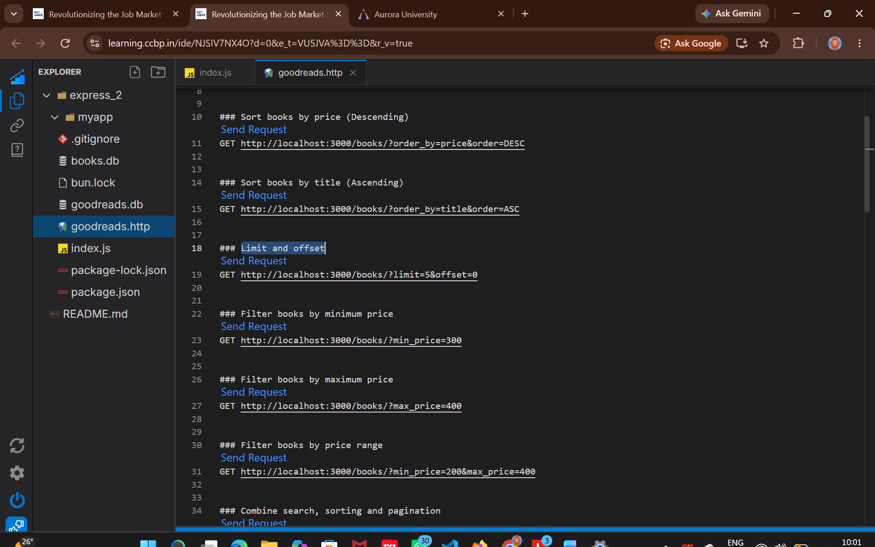
pyautogui.click(391, 261)
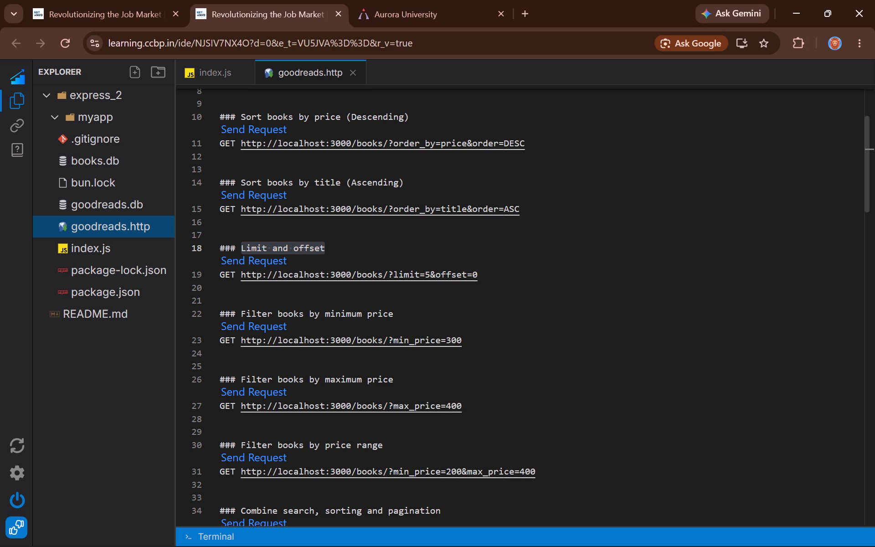
pyautogui.click(261, 259)
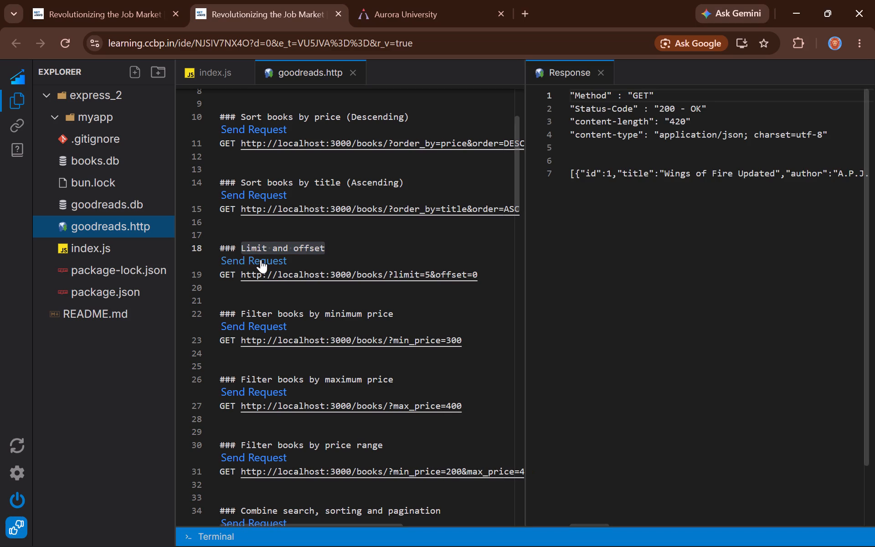
pyautogui.click(526, 189)
pyautogui.moveTo(524, 190); pyautogui.dragTo(458, 196)
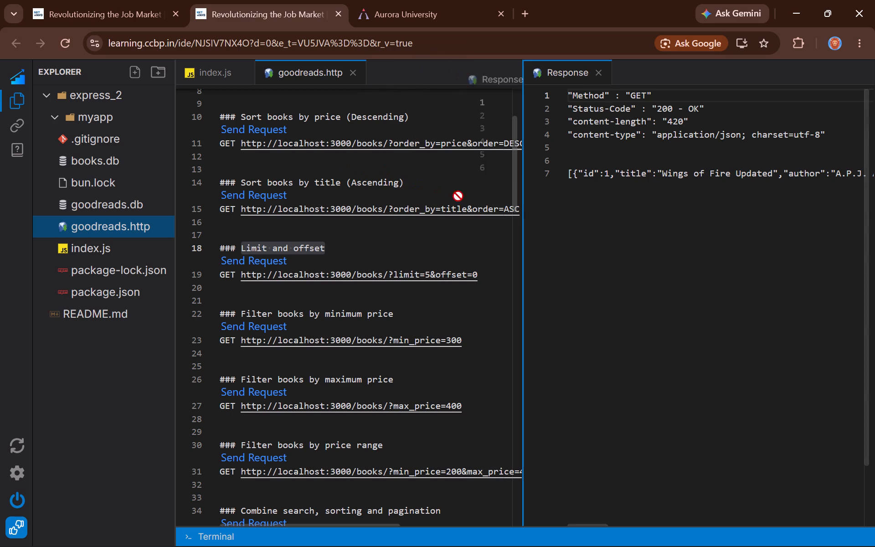
pyautogui.moveTo(458, 196); pyautogui.dragTo(517, 202)
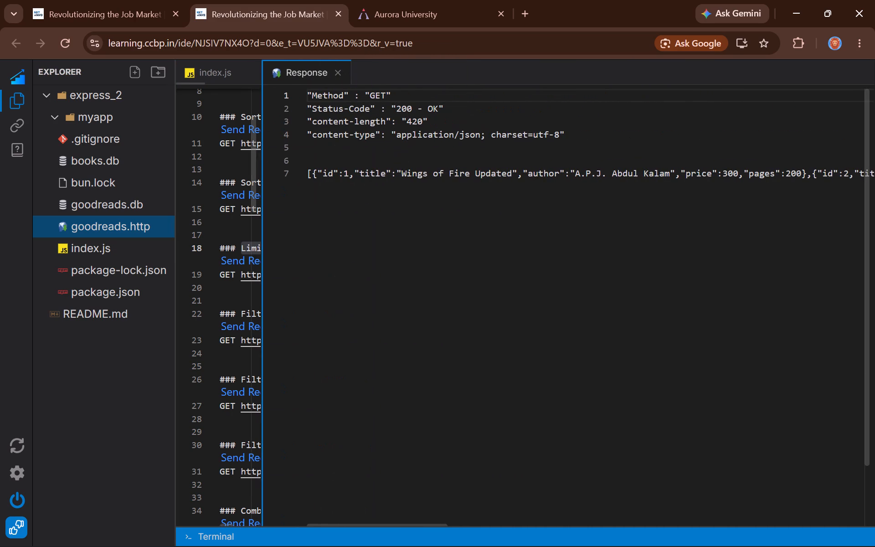
pyautogui.click(69, 377)
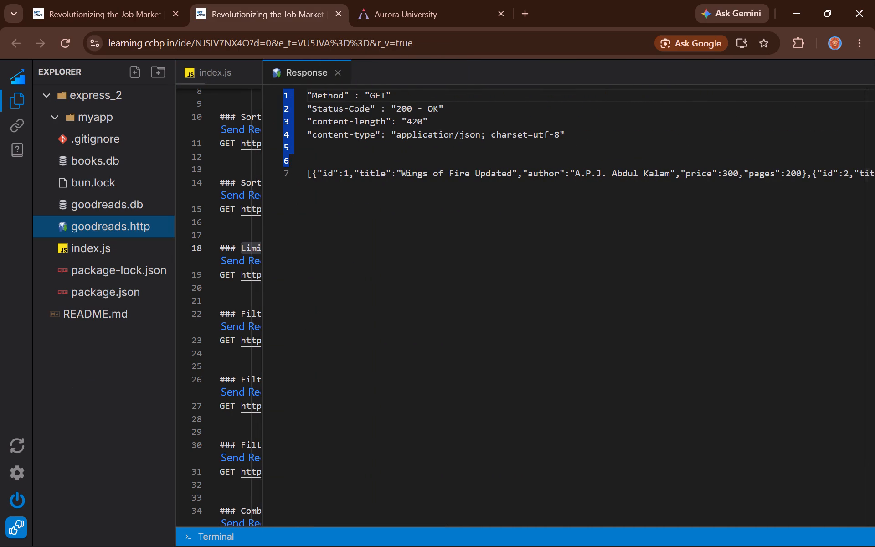
# Break the response JSON so that Atomic Habits, The Alchemist, Rich Dad Poor Dad and Ikigai each start a new line.
pyautogui.click(570, 270)
pyautogui.hscroll(13, 570, 270)
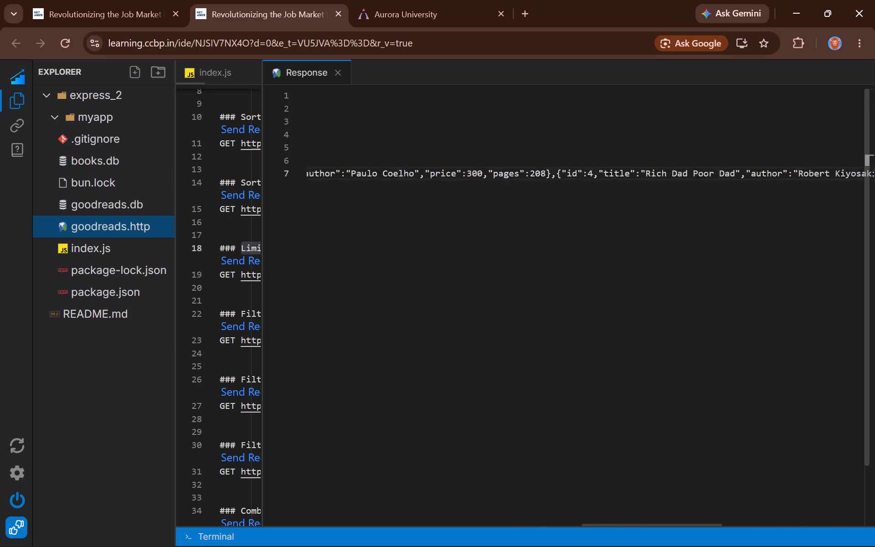
pyautogui.hscroll(8, 570, 270)
pyautogui.hscroll(-1, 774, 215)
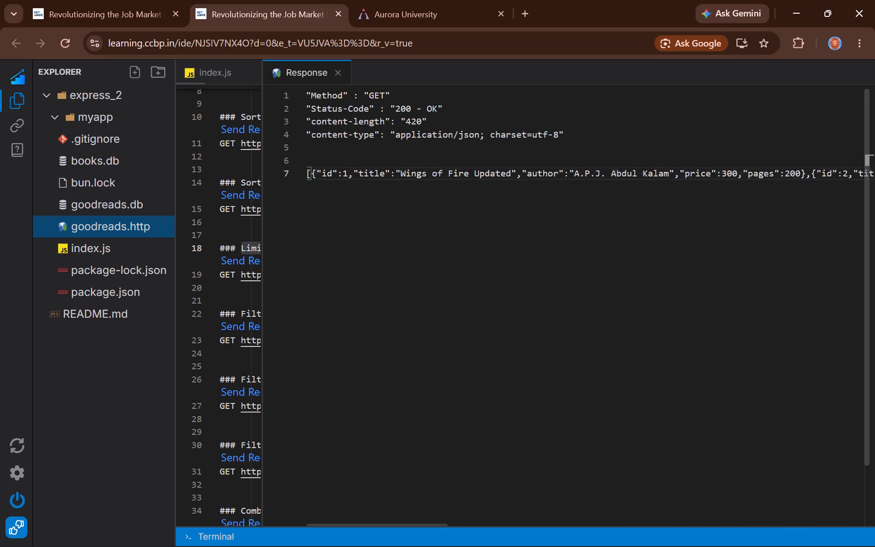
pyautogui.hscroll(-1, 774, 215)
pyautogui.click(785, 178)
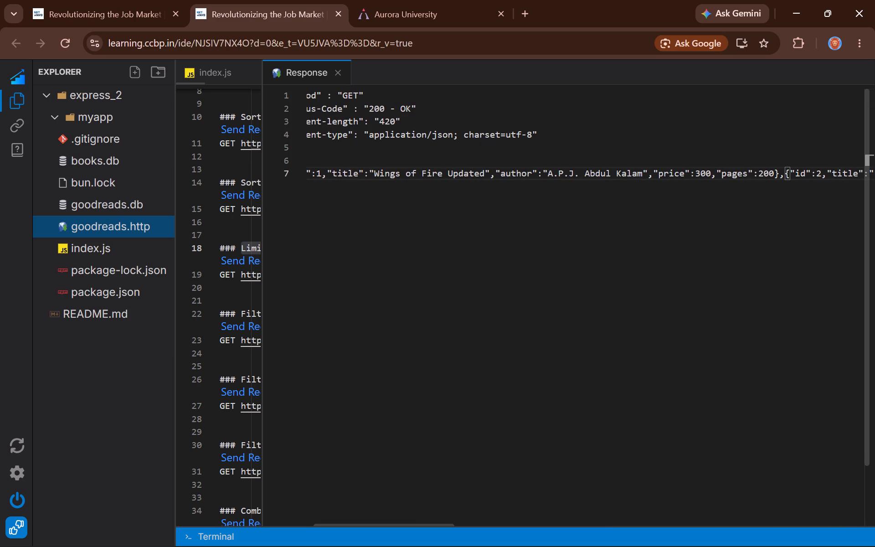
pyautogui.press('Return')
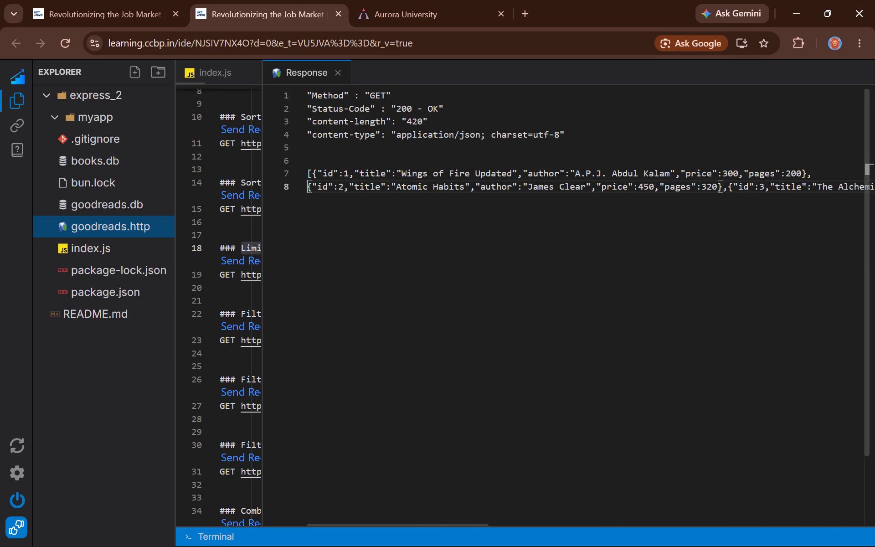
pyautogui.click(728, 188)
pyautogui.press('Return')
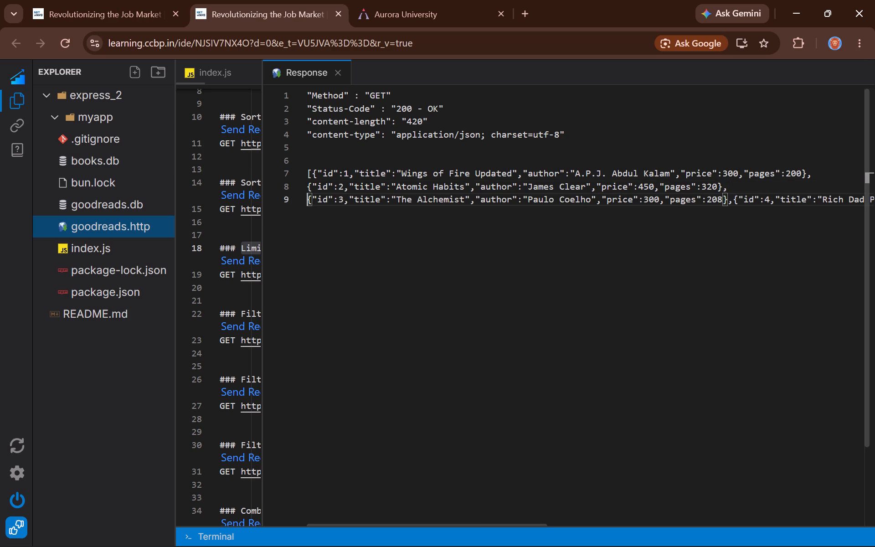
pyautogui.click(732, 201)
pyautogui.press('Return')
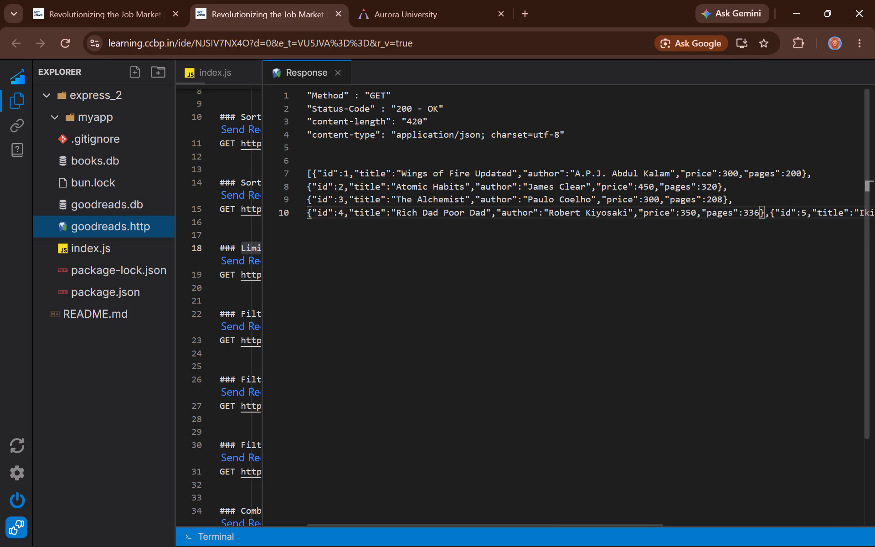
pyautogui.click(771, 213)
pyautogui.press('Return')
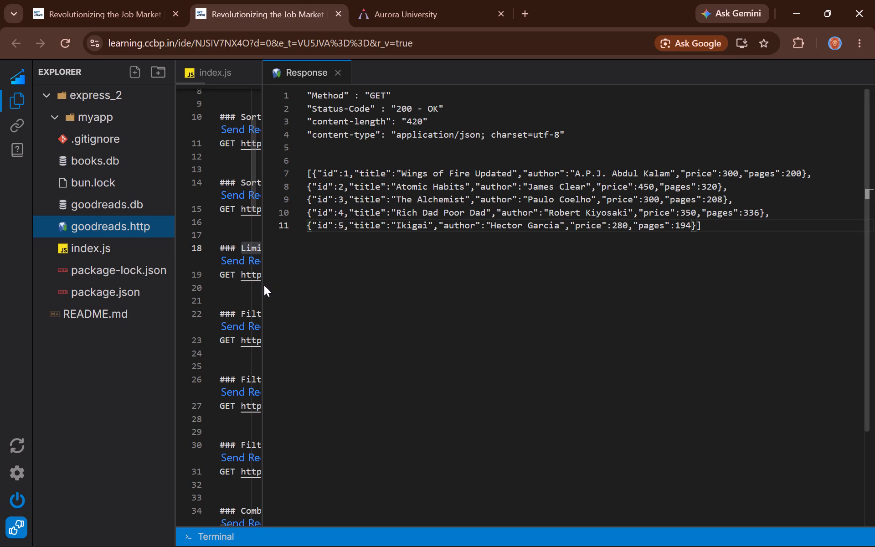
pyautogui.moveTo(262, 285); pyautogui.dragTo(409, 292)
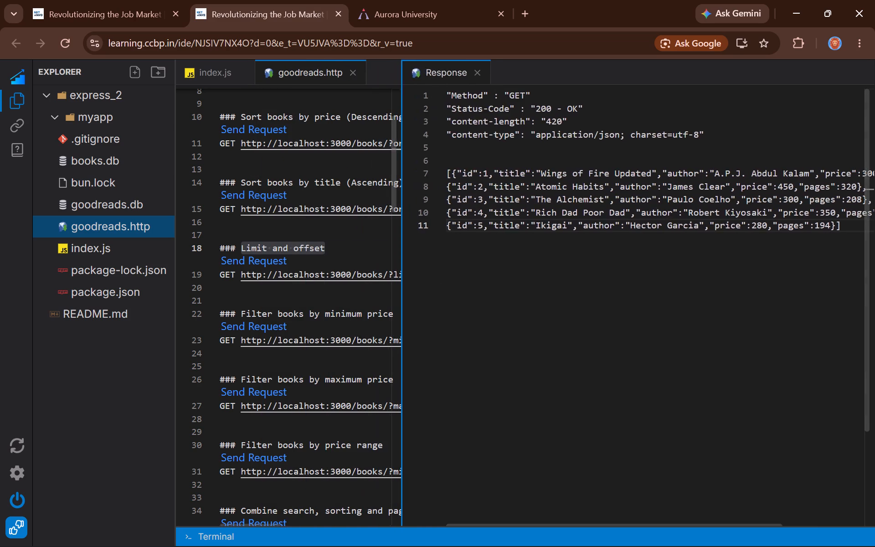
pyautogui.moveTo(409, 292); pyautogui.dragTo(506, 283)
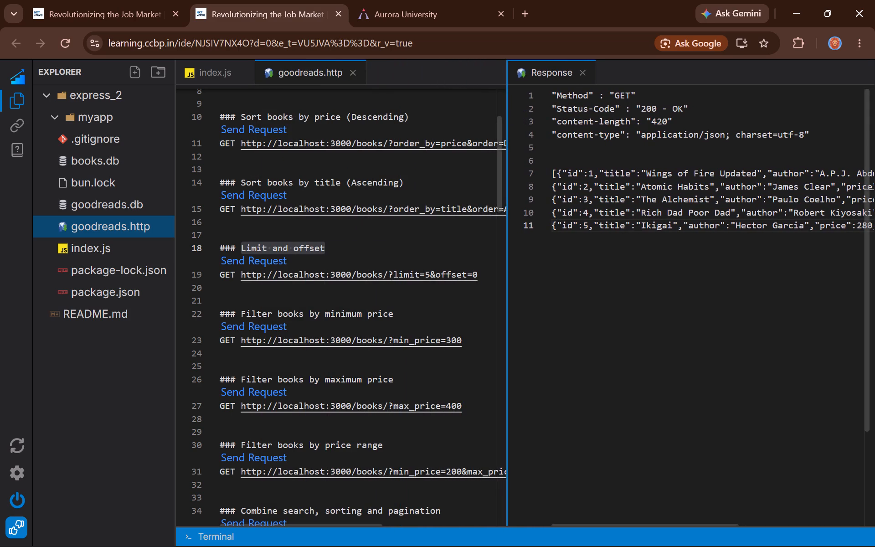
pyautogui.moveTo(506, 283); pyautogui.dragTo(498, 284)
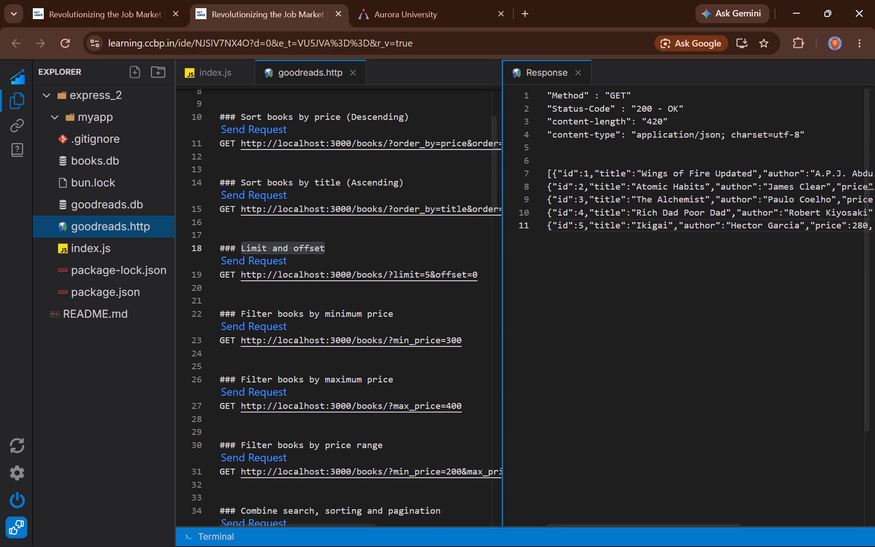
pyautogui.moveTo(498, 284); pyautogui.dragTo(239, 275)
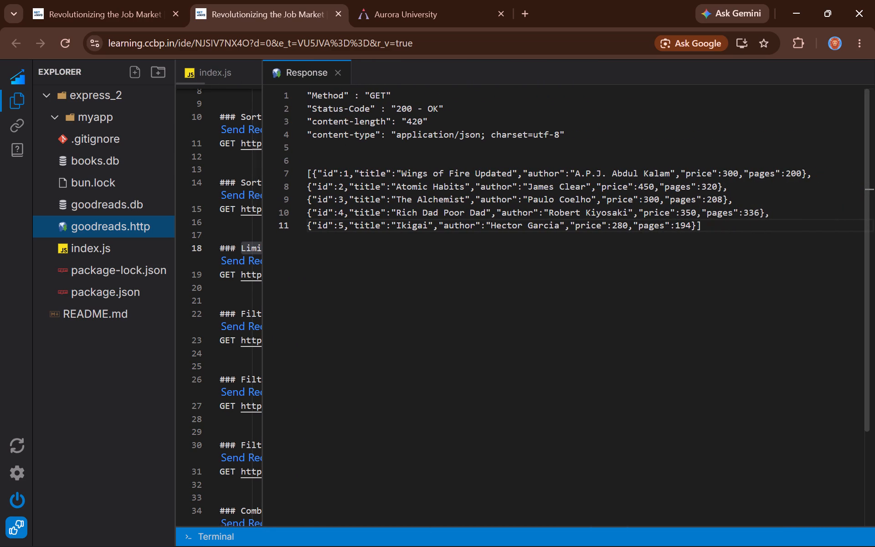
# Capture a screenshot of the Response pane and paste it in Word under "Limit and offset :", followed by two line breaks.
pyautogui.press('shift+super+s')
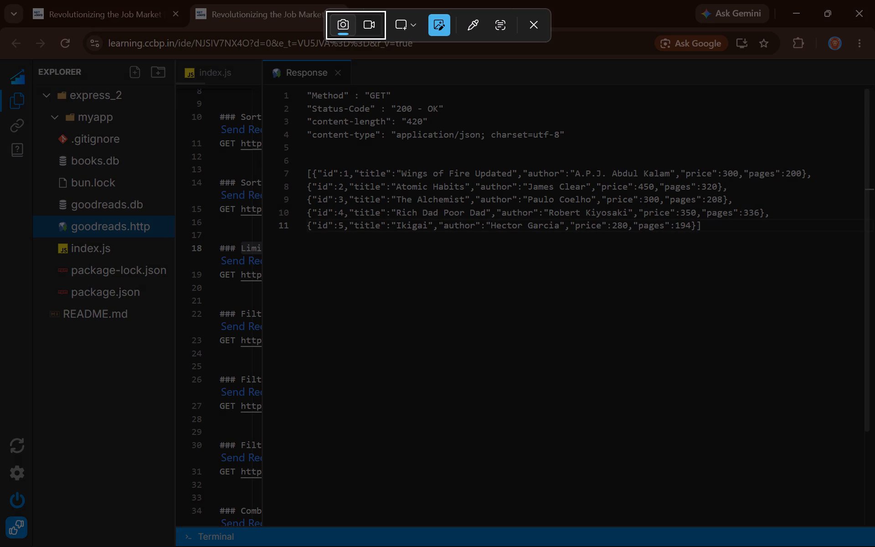
pyautogui.moveTo(262, 60); pyautogui.dragTo(285, 74)
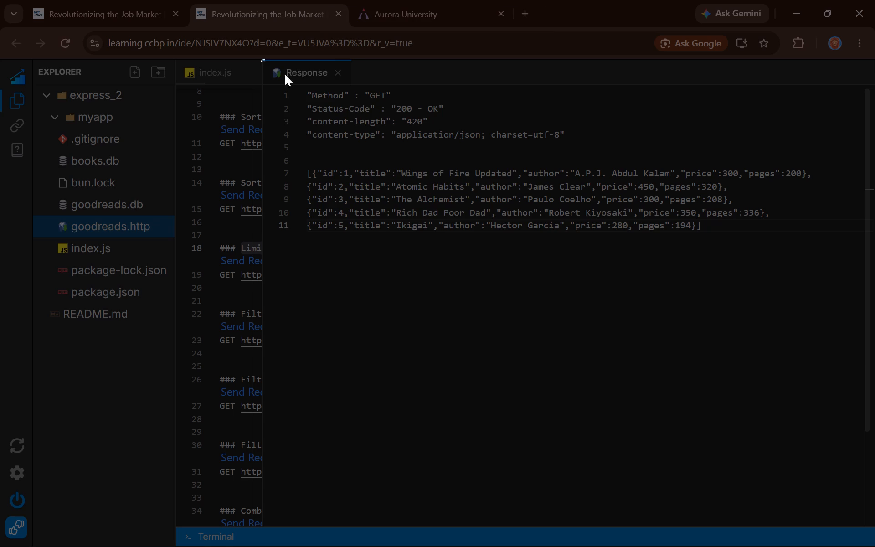
pyautogui.moveTo(285, 74); pyautogui.dragTo(840, 415)
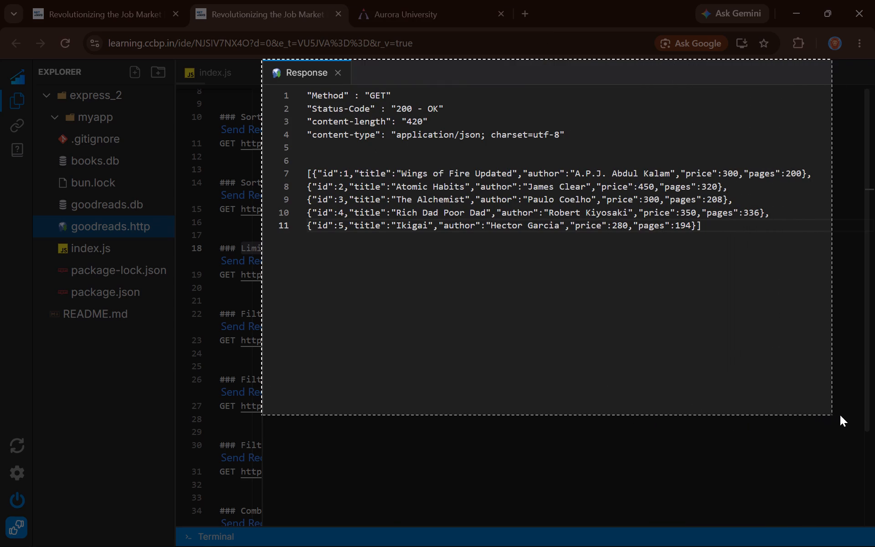
pyautogui.moveTo(840, 415); pyautogui.dragTo(841, 354)
pyautogui.click(417, 387)
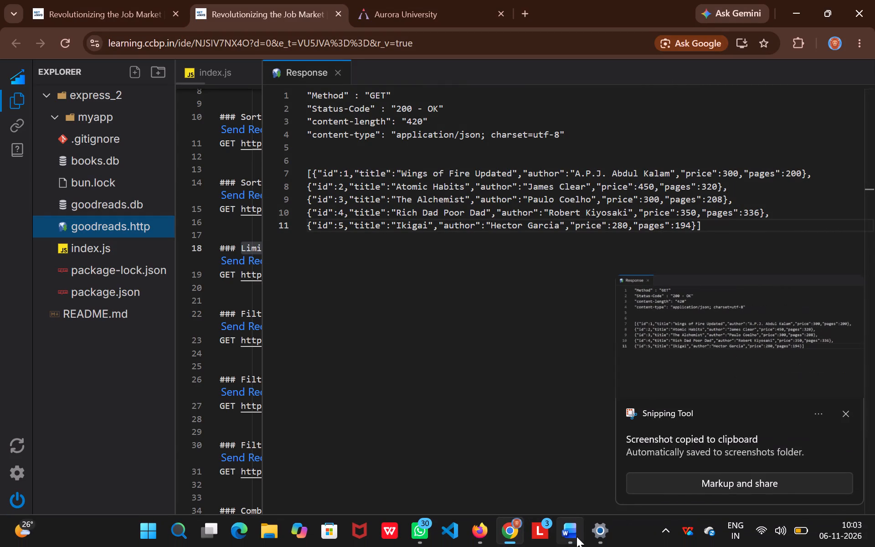
pyautogui.click(565, 452)
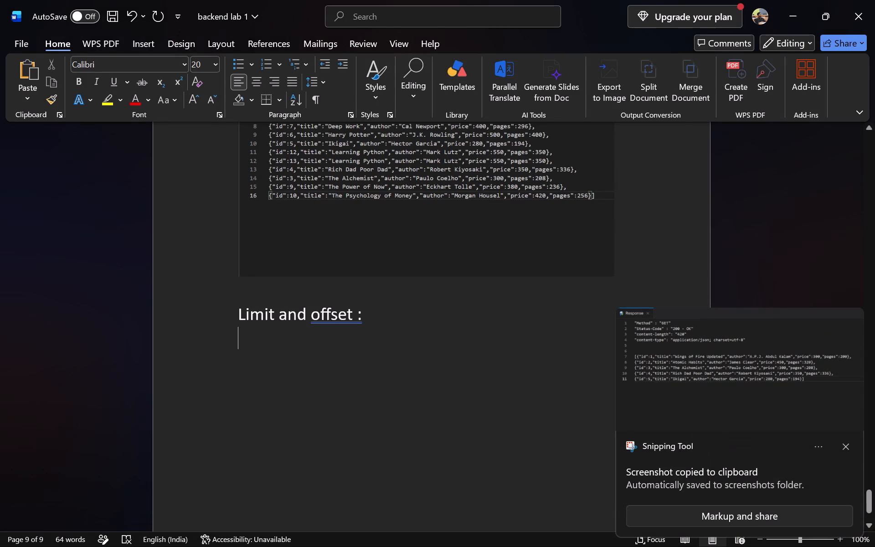
pyautogui.hotkey('ctrl', 'v')
pyautogui.scroll(-2, 372, 412)
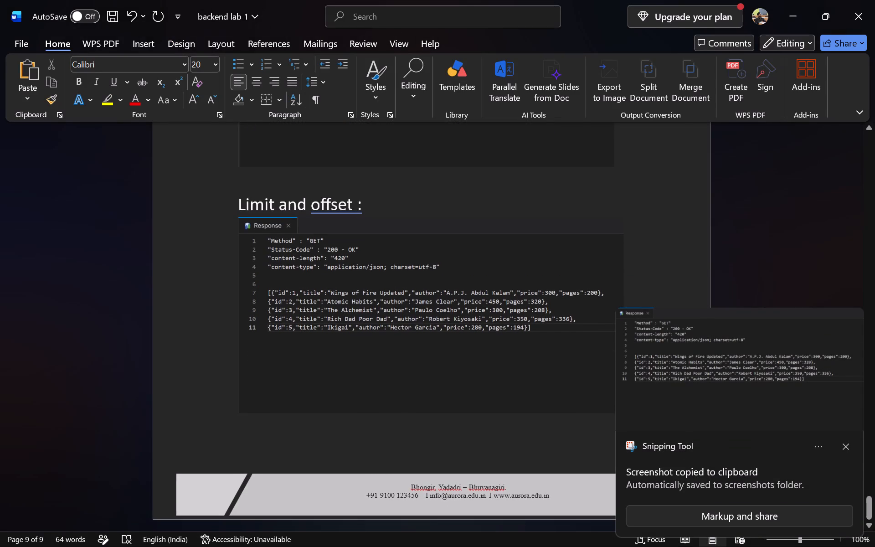
pyautogui.scroll(-2, 655, 388)
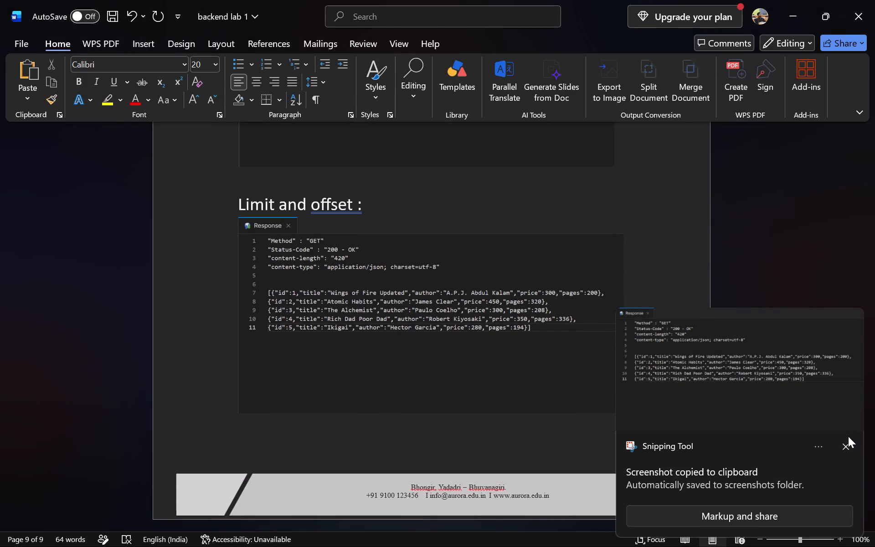
pyautogui.click(845, 445)
pyautogui.scroll(-2, 604, 423)
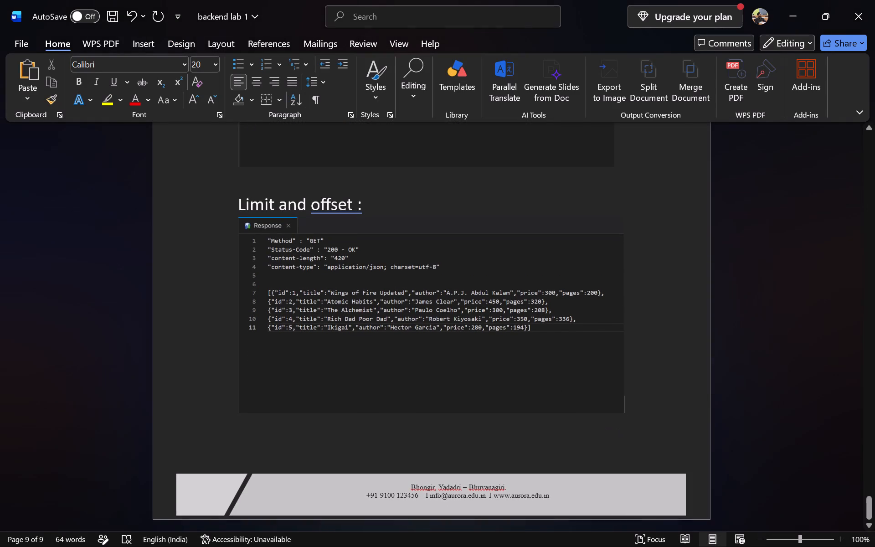
pyautogui.press('Return')
pyautogui.press('Return')
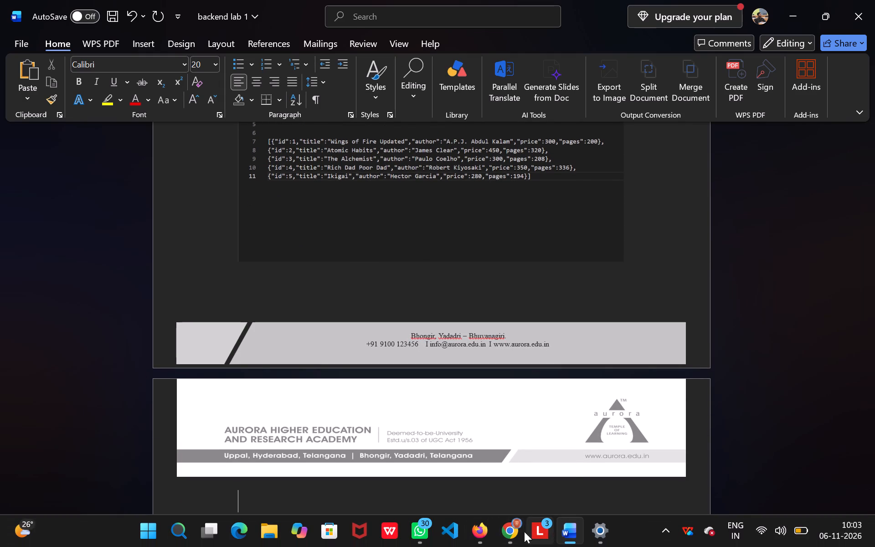
# Switch back to Chrome and close the "Limit and offset" response.
pyautogui.click(512, 472)
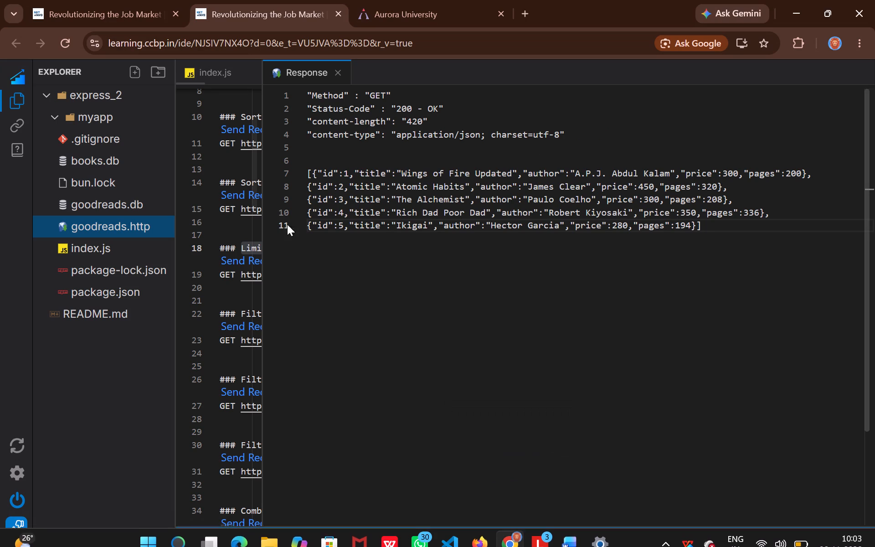
pyautogui.click(336, 74)
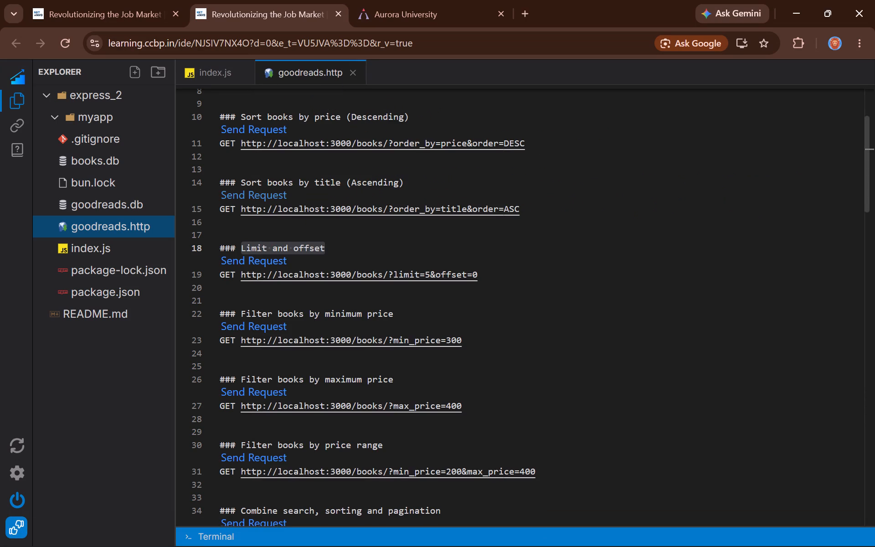
# Copy the "Filter books by minimum price" label from goodreads.http into Word below the last screenshot as "Filter books by minimum price :", followed by a new line.
pyautogui.scroll(-1, 309, 294)
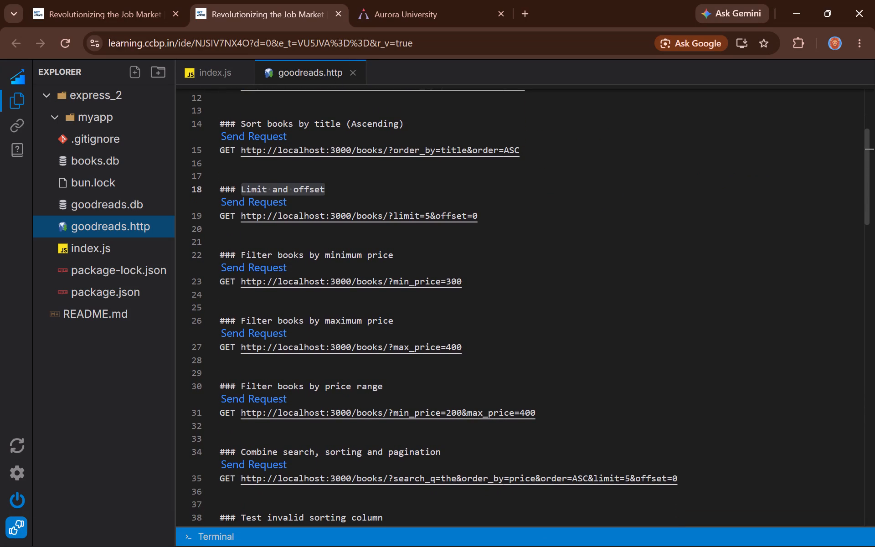
pyautogui.moveTo(240, 253); pyautogui.dragTo(413, 251)
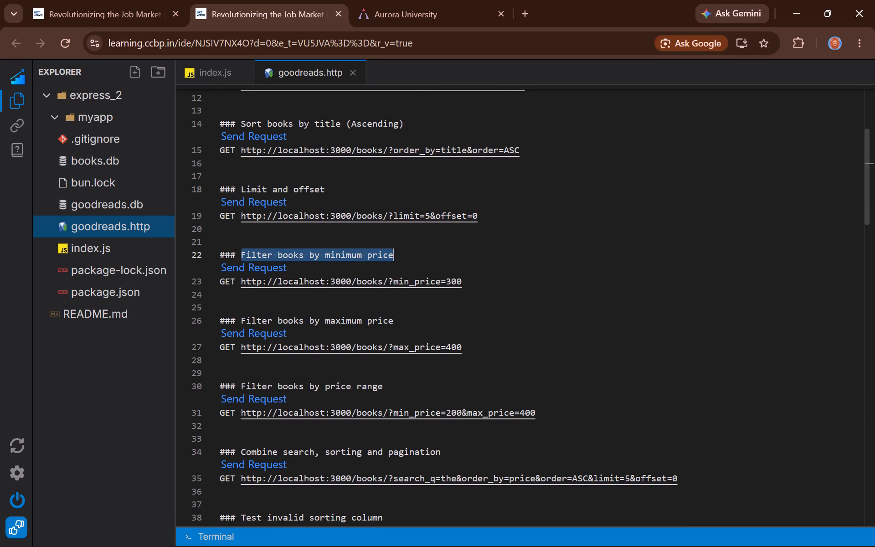
pyautogui.hotkey('ctrl', 'c')
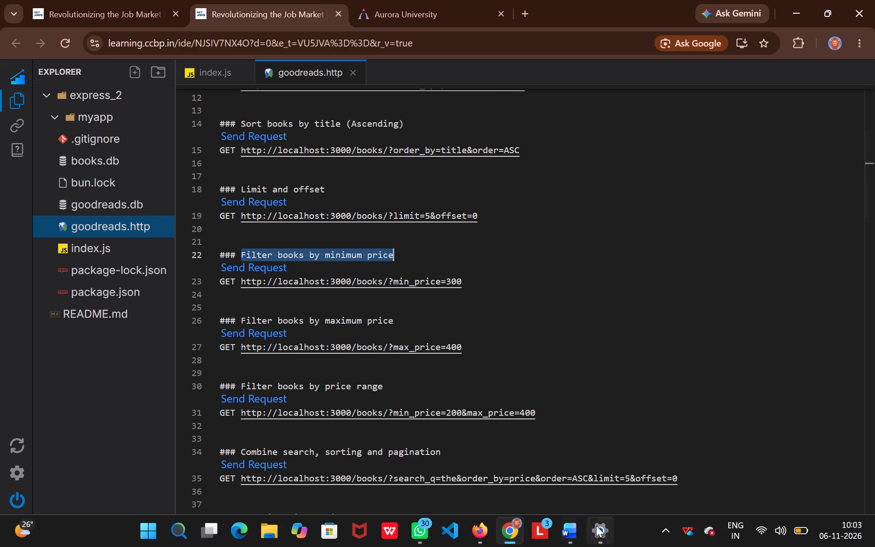
pyautogui.click(558, 467)
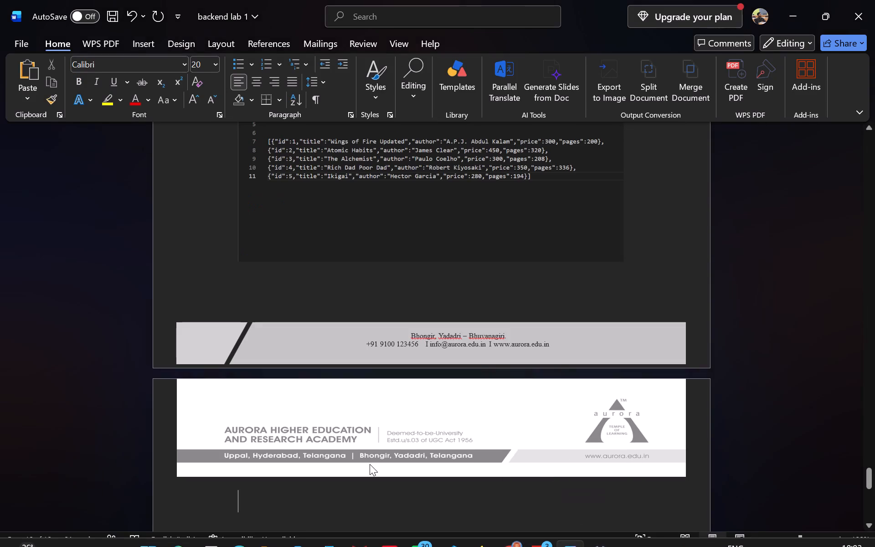
pyautogui.scroll(-1, 370, 464)
pyautogui.hotkey('ctrl', 'v')
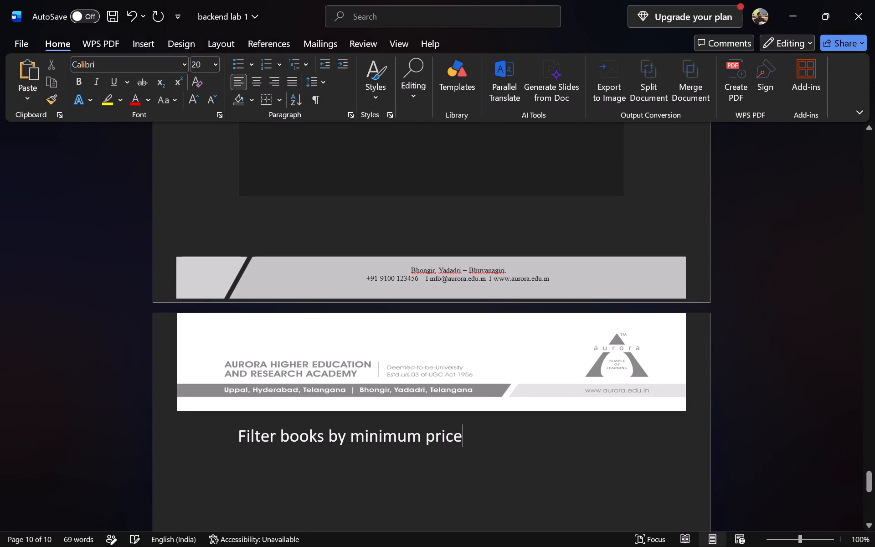
pyautogui.press('space')
pyautogui.write(':')
pyautogui.press('space')
pyautogui.press('Return')
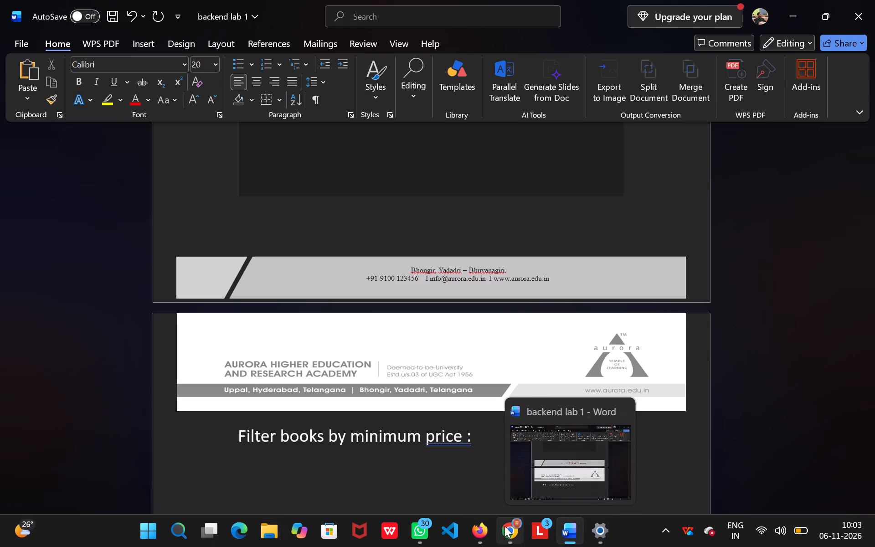
# In Chrome, send the "Filter books by minimum price" request and widen the Response pane over most of the goodreads.http editor.
pyautogui.click(507, 497)
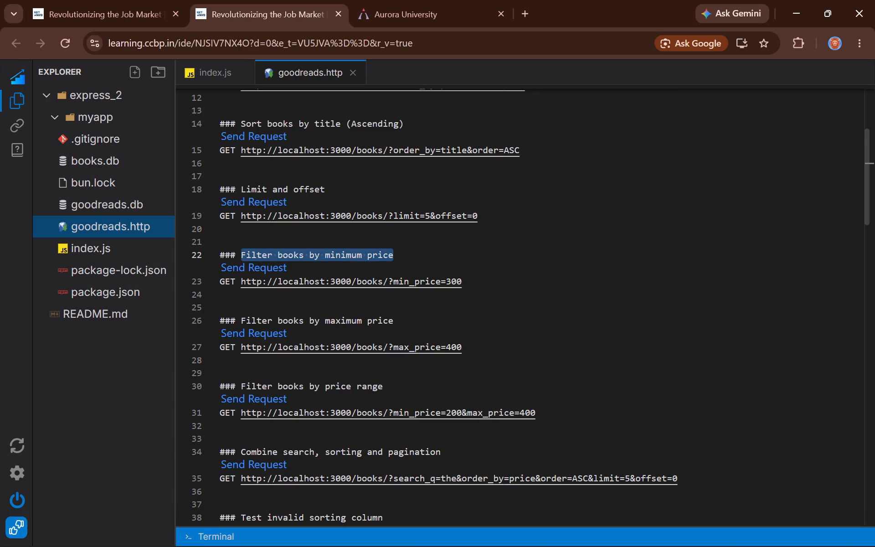
pyautogui.click(462, 263)
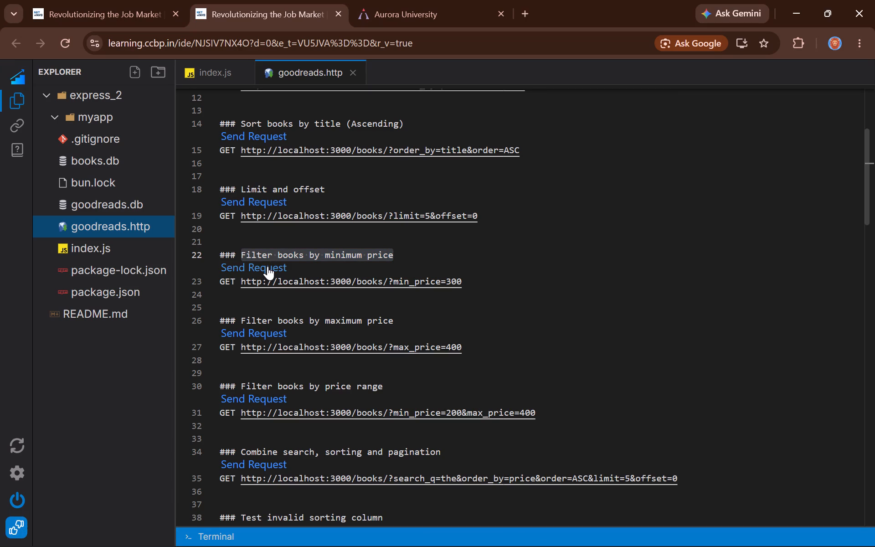
pyautogui.click(268, 266)
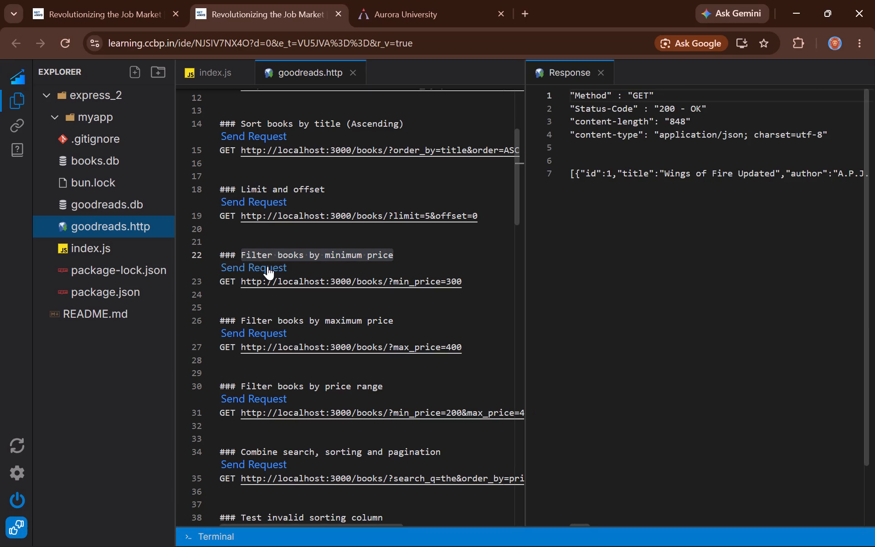
pyautogui.moveTo(523, 218); pyautogui.dragTo(525, 213)
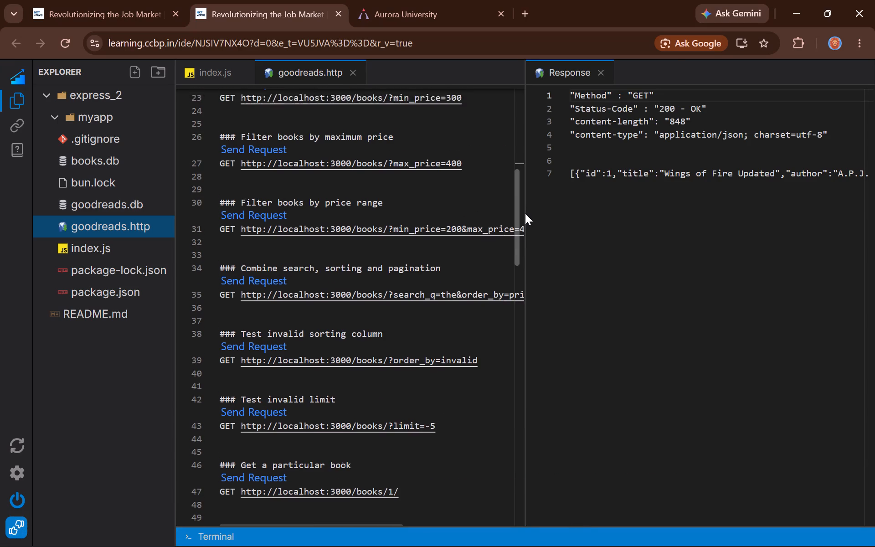
pyautogui.moveTo(525, 213); pyautogui.dragTo(507, 356)
pyautogui.scroll(9, 390, 267)
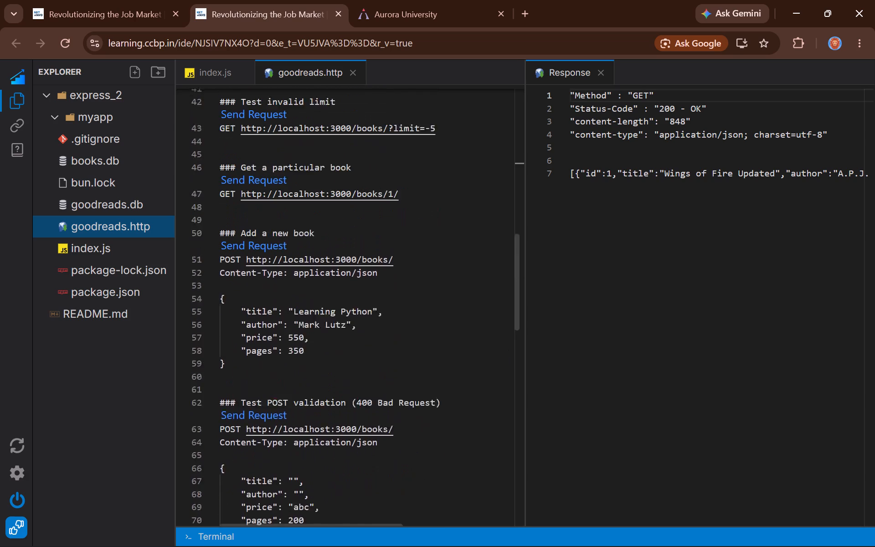
pyautogui.scroll(2, 390, 267)
pyautogui.scroll(2, 458, 260)
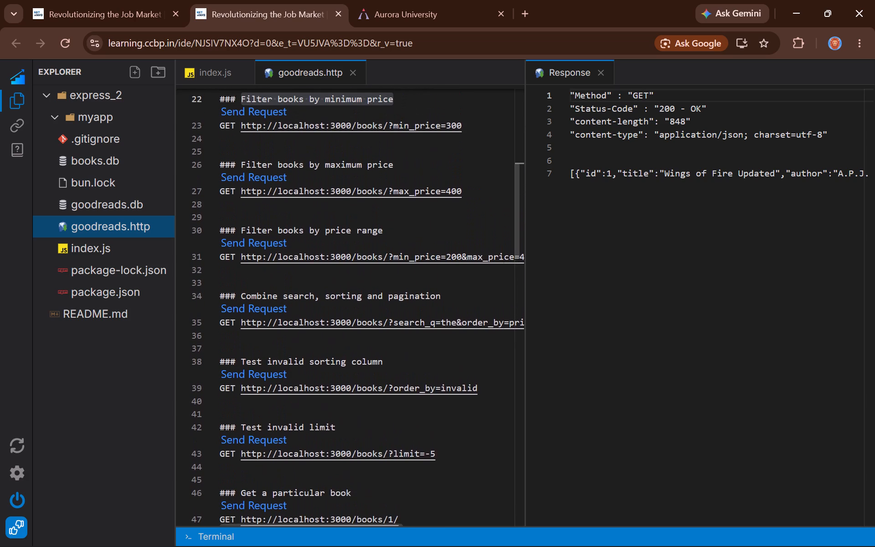
pyautogui.scroll(3, 458, 260)
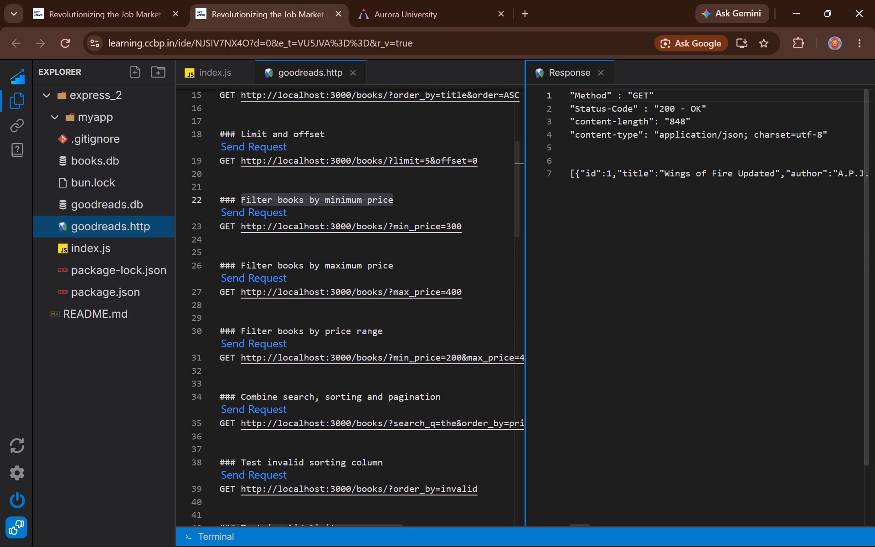
pyautogui.moveTo(525, 244); pyautogui.dragTo(232, 203)
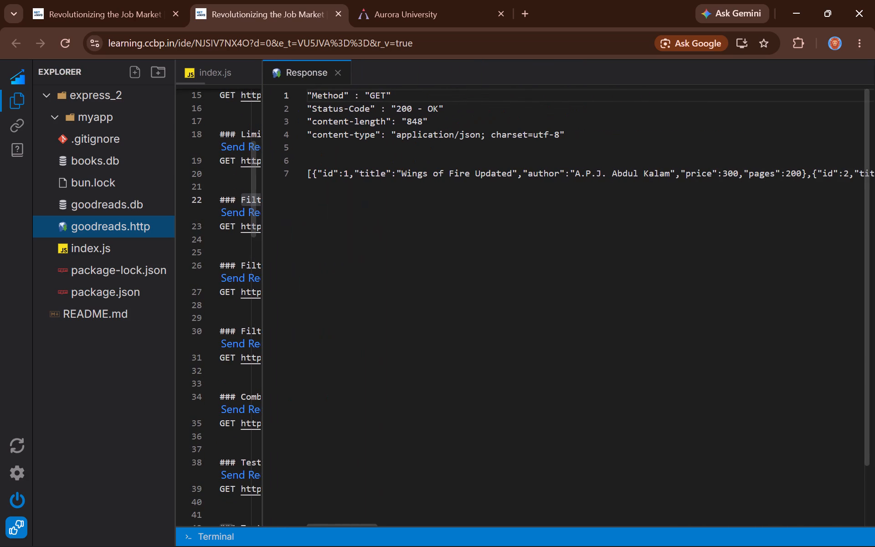
# In the Response pane, break the JSON array so the book objects with ids 2, 3, 4 and 6 each start a new line.
pyautogui.hscroll(-2, 599, 243)
pyautogui.hscroll(-1, 677, 250)
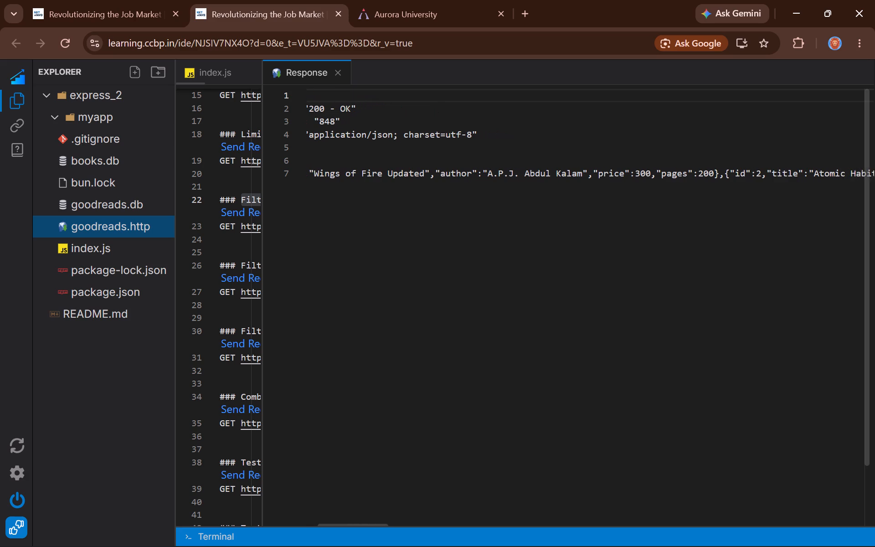
pyautogui.hscroll(-1, 677, 250)
pyautogui.click(694, 178)
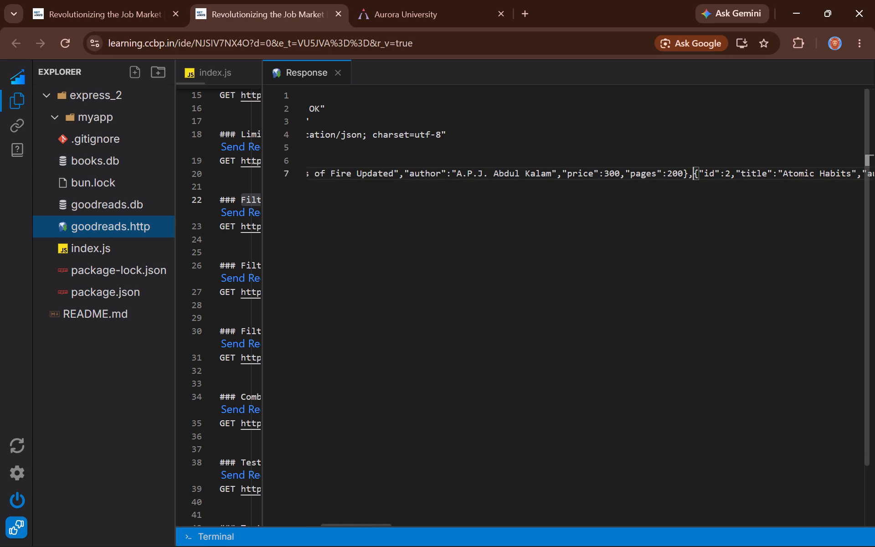
pyautogui.press('Return')
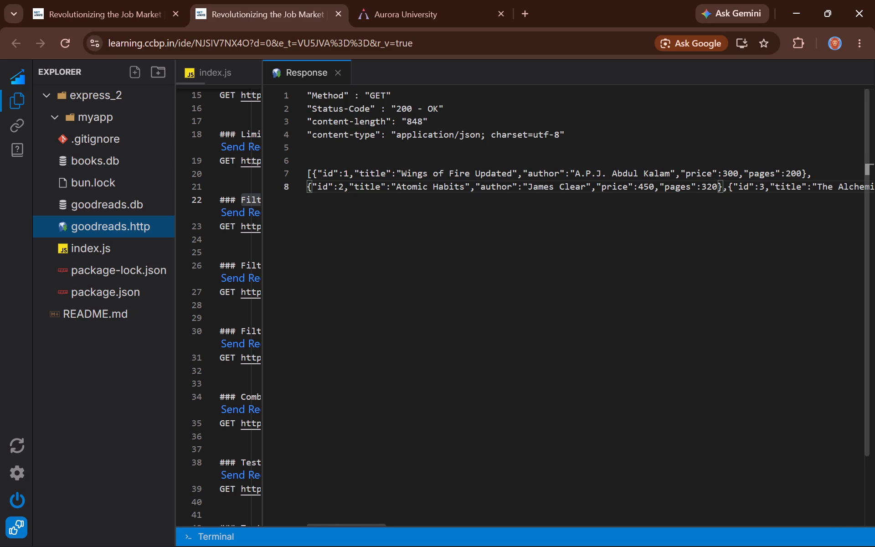
pyautogui.click(724, 184)
pyautogui.press('Right')
pyautogui.press('Return')
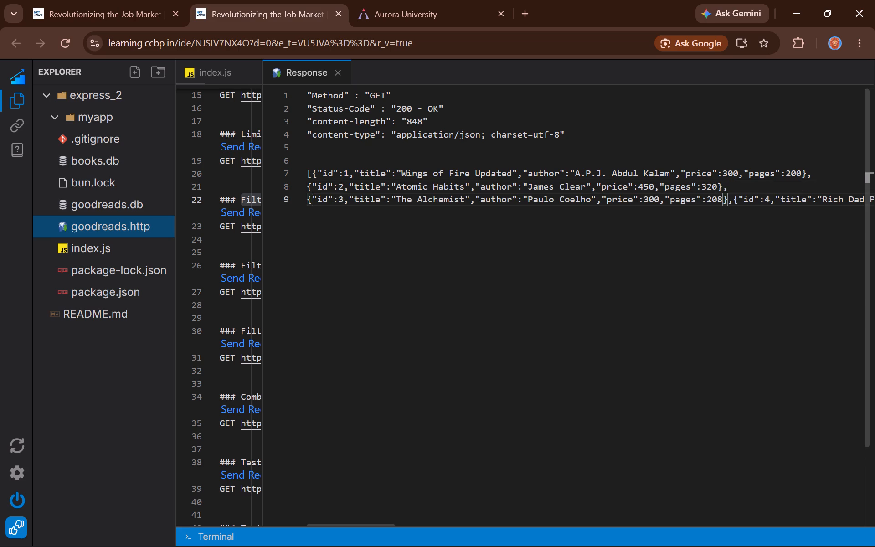
pyautogui.click(733, 201)
pyautogui.press('Return')
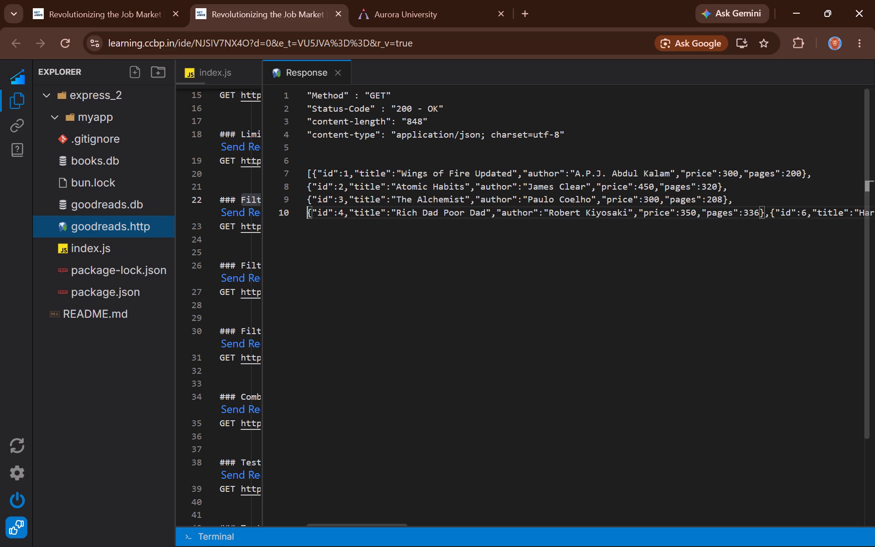
pyautogui.click(767, 213)
pyautogui.press('Right')
pyautogui.press('Return')
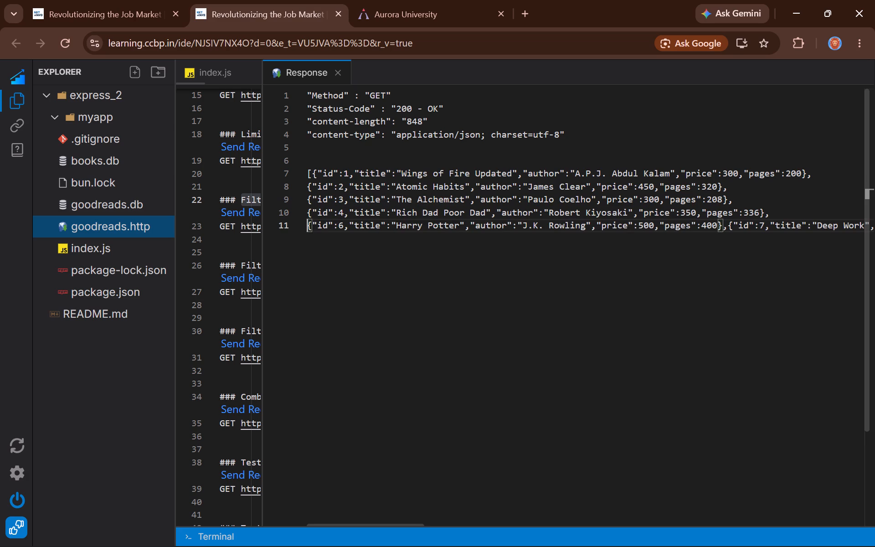
# Continue splitting the JSON array so the book objects with ids 7, 8, 9, 10 and 12 each start a new line.
pyautogui.click(724, 226)
pyautogui.press('Right')
pyautogui.press('Return')
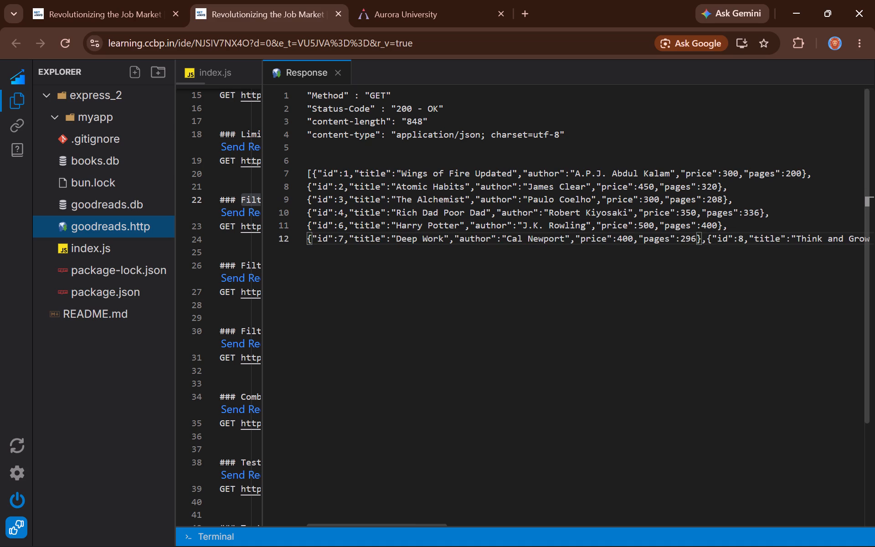
pyautogui.click(705, 244)
pyautogui.press('Return')
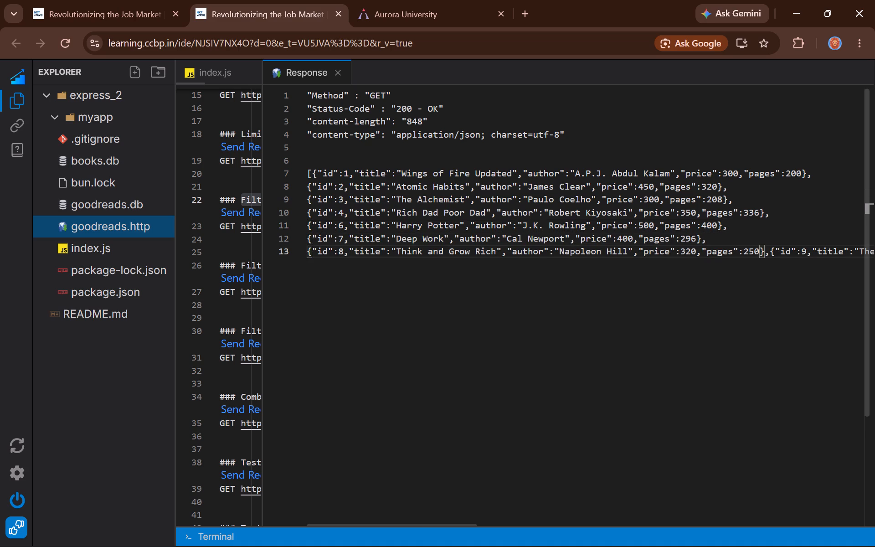
pyautogui.click(768, 252)
pyautogui.press('Return')
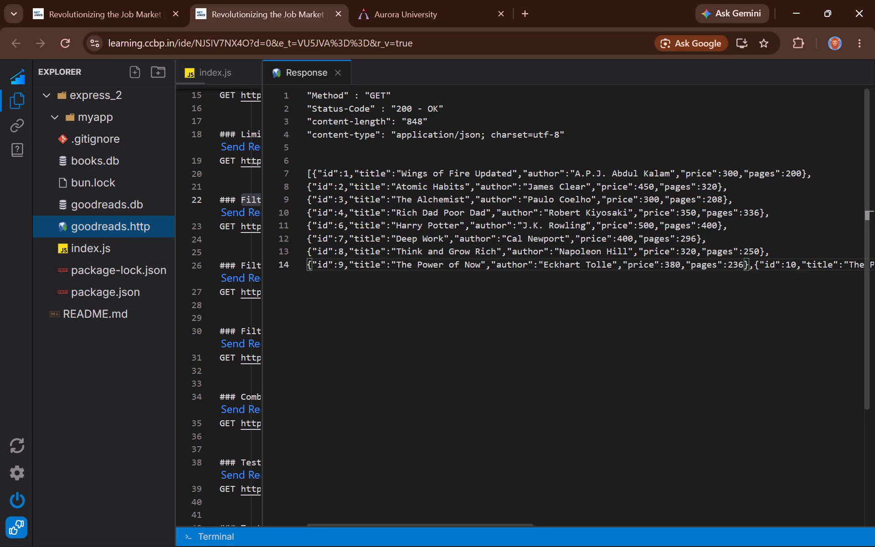
pyautogui.click(753, 268)
pyautogui.press('Return')
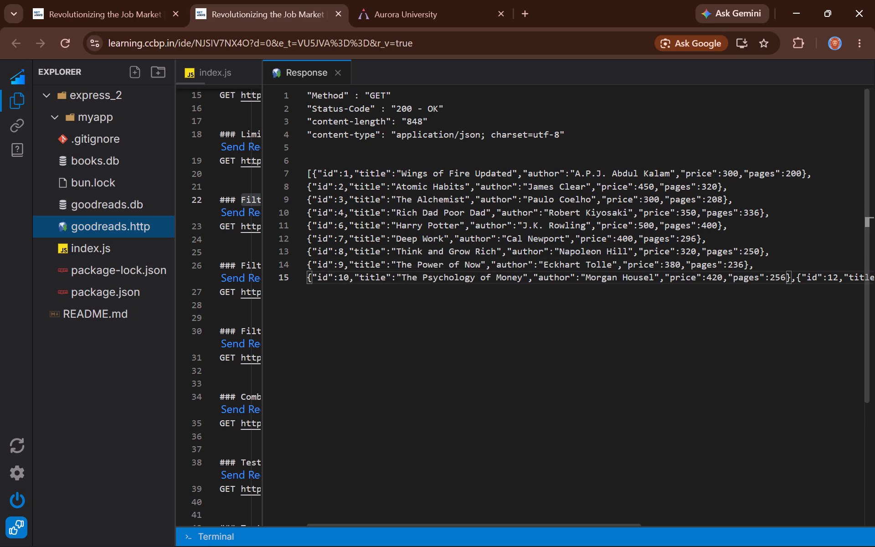
pyautogui.click(796, 276)
pyautogui.press('Return')
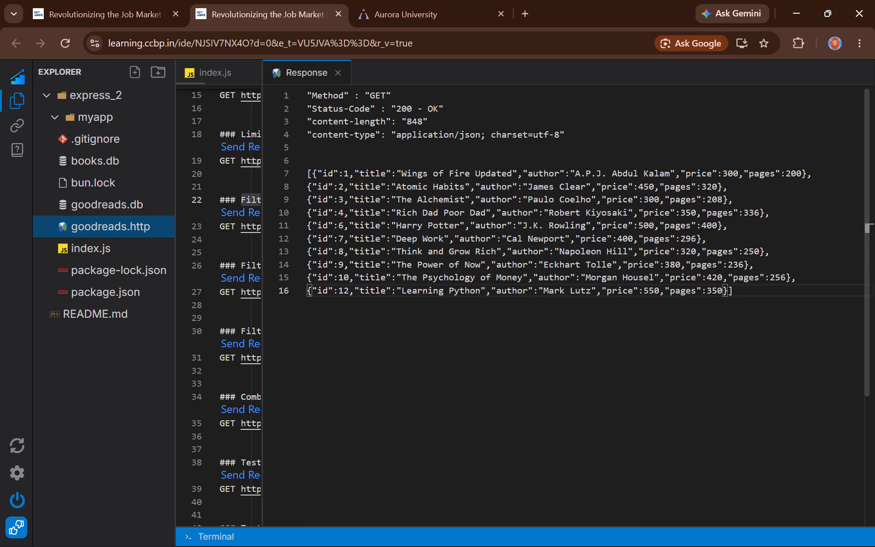
# Capture a screenshot of the Response pane and paste it in Word under "Filter books by minimum price :", followed by two line breaks.
pyautogui.press('shift+super+s')
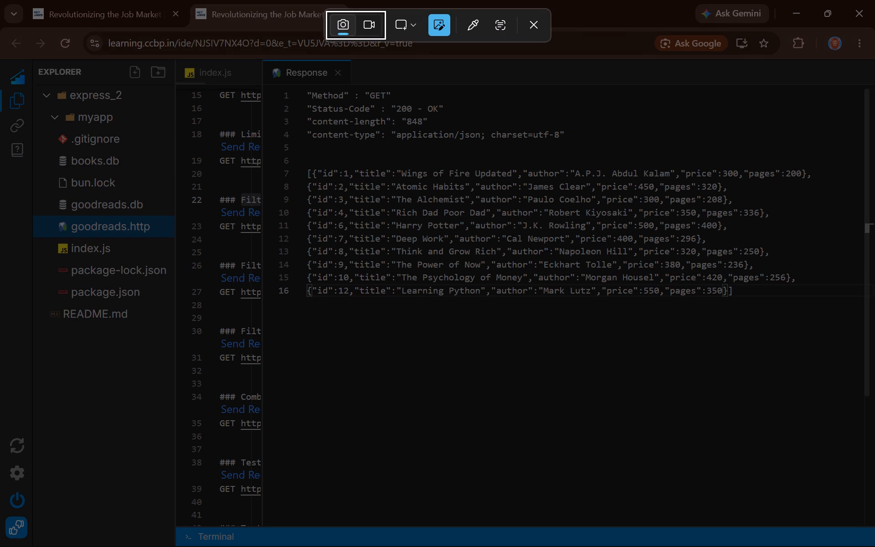
pyautogui.moveTo(262, 61); pyautogui.dragTo(706, 402)
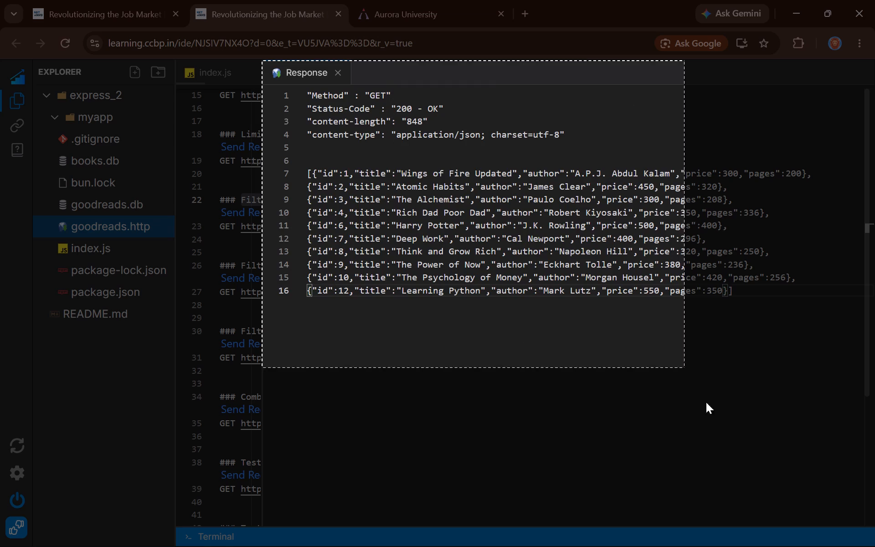
pyautogui.moveTo(706, 402); pyautogui.dragTo(853, 404)
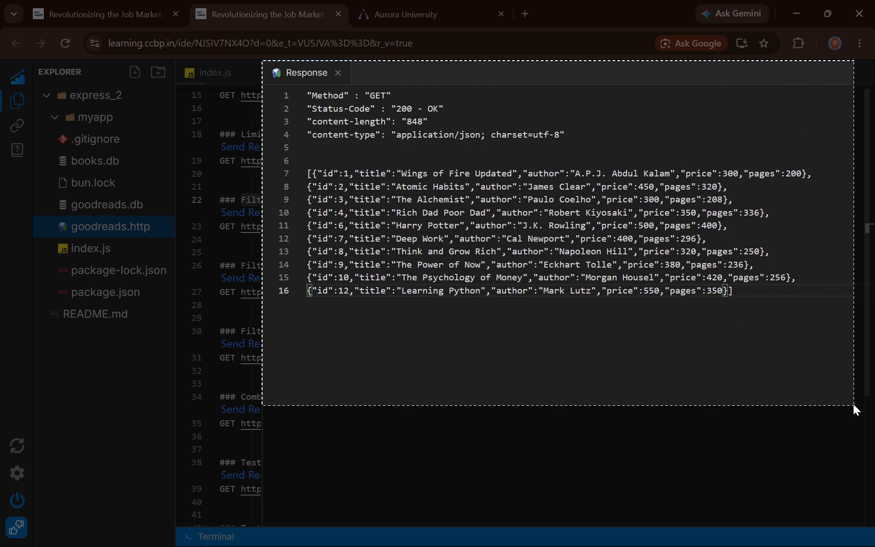
pyautogui.moveTo(853, 404); pyautogui.dragTo(853, 403)
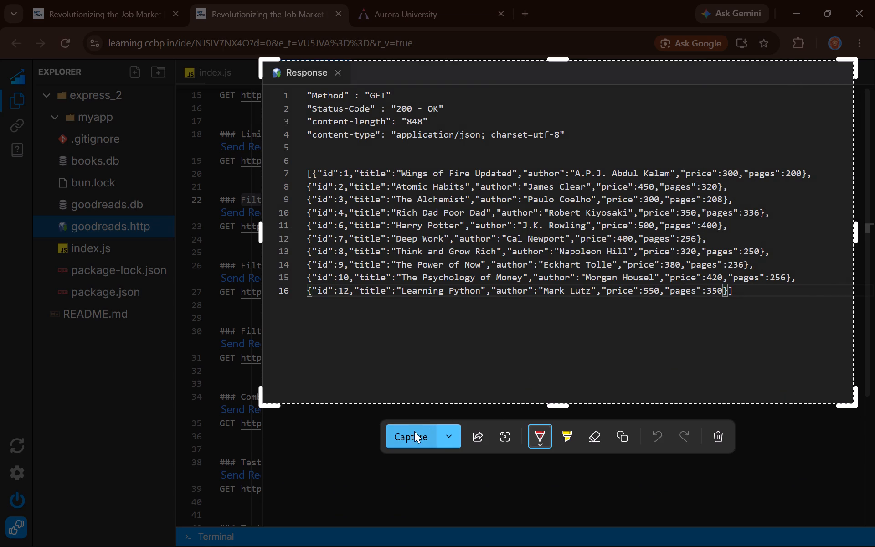
pyautogui.click(412, 433)
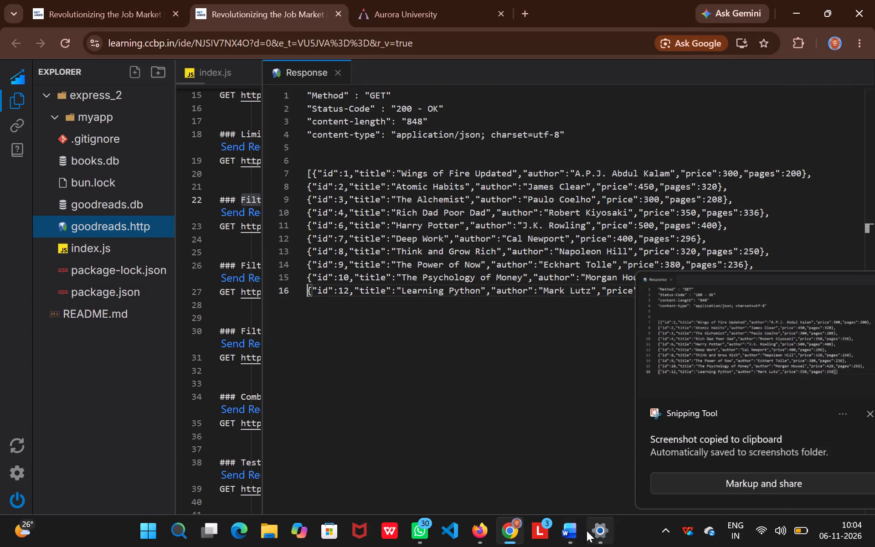
pyautogui.click(560, 476)
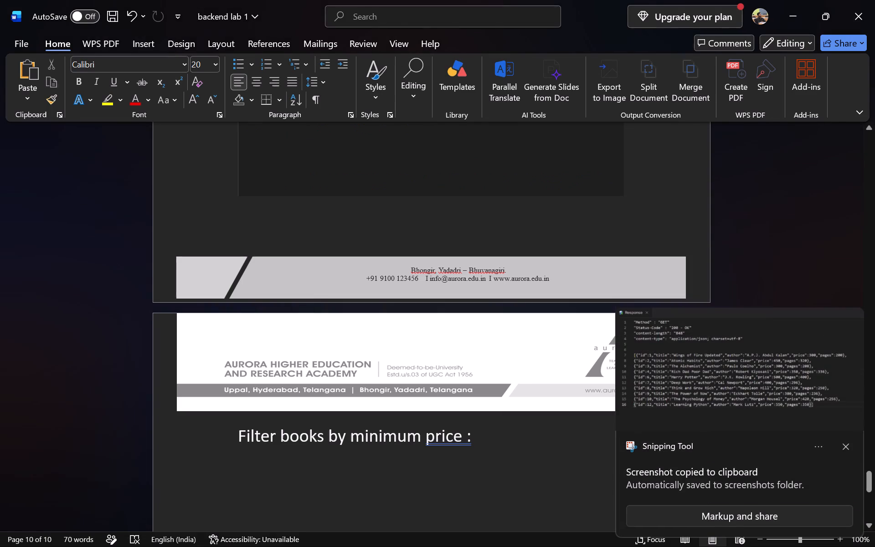
pyautogui.hotkey('ctrl', 'v')
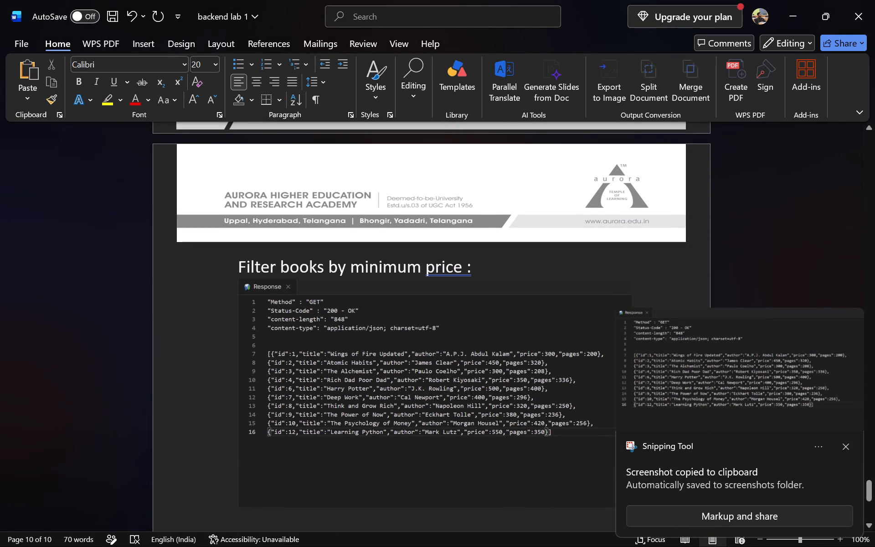
pyautogui.scroll(-1, 440, 358)
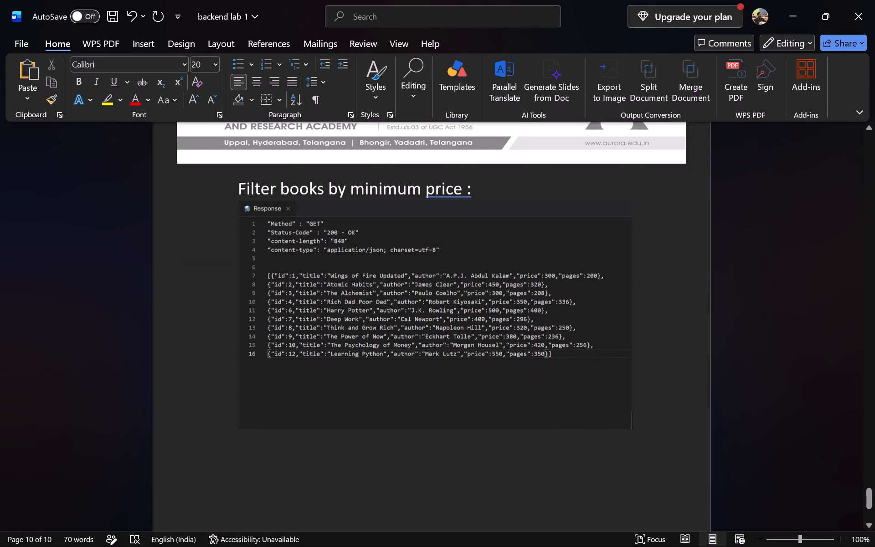
pyautogui.scroll(-1, 440, 358)
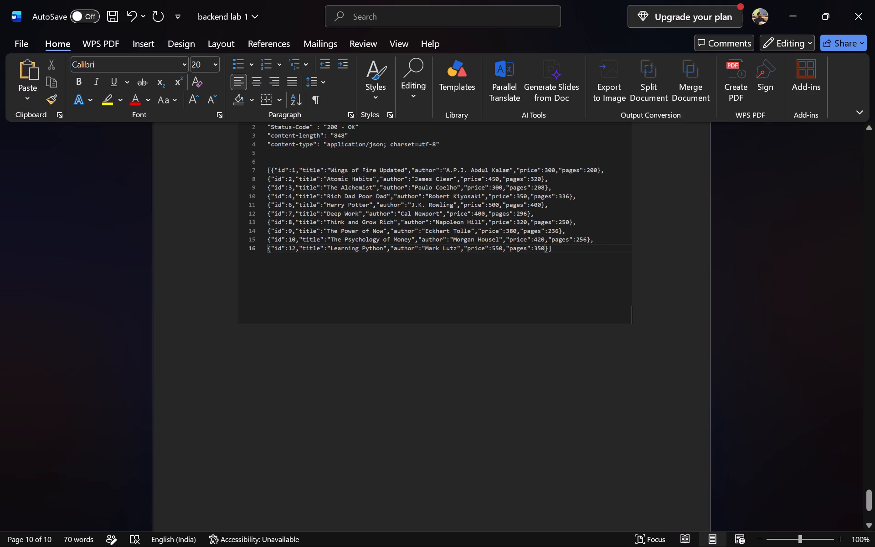
pyautogui.press('Return')
pyautogui.press('Return')
pyautogui.scroll(1, 665, 320)
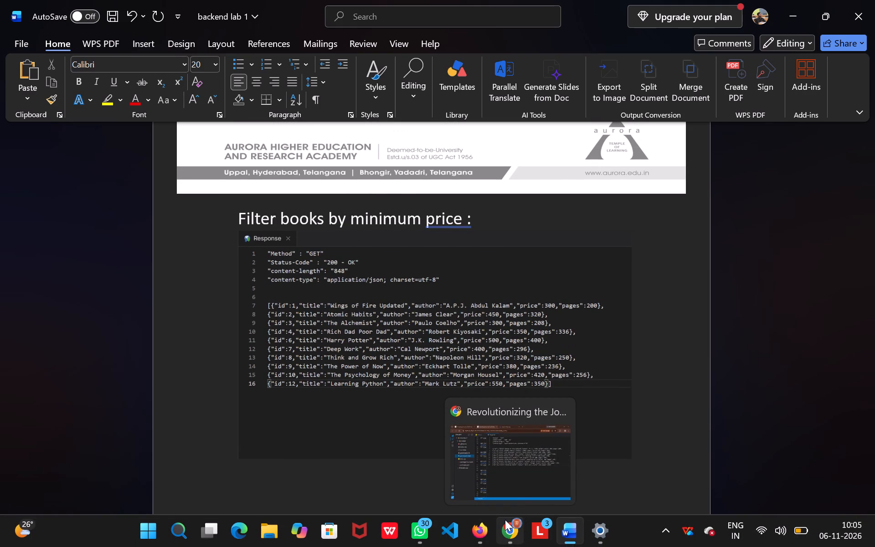
# Switch back to Chrome and close the "Filter books by minimum price" response.
pyautogui.click(512, 460)
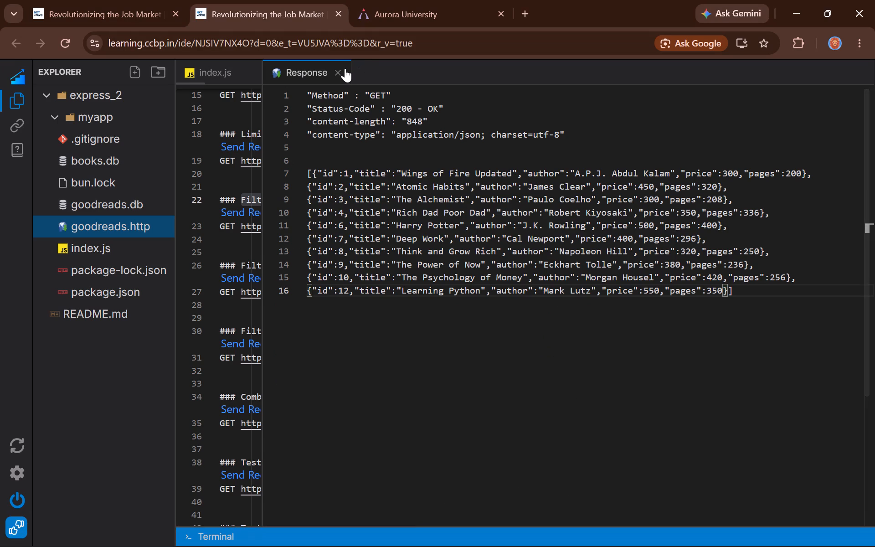
pyautogui.click(340, 69)
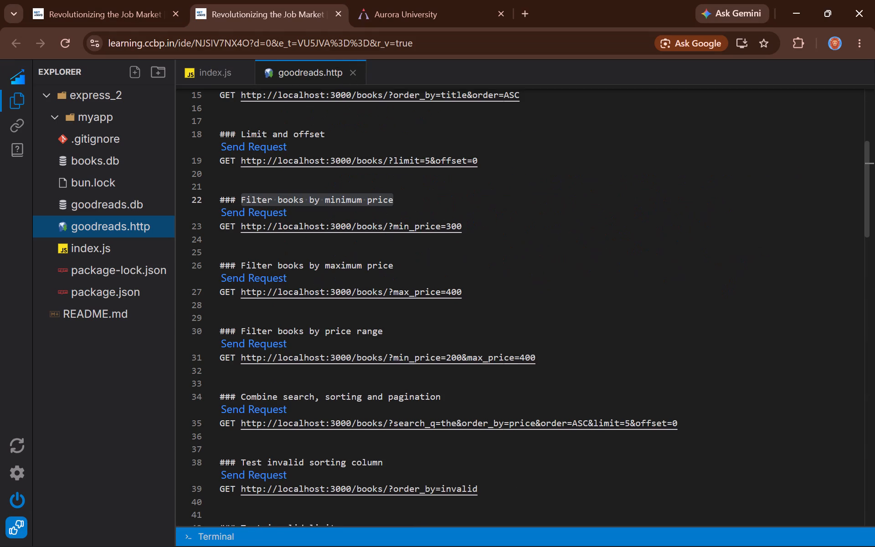
# Copy the heading "Filter books by maximum price" from goodreads.http into Word below the last screenshot, followed by " :" and a new line.
pyautogui.click(439, 229)
pyautogui.moveTo(242, 263); pyautogui.dragTo(412, 260)
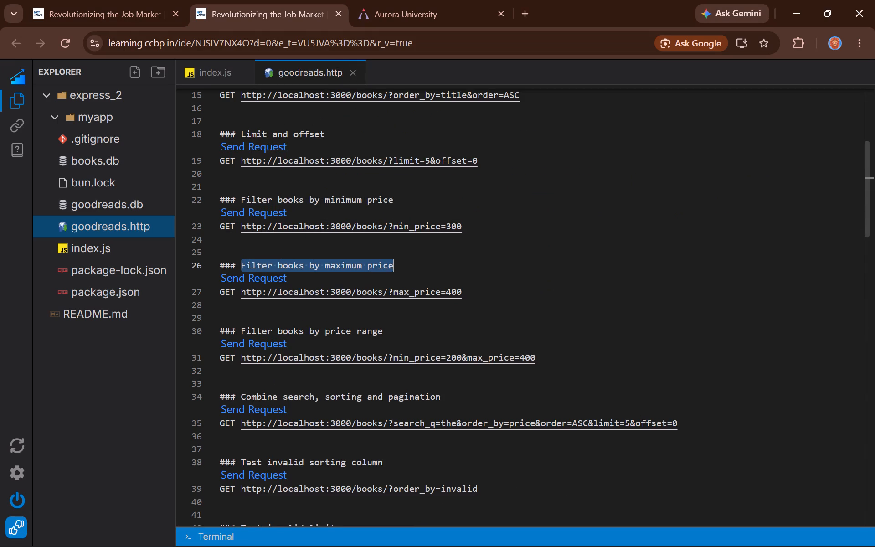
pyautogui.moveTo(412, 260); pyautogui.dragTo(412, 260)
pyautogui.hotkey('ctrl', 'c')
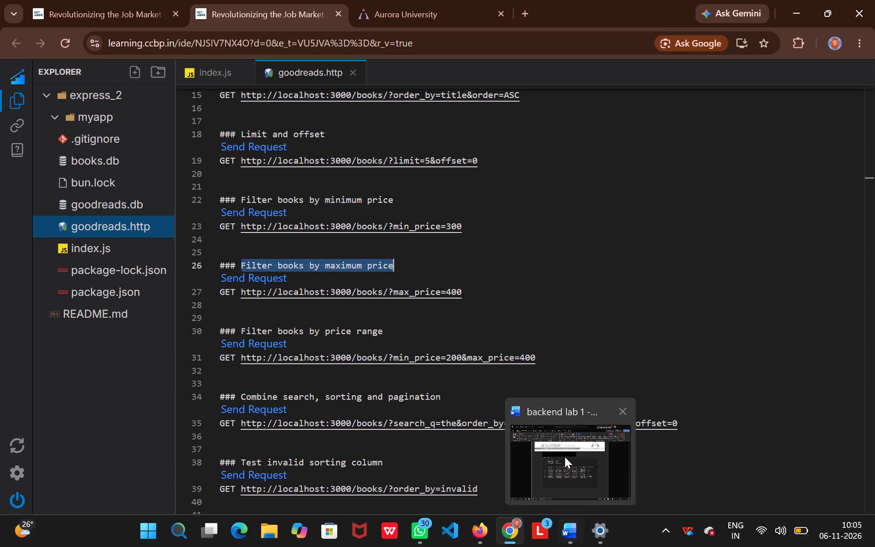
pyautogui.click(565, 457)
pyautogui.scroll(-1, 312, 471)
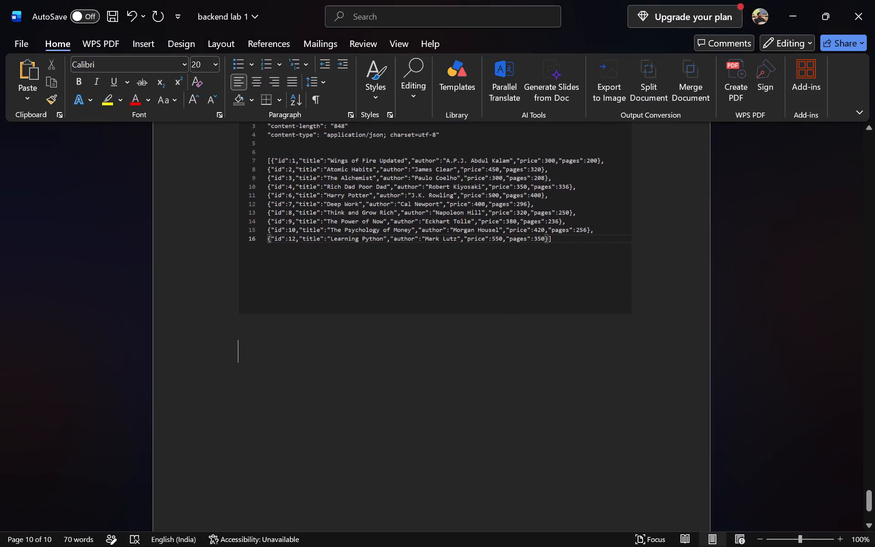
pyautogui.hotkey('ctrl', 'v')
pyautogui.press('space')
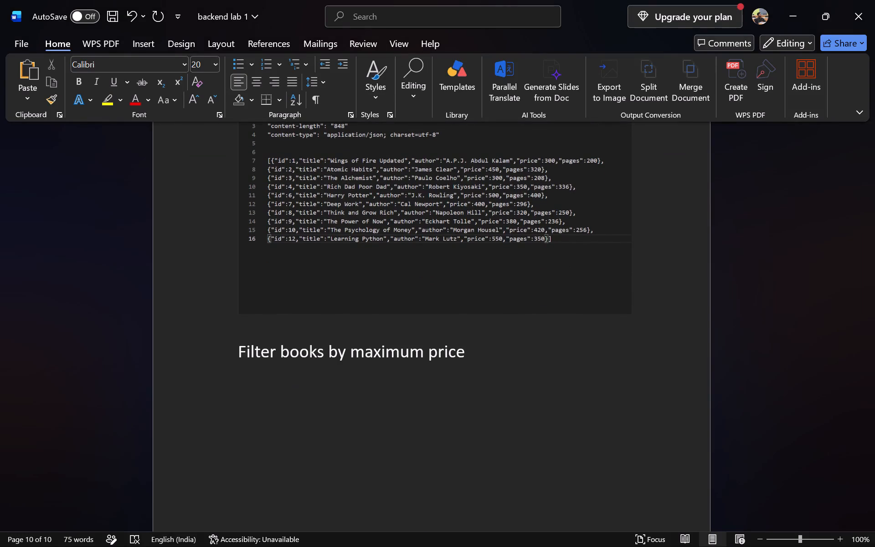
pyautogui.hotkey('shift', ':')
pyautogui.press('Return')
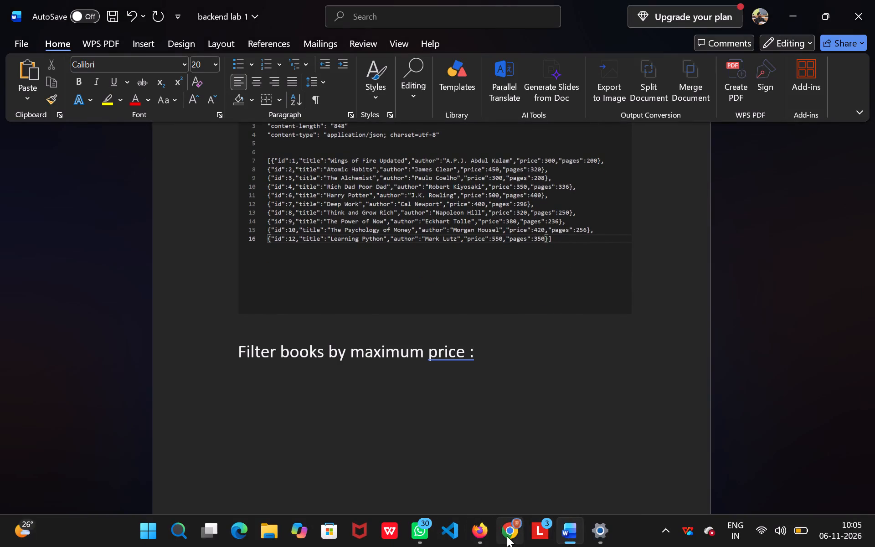
# Back in Chrome, send the "Filter books by maximum price" request and widen the Response pane over most of the editor.
pyautogui.click(516, 483)
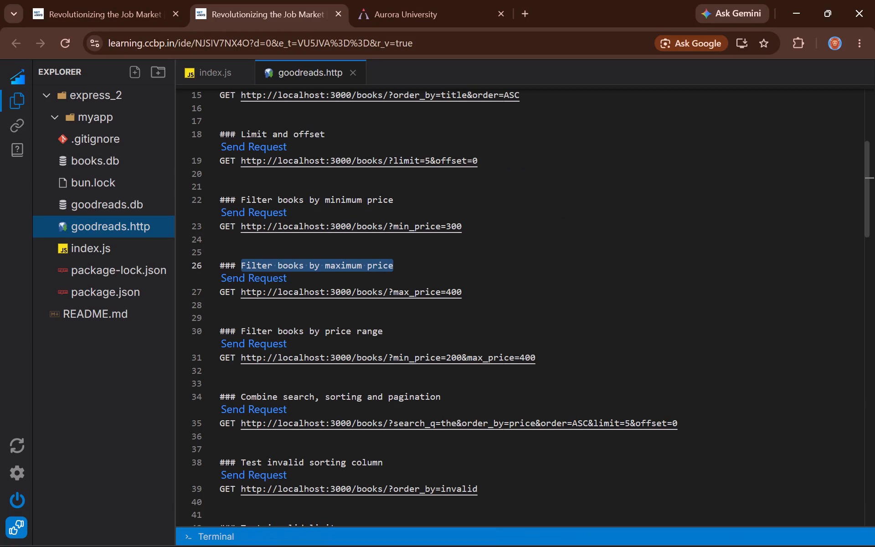
pyautogui.click(437, 269)
pyautogui.click(266, 278)
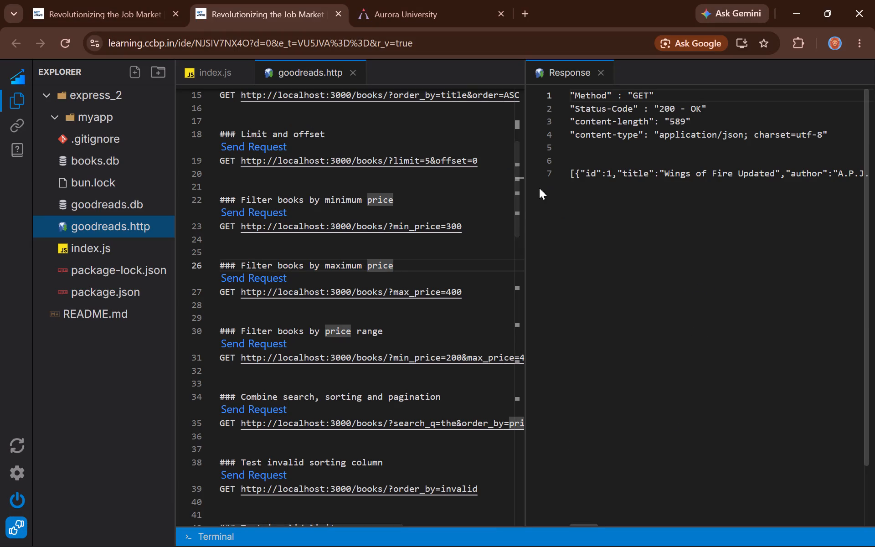
pyautogui.moveTo(525, 218); pyautogui.dragTo(350, 196)
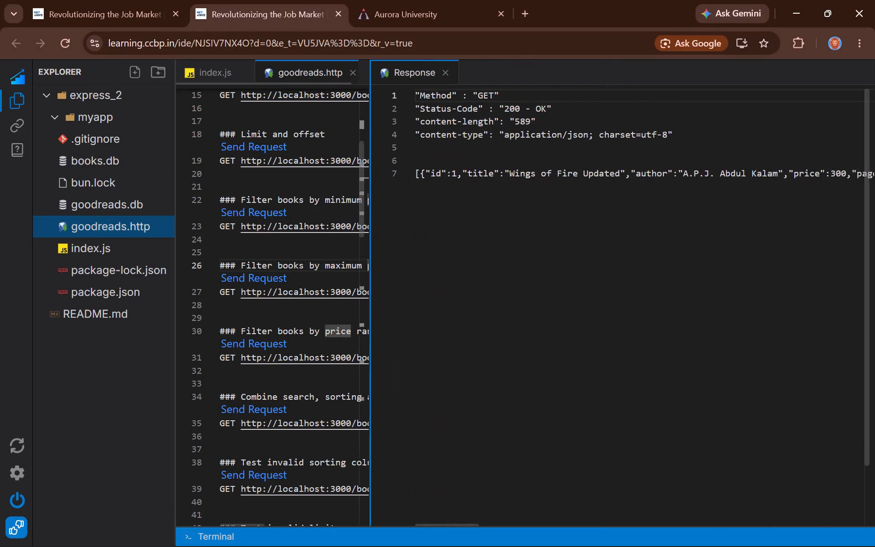
pyautogui.moveTo(350, 196); pyautogui.dragTo(241, 192)
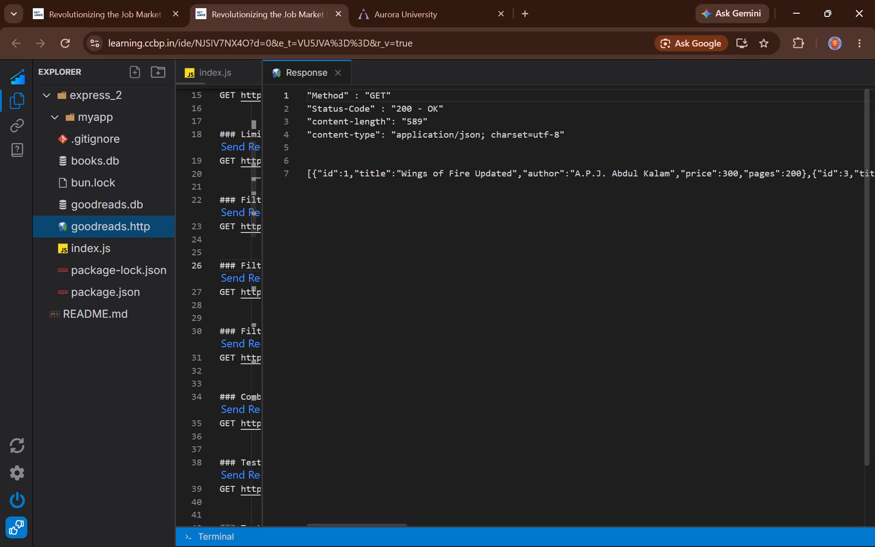
# In the Response pane, break the JSON array so the book objects with ids 3, 4, 5, 7, 8 and 9 each start a new line.
pyautogui.hscroll(-2, 613, 222)
pyautogui.hscroll(-1, 718, 211)
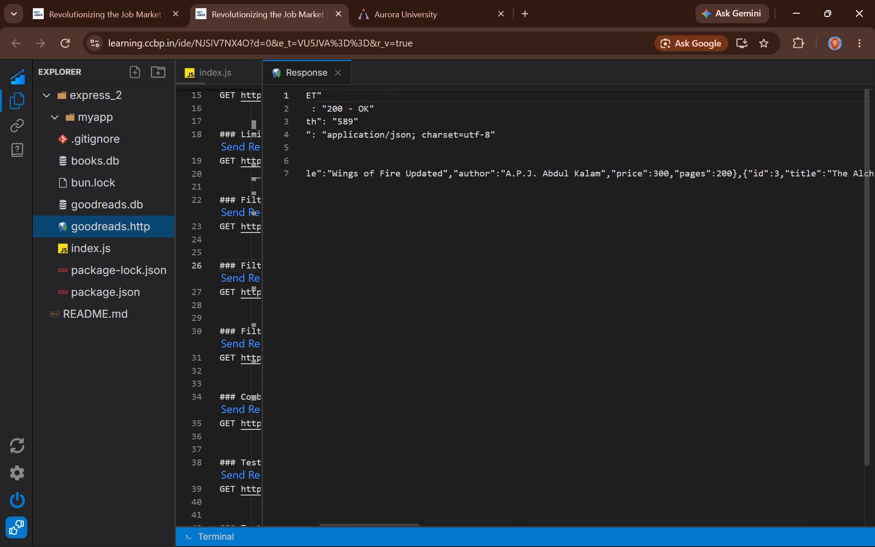
pyautogui.click(742, 174)
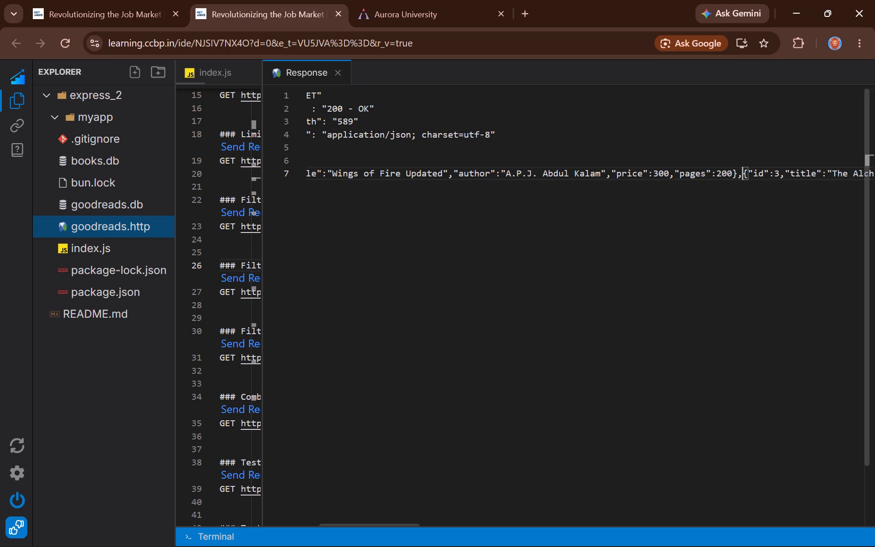
pyautogui.press('Return')
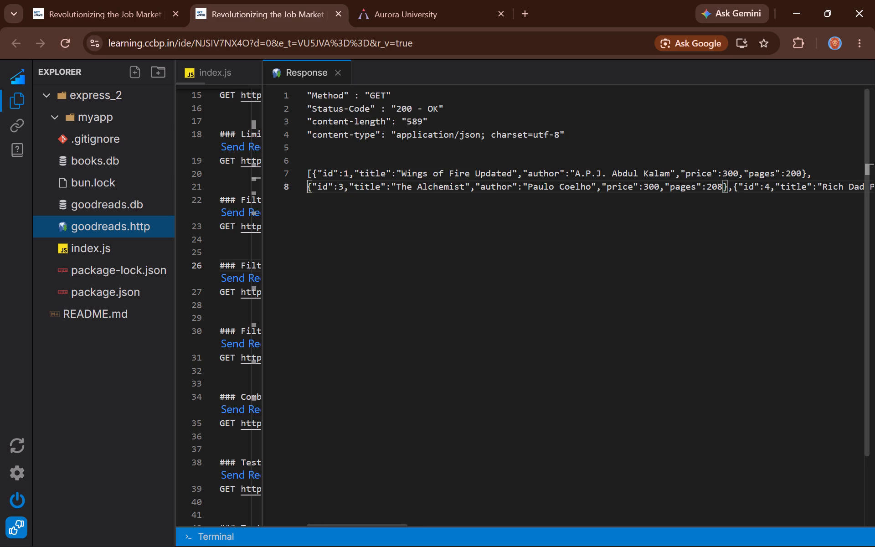
pyautogui.click(732, 186)
pyautogui.press('Return')
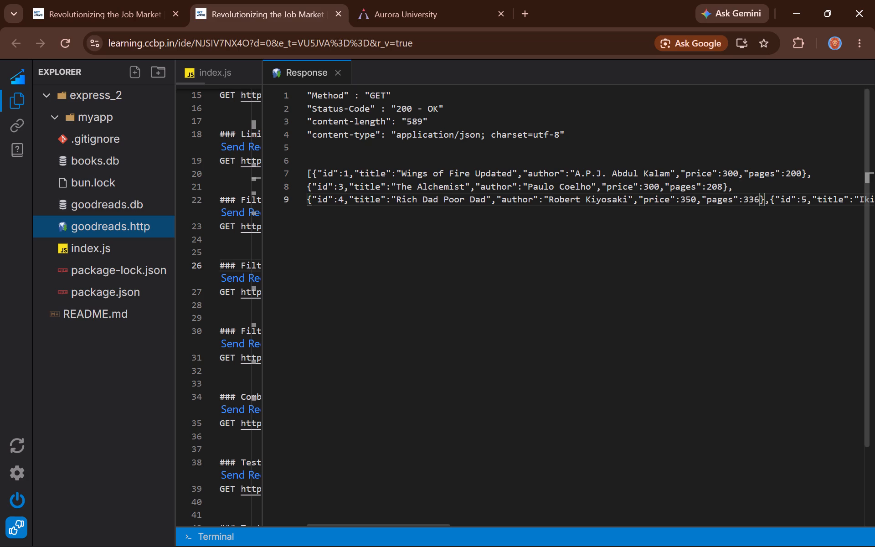
pyautogui.click(769, 197)
pyautogui.press('Return')
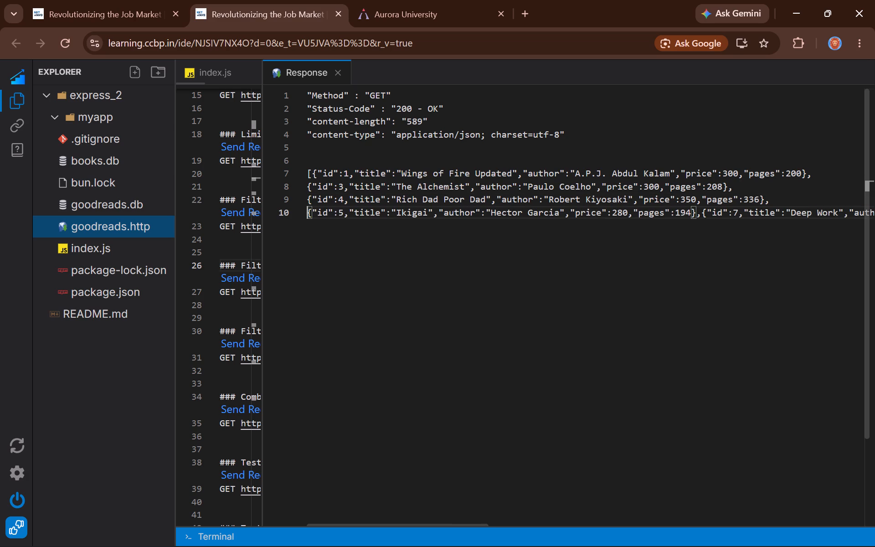
pyautogui.click(700, 216)
pyautogui.press('Return')
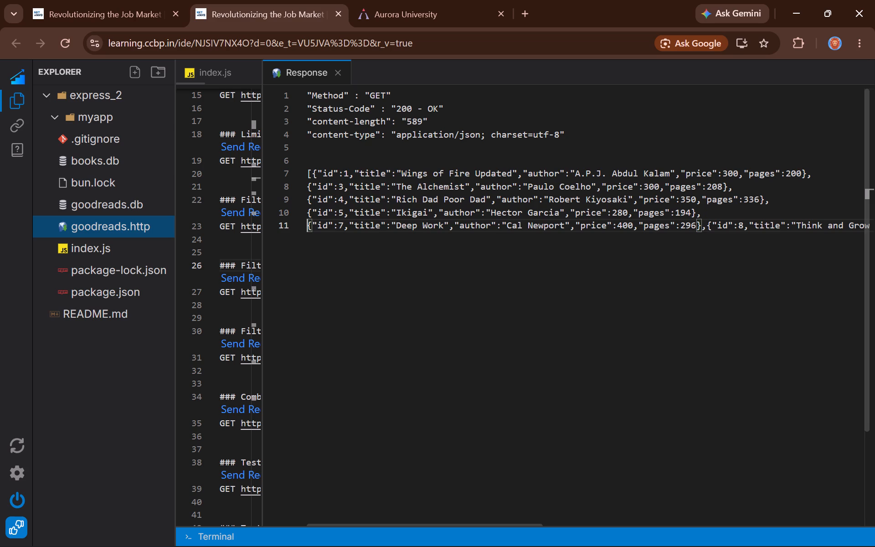
pyautogui.click(707, 224)
pyautogui.press('Return')
pyautogui.click(771, 237)
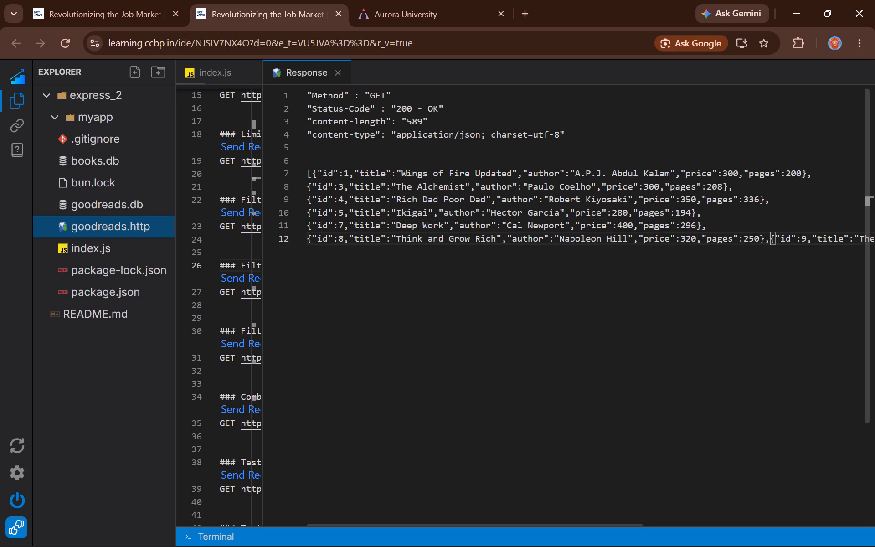
pyautogui.press('Return')
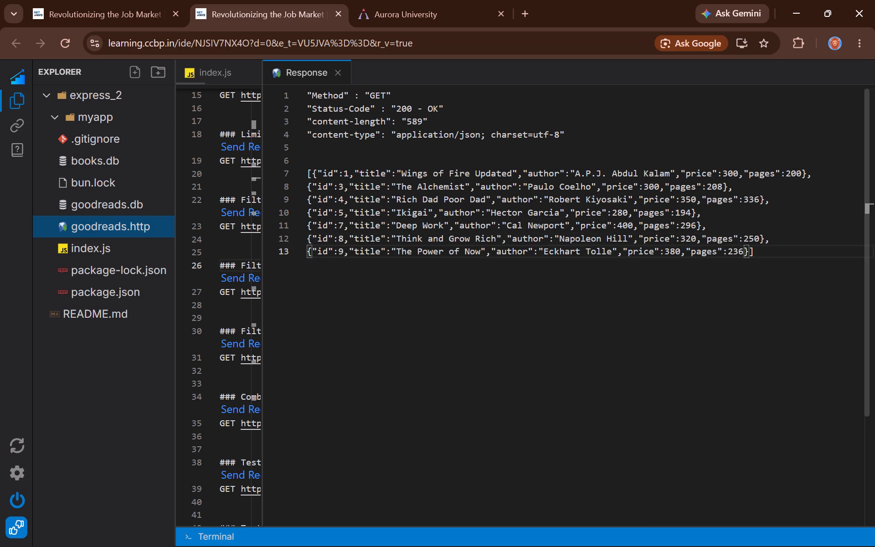
# Capture a screenshot of the Response pane and paste it in Word under "Filter books by maximum price :", followed by three line breaks.
pyautogui.press('shift+super+s')
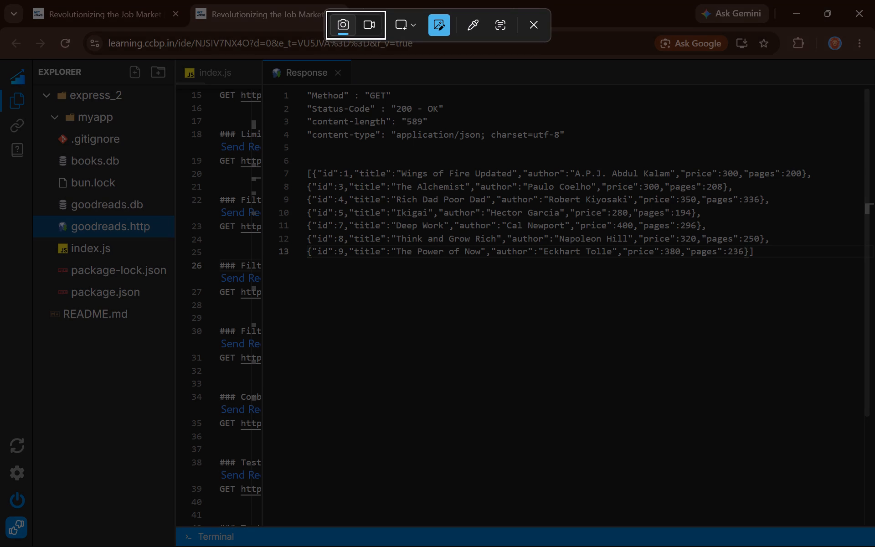
pyautogui.moveTo(264, 61); pyautogui.dragTo(306, 78)
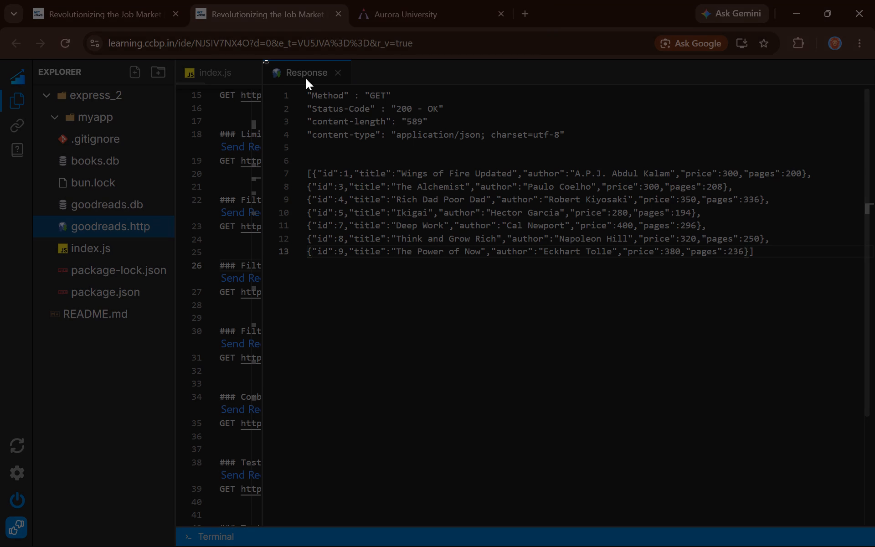
pyautogui.moveTo(306, 78); pyautogui.dragTo(830, 335)
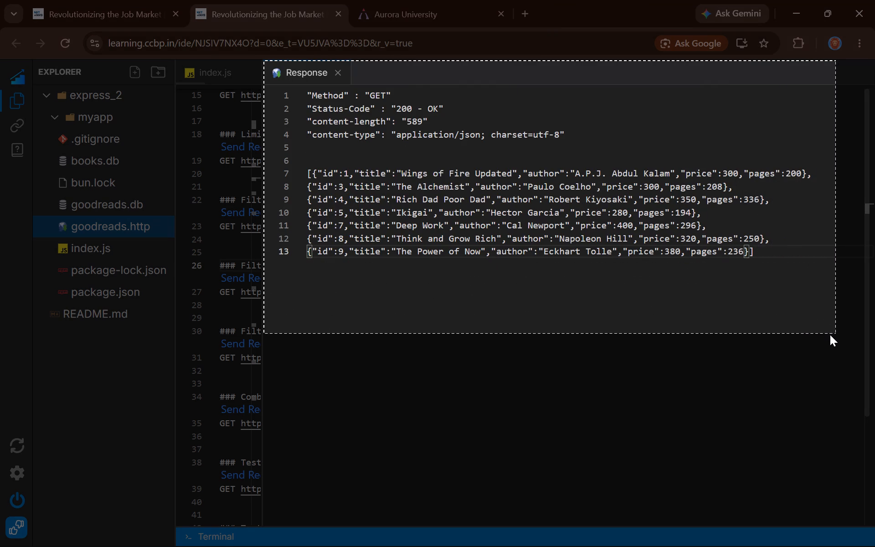
pyautogui.moveTo(830, 335); pyautogui.dragTo(854, 354)
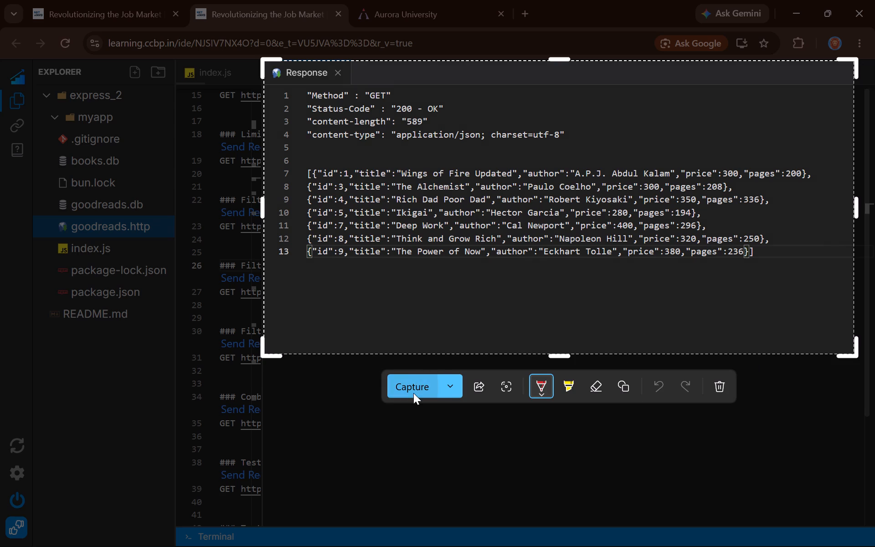
pyautogui.click(413, 393)
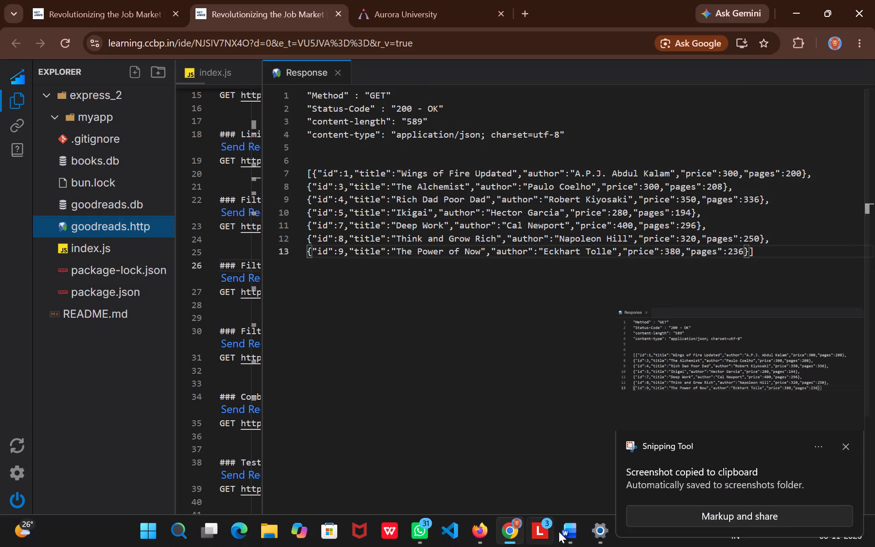
pyautogui.click(561, 468)
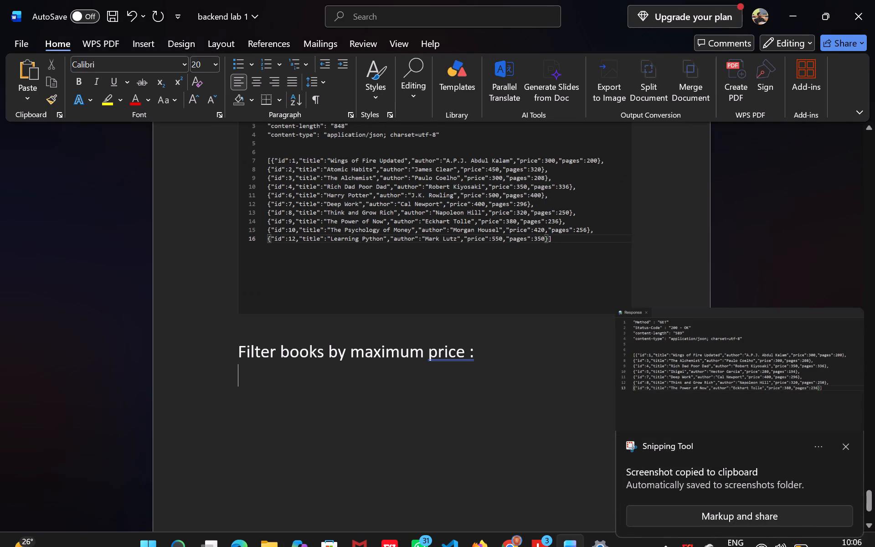
pyautogui.hotkey('ctrl', 'v')
pyautogui.scroll(-1, 357, 441)
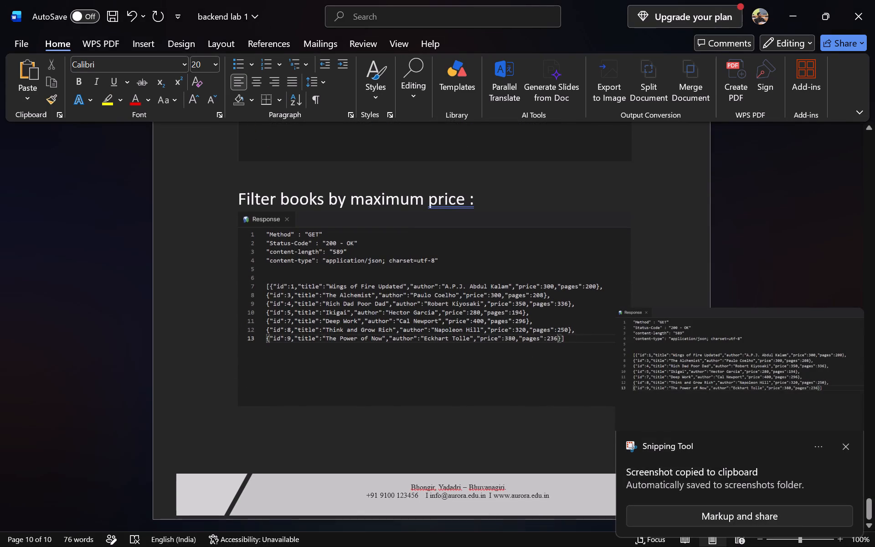
pyautogui.scroll(-3, 409, 439)
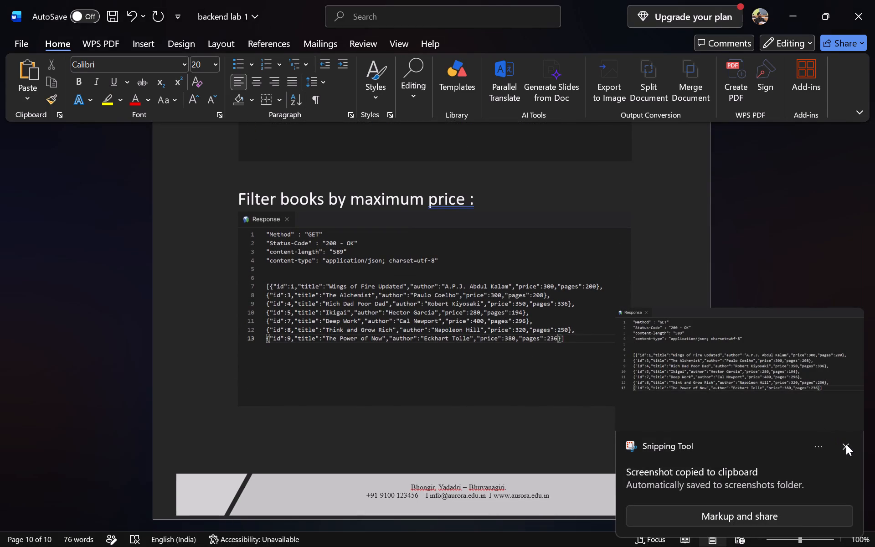
pyautogui.click(844, 449)
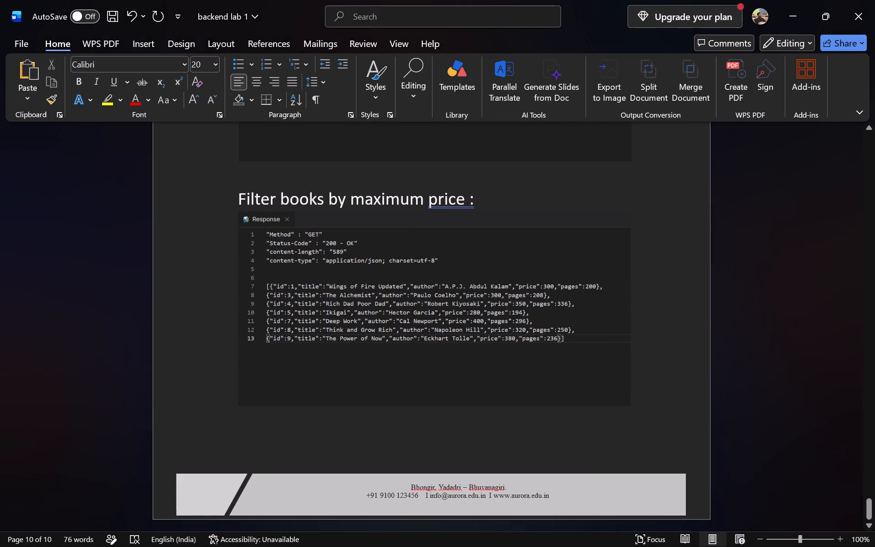
pyautogui.press('Return')
pyautogui.press('Return')
pyautogui.press('Return')
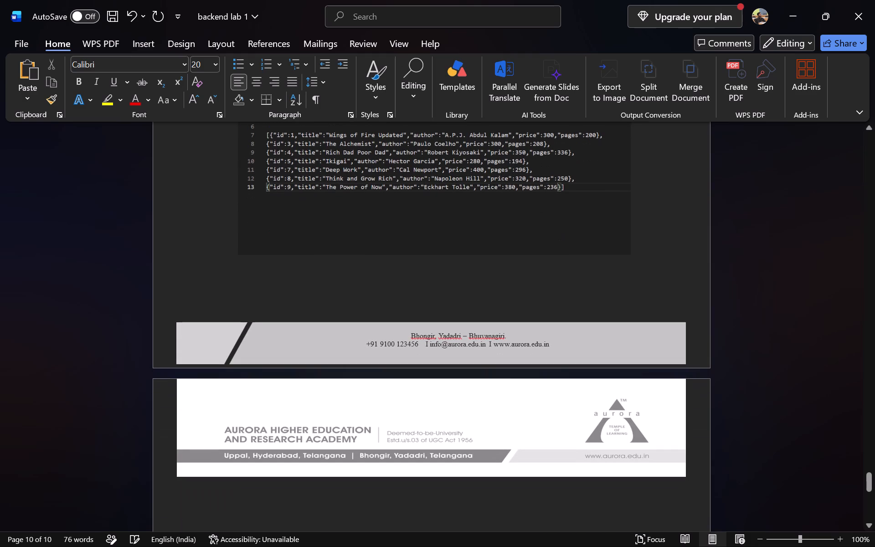
pyautogui.scroll(1, 573, 334)
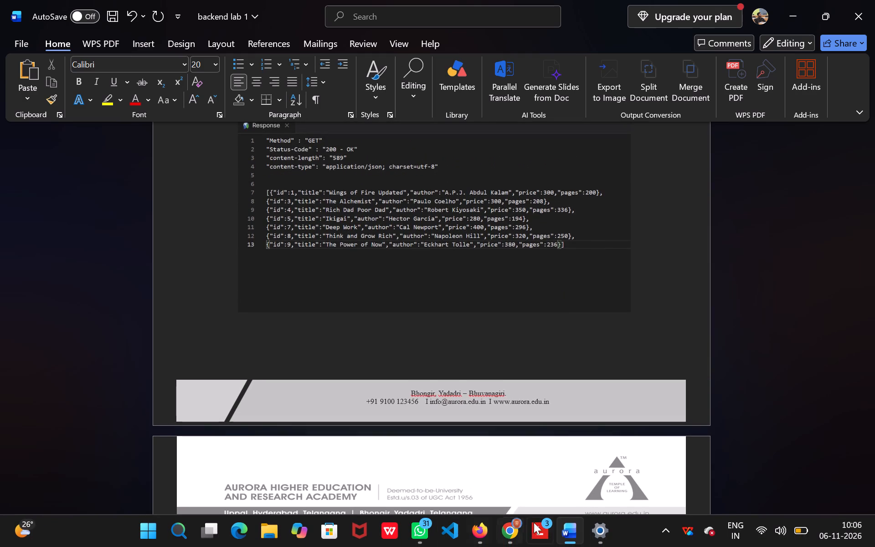
# Switch back to Chrome and close the "Filter books by maximum price" response.
pyautogui.click(493, 476)
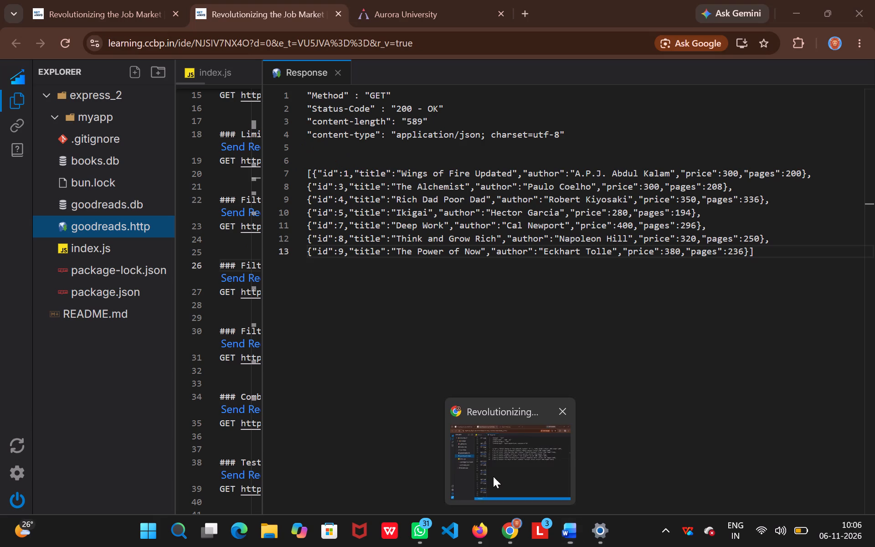
pyautogui.click(338, 75)
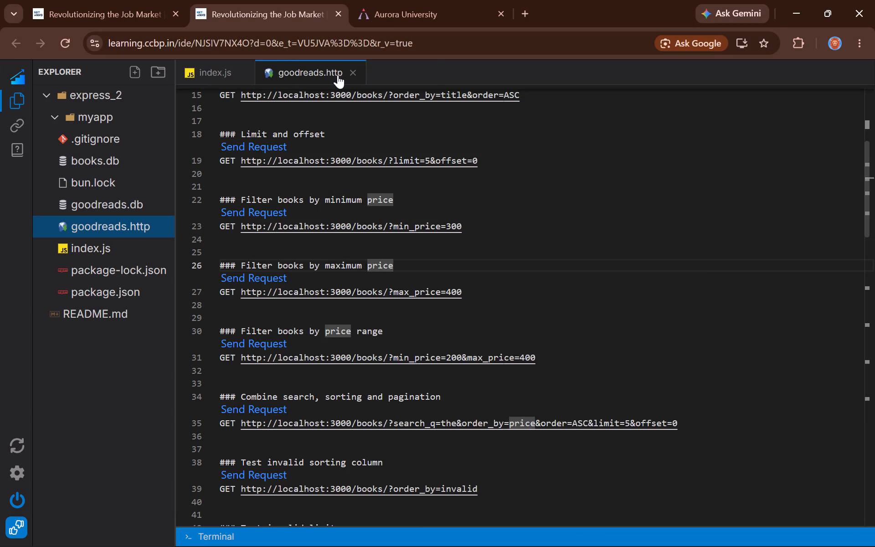
pyautogui.click(520, 249)
pyautogui.scroll(-2, 520, 249)
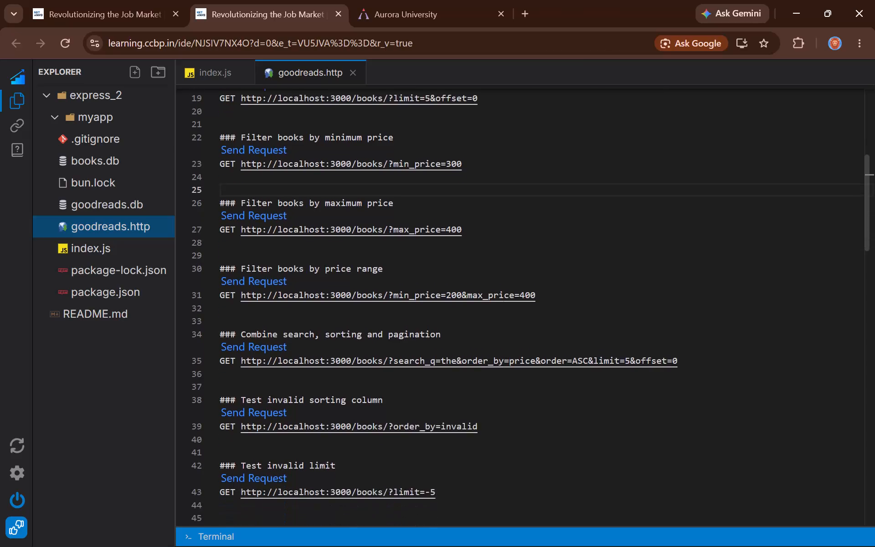
# Copy the request title "Filter books by price range" from goodreads.http into Word's new page as a heading ending in " :", followed by a line break.
pyautogui.scroll(-2, 520, 249)
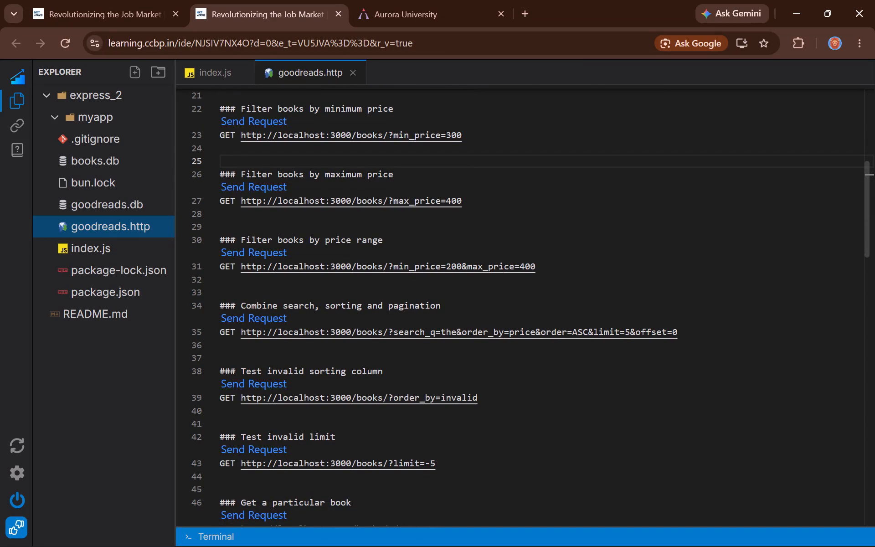
pyautogui.moveTo(240, 238); pyautogui.dragTo(391, 237)
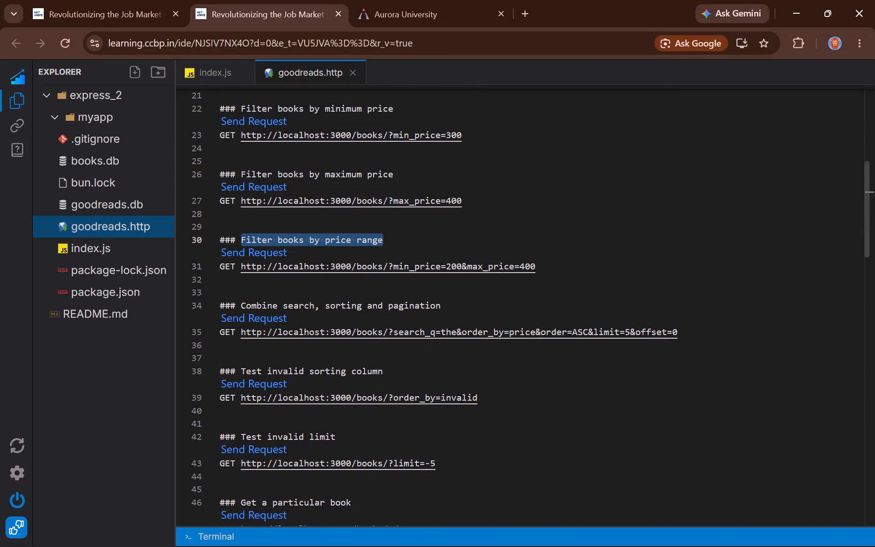
pyautogui.hotkey('ctrl', 'c')
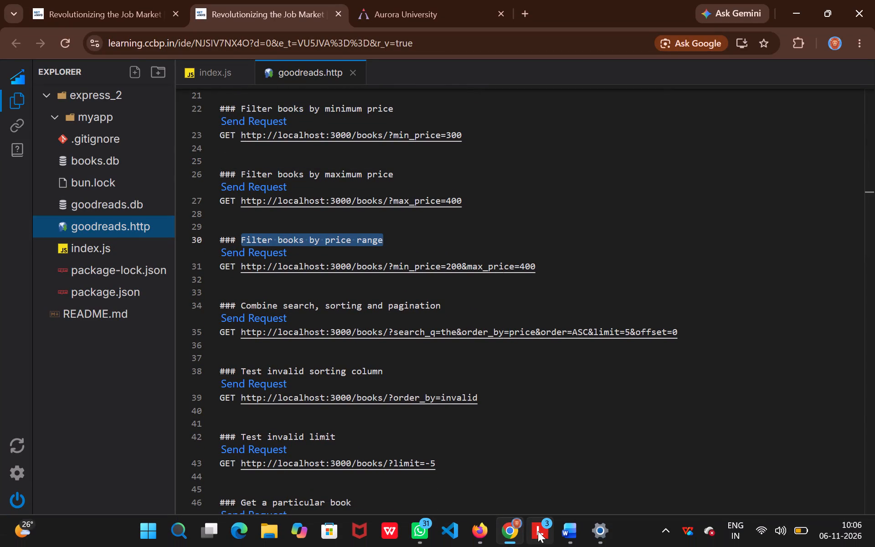
pyautogui.click(563, 463)
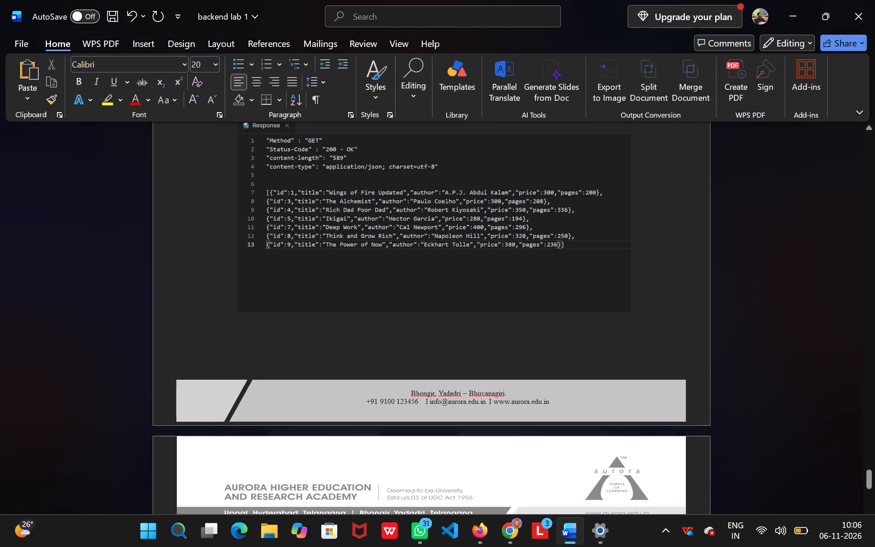
pyautogui.scroll(-2, 385, 372)
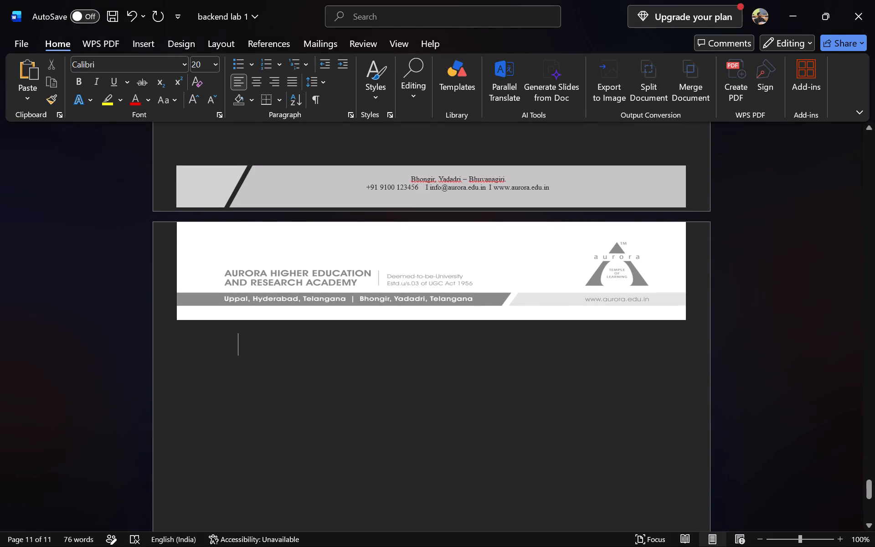
pyautogui.hotkey('ctrl', 'v')
pyautogui.press('space')
pyautogui.hotkey('shift', ':')
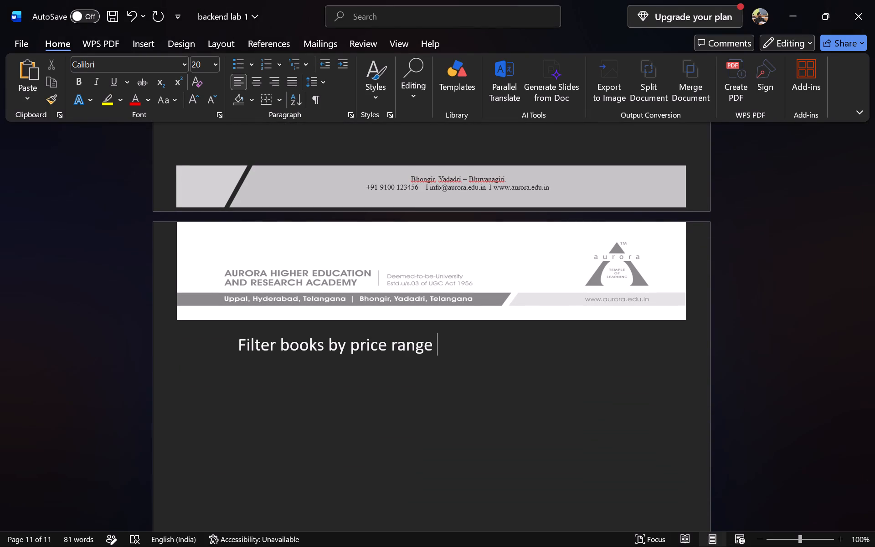
pyautogui.press('Return')
# Back in Chrome, send the "Filter books by price range" request and widen the Response pane over most of the editor.
pyautogui.click(506, 482)
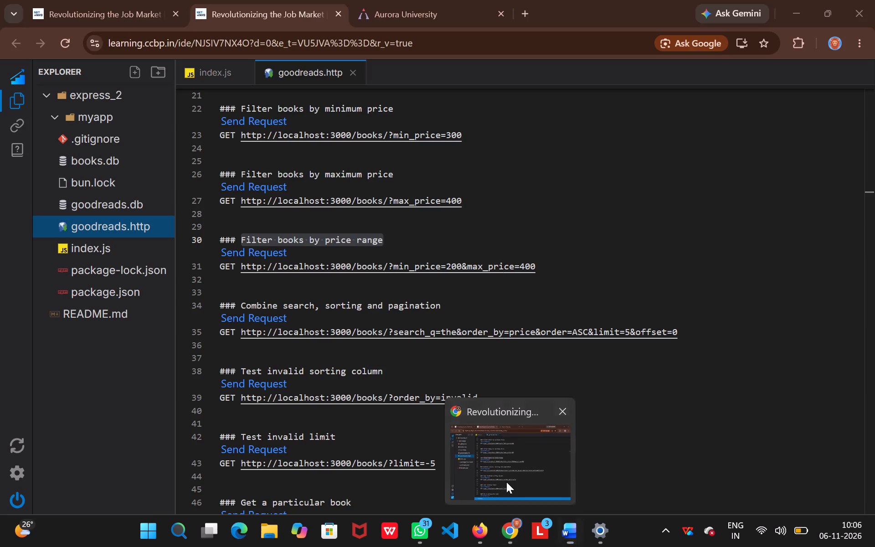
pyautogui.click(422, 230)
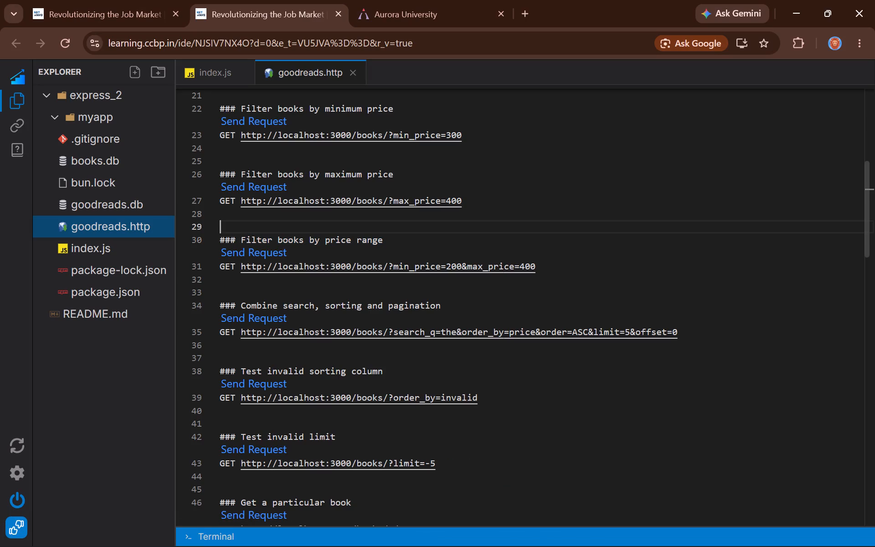
pyautogui.click(269, 251)
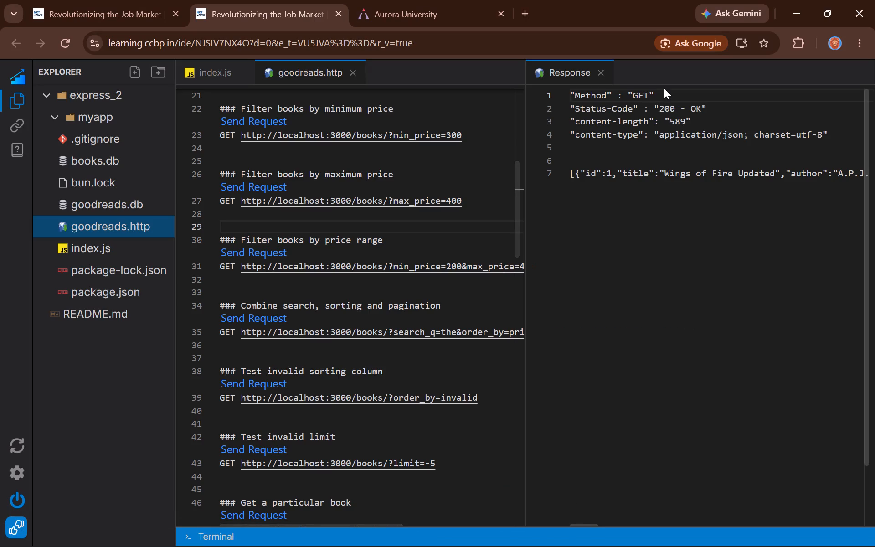
pyautogui.moveTo(525, 226); pyautogui.dragTo(393, 214)
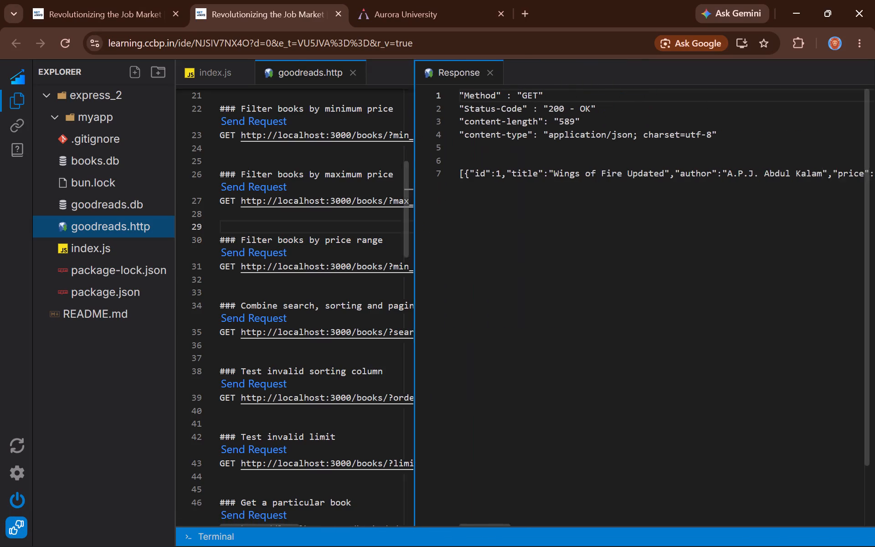
pyautogui.moveTo(393, 214); pyautogui.dragTo(177, 220)
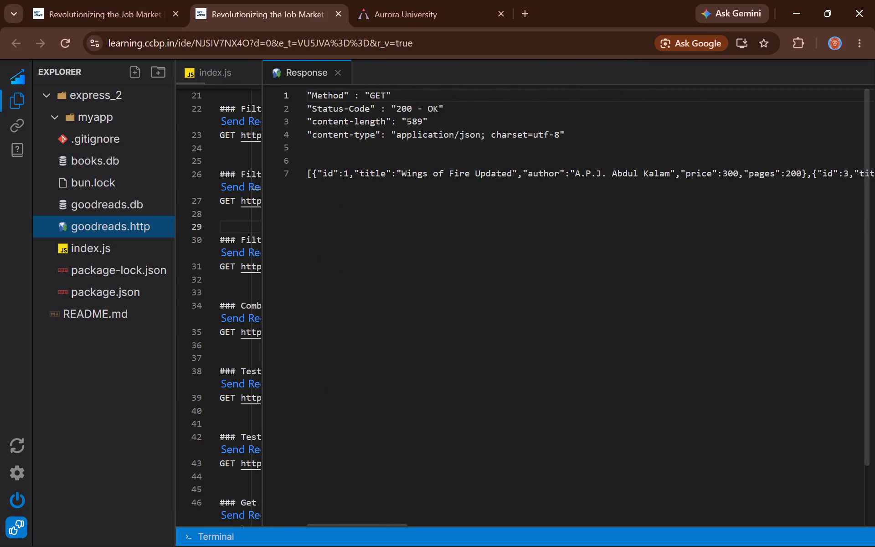
# In the Response pane, break the JSON array so the book objects with ids 3, 4, 5, 7, 8 and 9 each start a new line.
pyautogui.hscroll(-1, 723, 261)
pyautogui.click(779, 178)
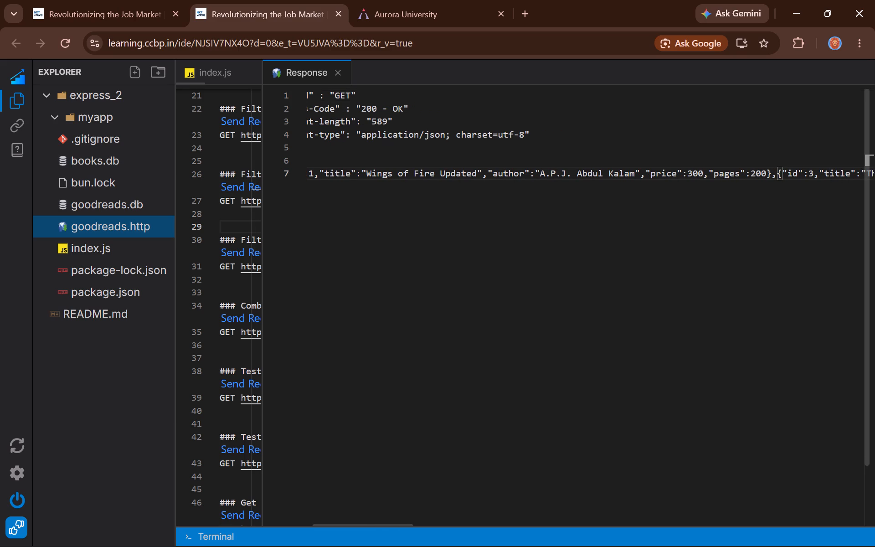
pyautogui.press('Return')
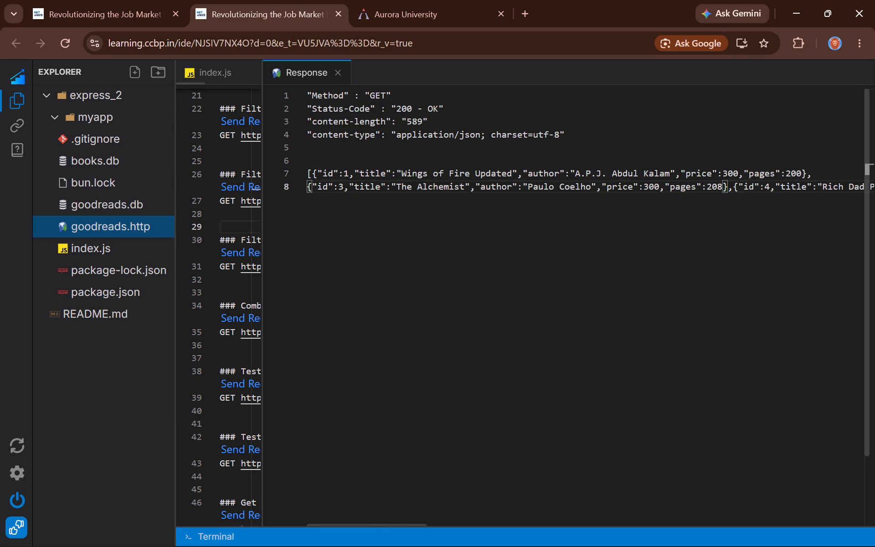
pyautogui.click(736, 188)
pyautogui.press('Return')
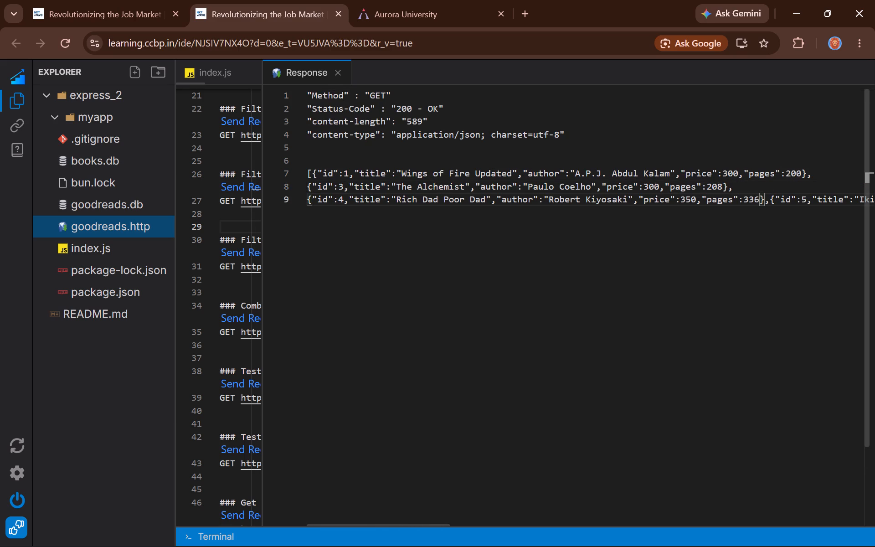
pyautogui.click(771, 198)
pyautogui.press('Return')
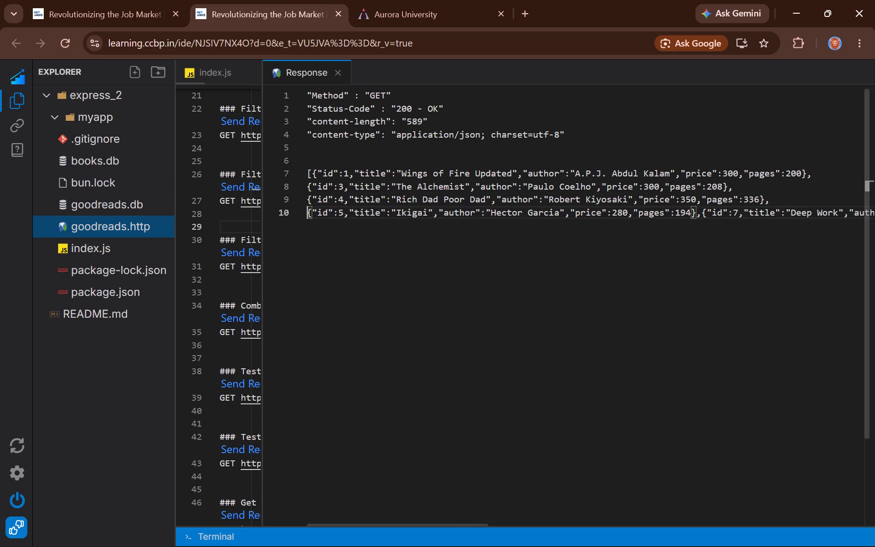
pyautogui.click(704, 217)
pyautogui.press('Return')
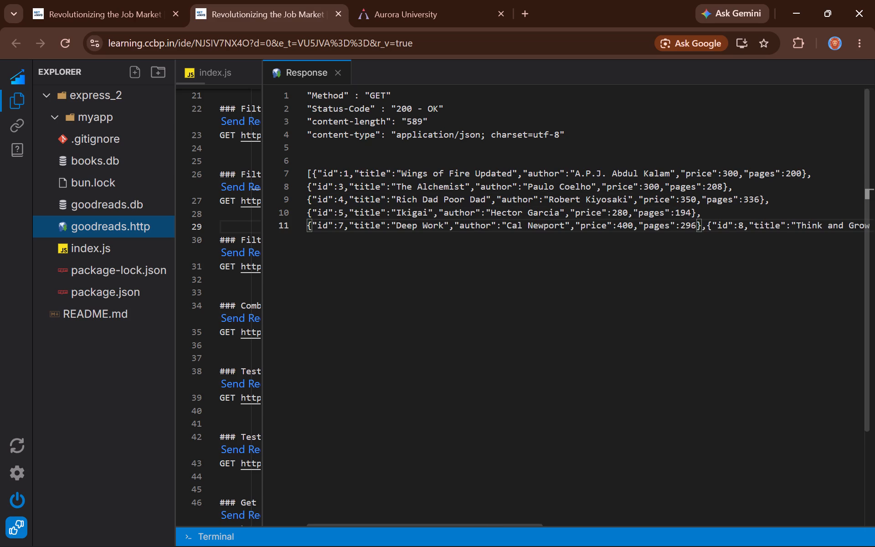
pyautogui.click(705, 228)
pyautogui.press('Return')
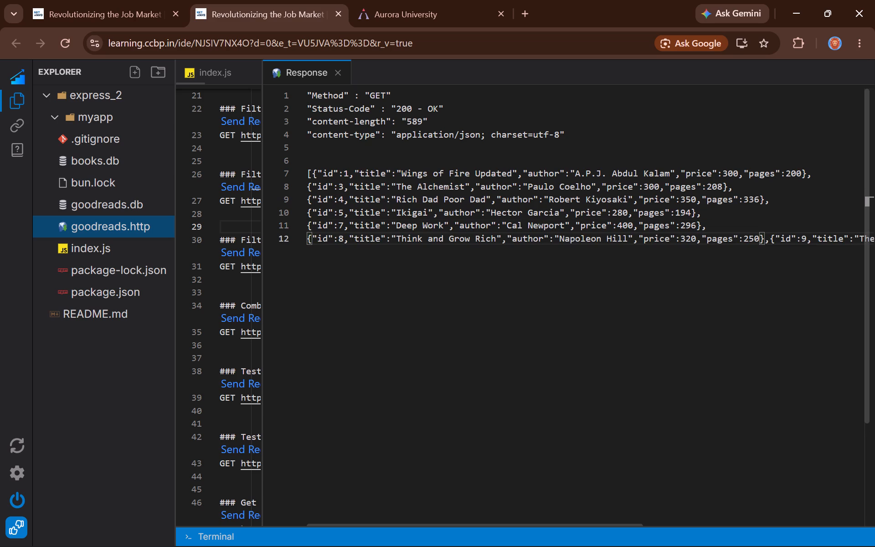
pyautogui.click(768, 235)
pyautogui.press('Return')
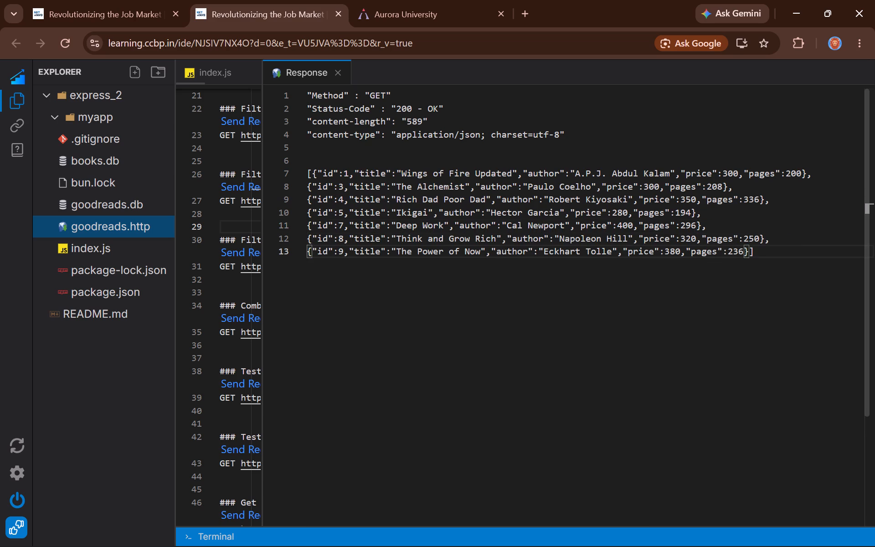
# Capture a screenshot of the Response pane and paste it in Word under "Filter books by price range :", followed by two line breaks.
pyautogui.press('shift+super+s')
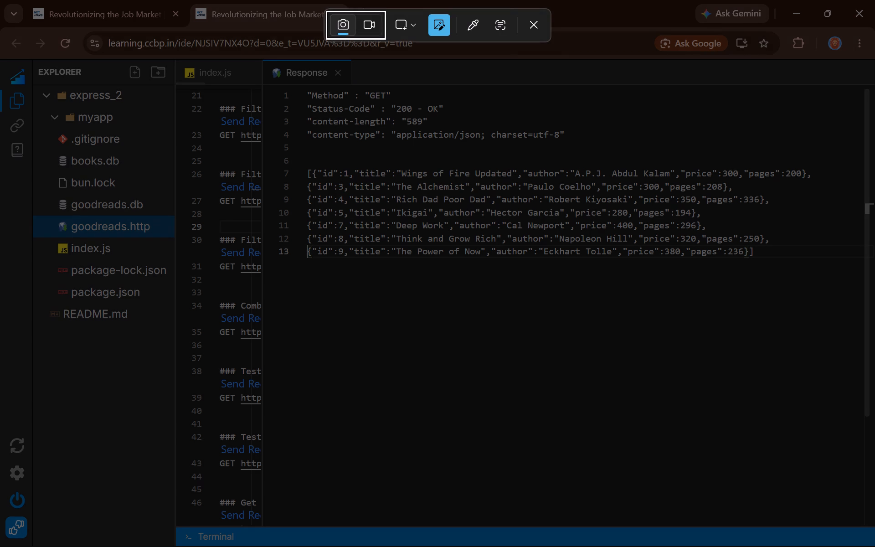
pyautogui.moveTo(262, 59); pyautogui.dragTo(818, 387)
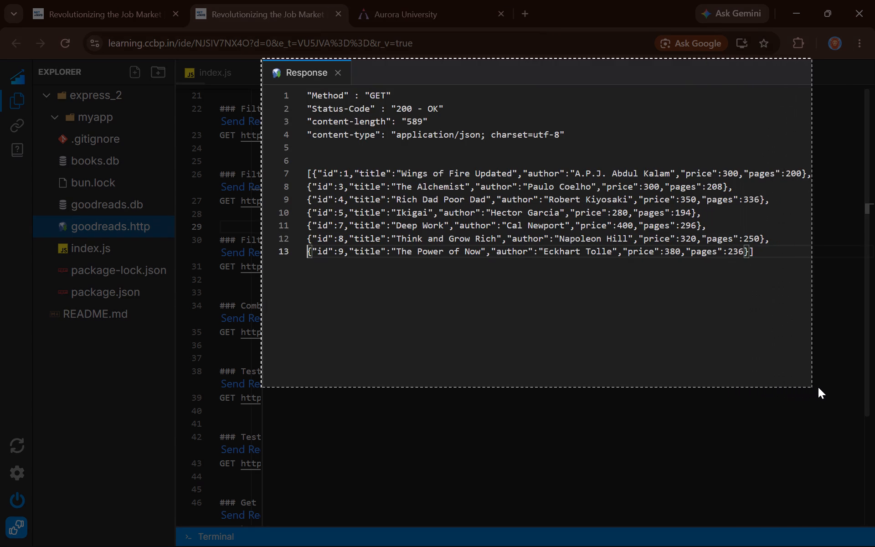
pyautogui.moveTo(818, 387); pyautogui.dragTo(836, 342)
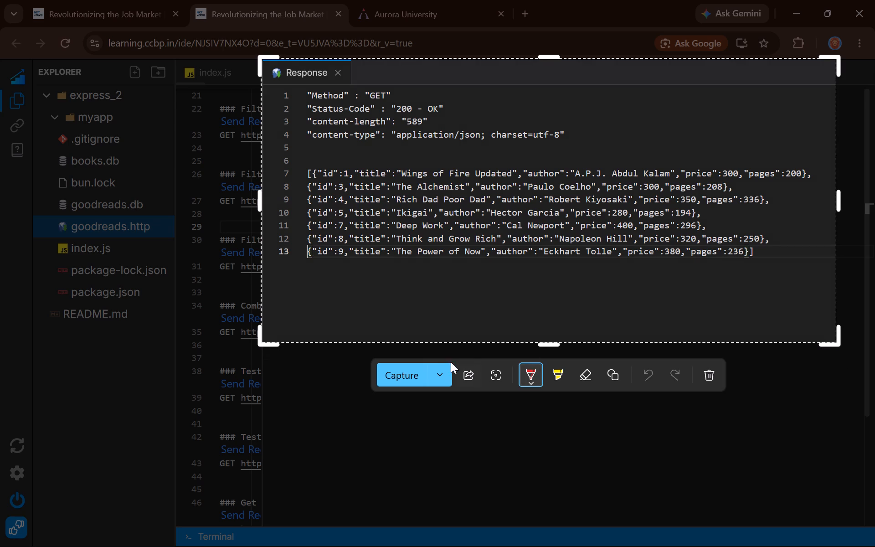
pyautogui.click(405, 374)
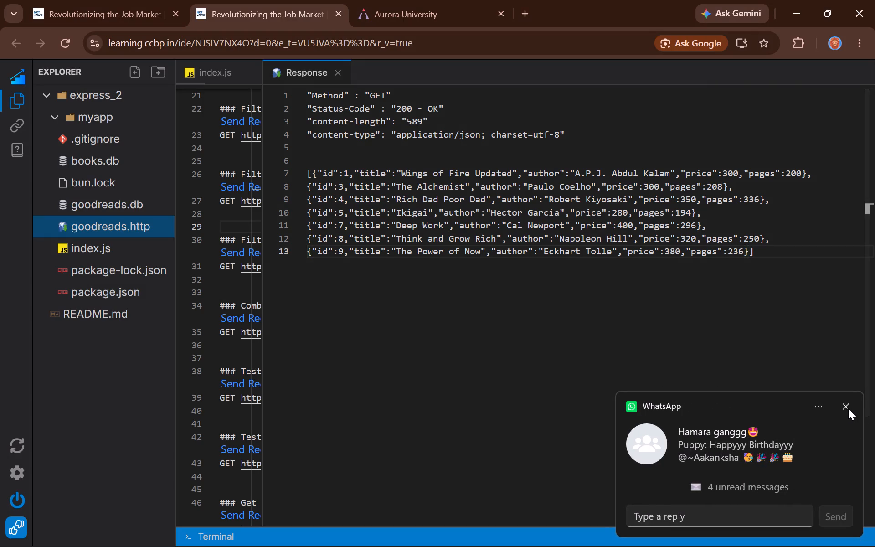
pyautogui.click(846, 408)
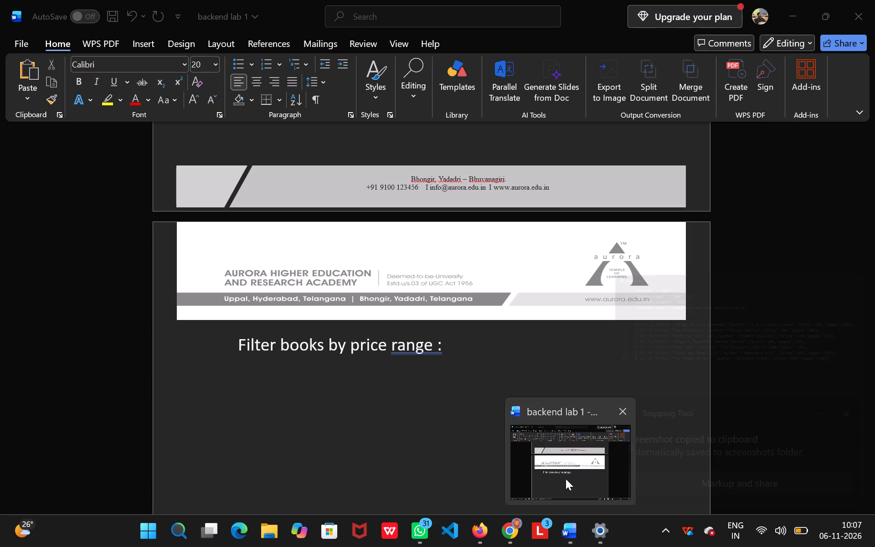
pyautogui.click(566, 479)
pyautogui.hotkey('ctrl', 'v')
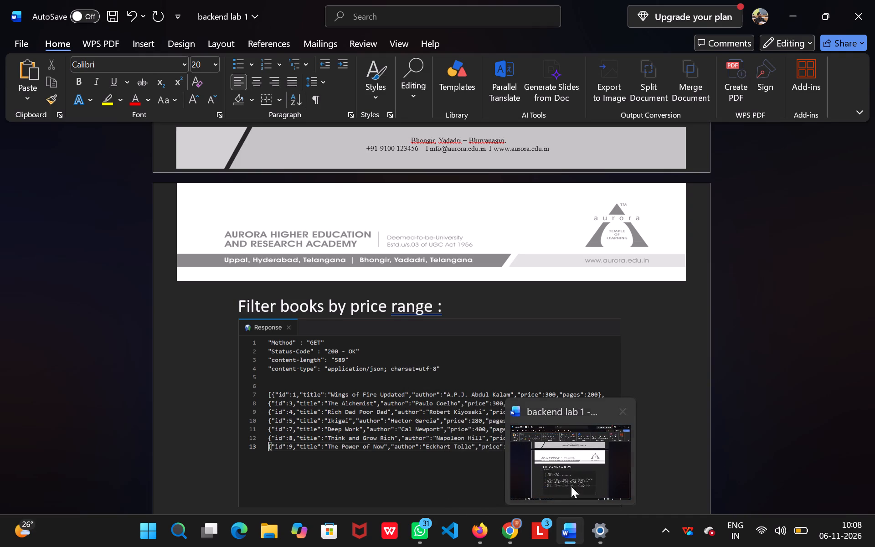
pyautogui.click(575, 471)
pyautogui.scroll(-1, 575, 471)
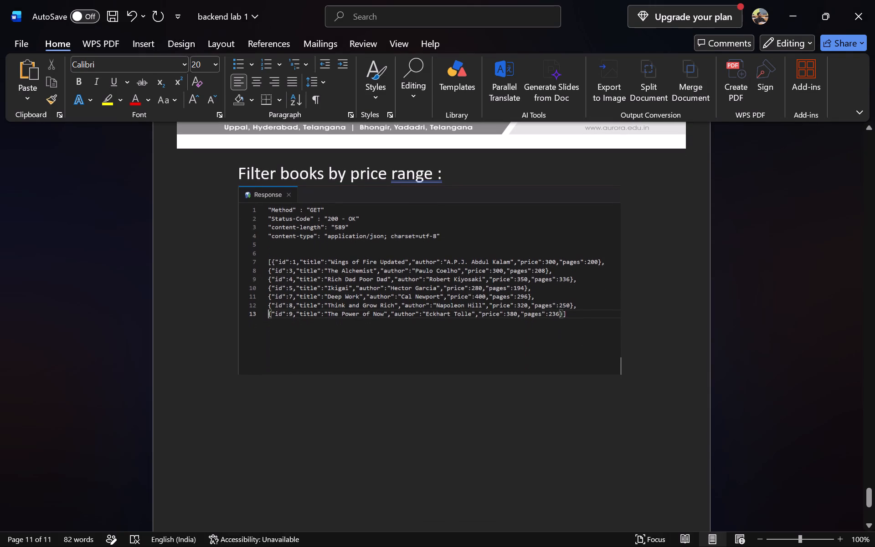
pyautogui.press('Return')
pyautogui.press('Return')
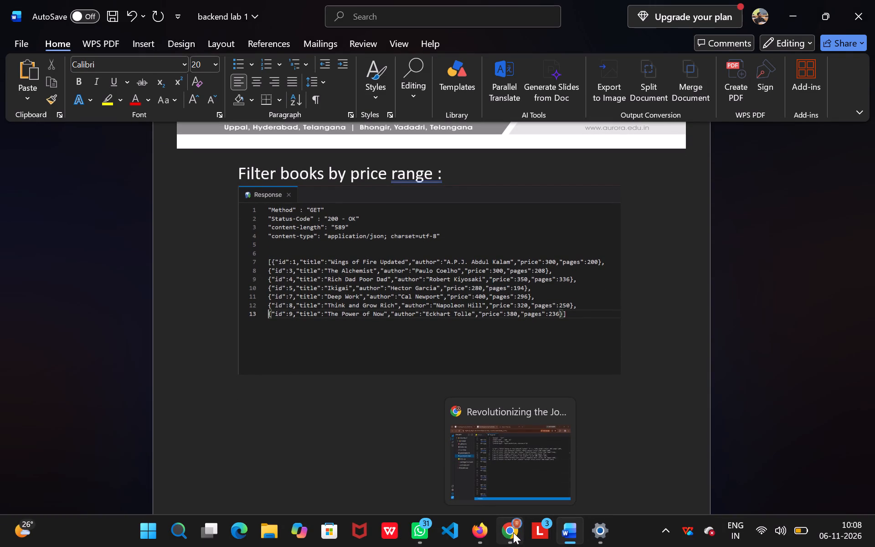
# Switch back to Chrome and close the "Filter books by price range" response.
pyautogui.click(509, 483)
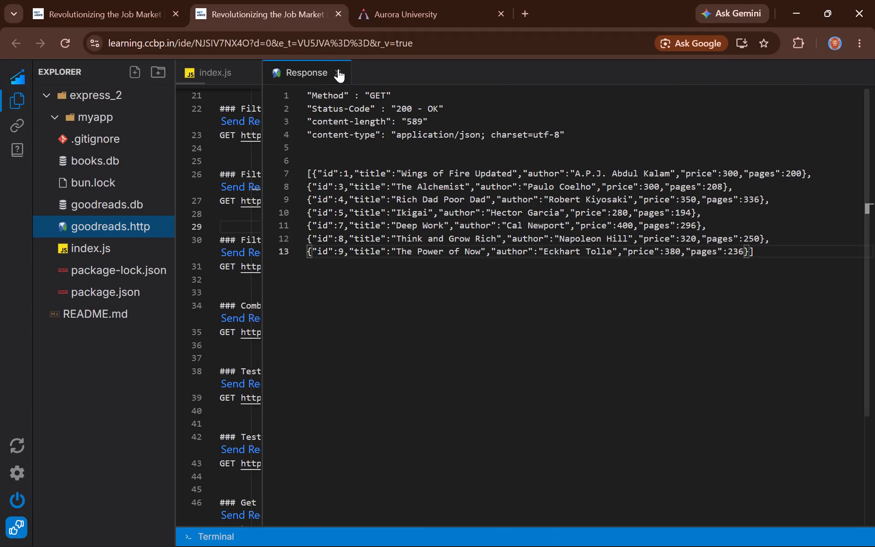
pyautogui.click(340, 73)
pyautogui.scroll(-2, 335, 248)
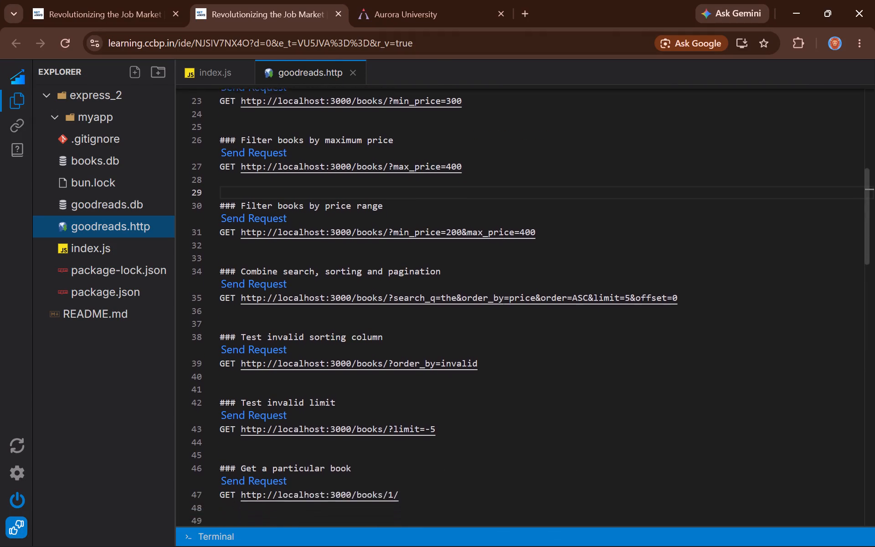
pyautogui.scroll(-1, 335, 248)
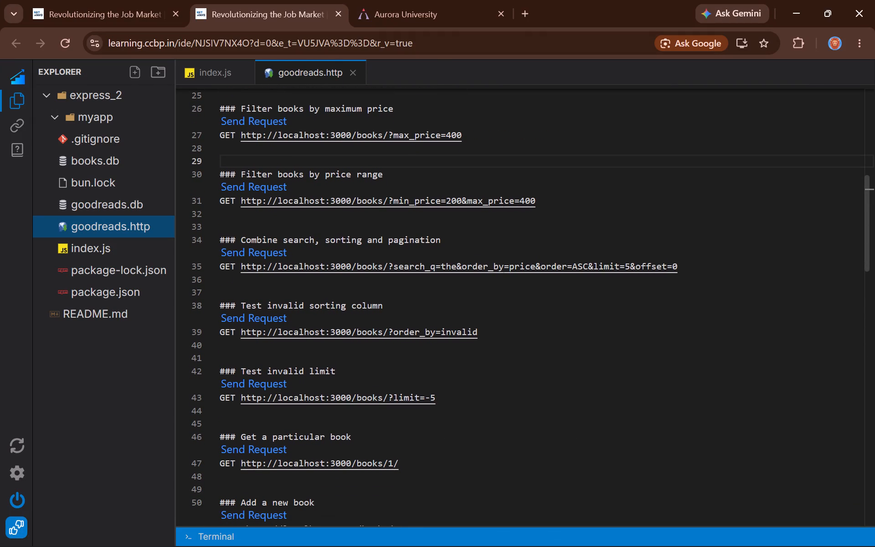
# Copy the request title "Combine search, sorting and pagination" into Word as a heading ending with " :", followed by a line break.
pyautogui.moveTo(239, 240); pyautogui.dragTo(443, 236)
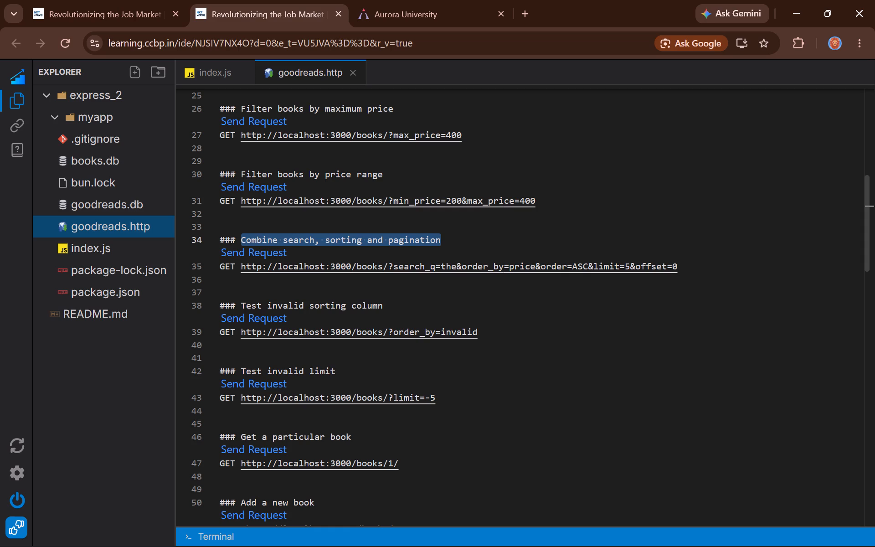
pyautogui.hotkey('ctrl', 'c')
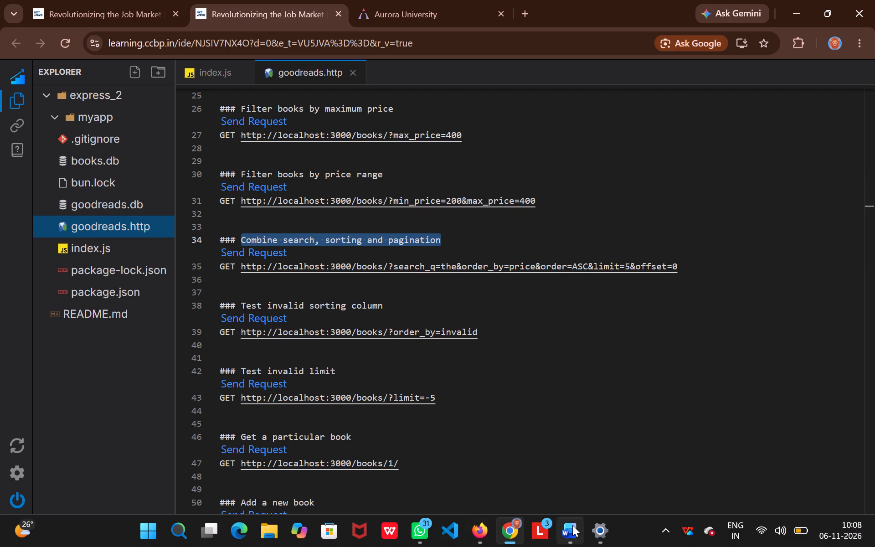
pyautogui.click(571, 467)
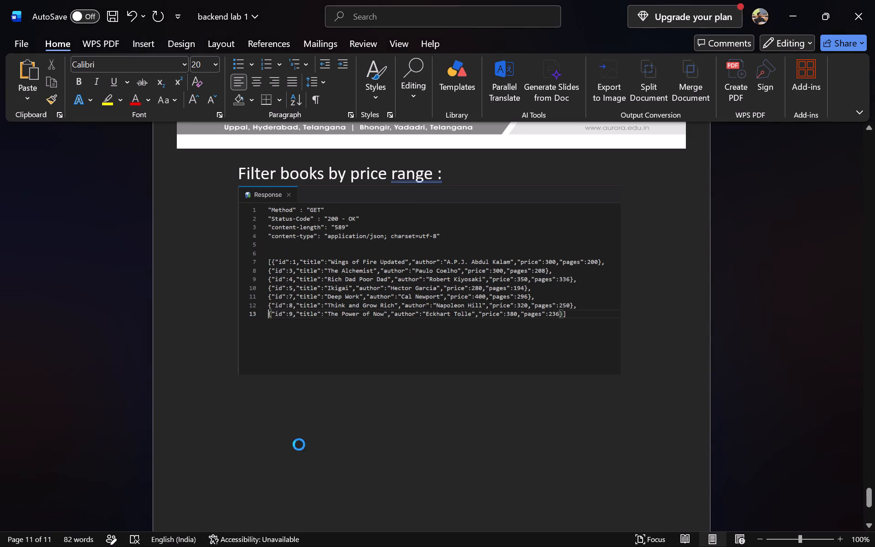
pyautogui.hotkey('ctrl', 'v')
pyautogui.press('space')
pyautogui.hotkey('shift', ':')
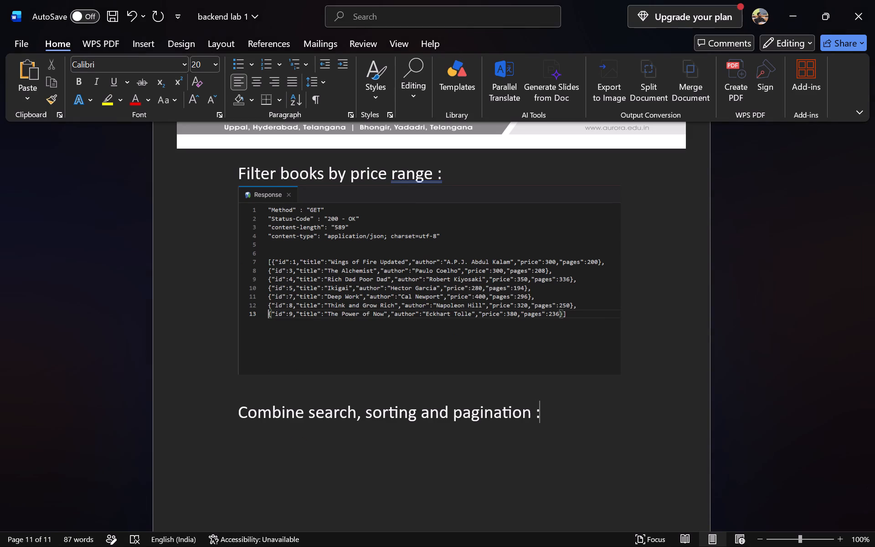
pyautogui.press('Return')
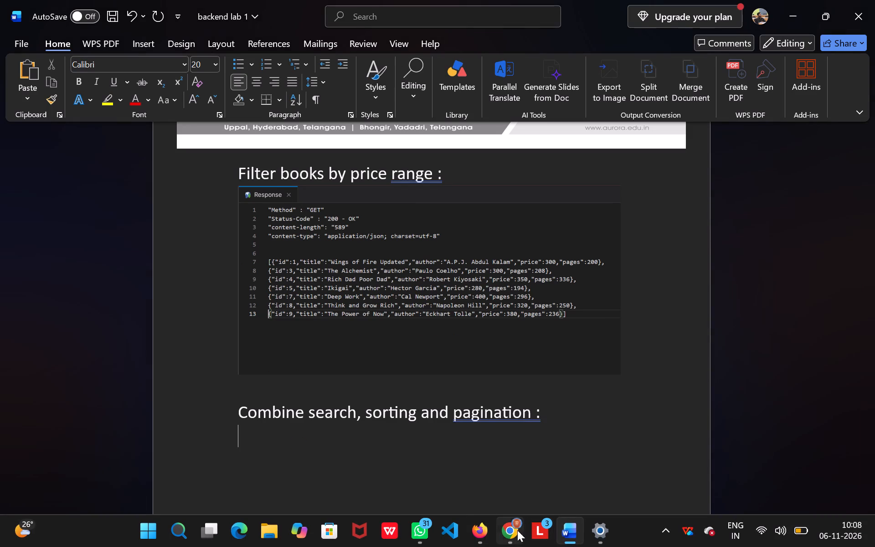
# Back in Chrome, send the "Combine search, sorting and pagination" request and widen the Response pane over most of the editor.
pyautogui.click(510, 476)
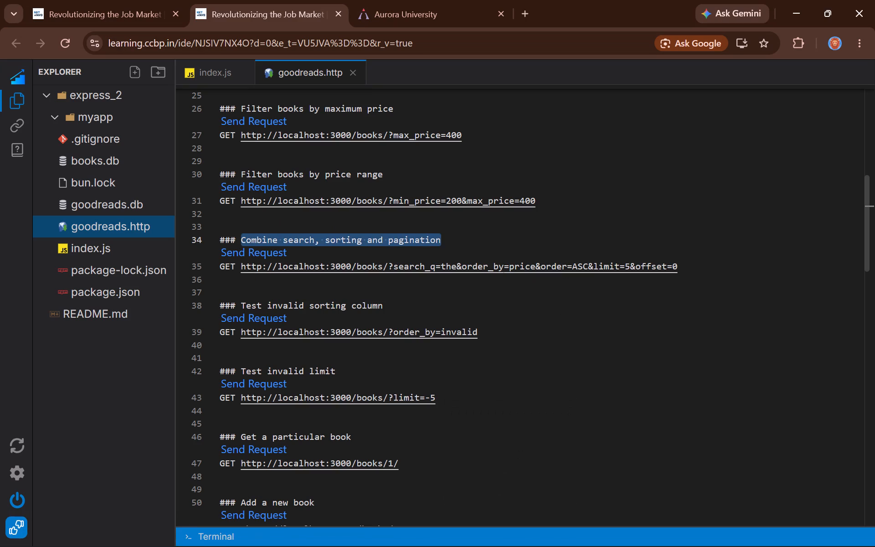
pyautogui.click(507, 237)
pyautogui.click(277, 251)
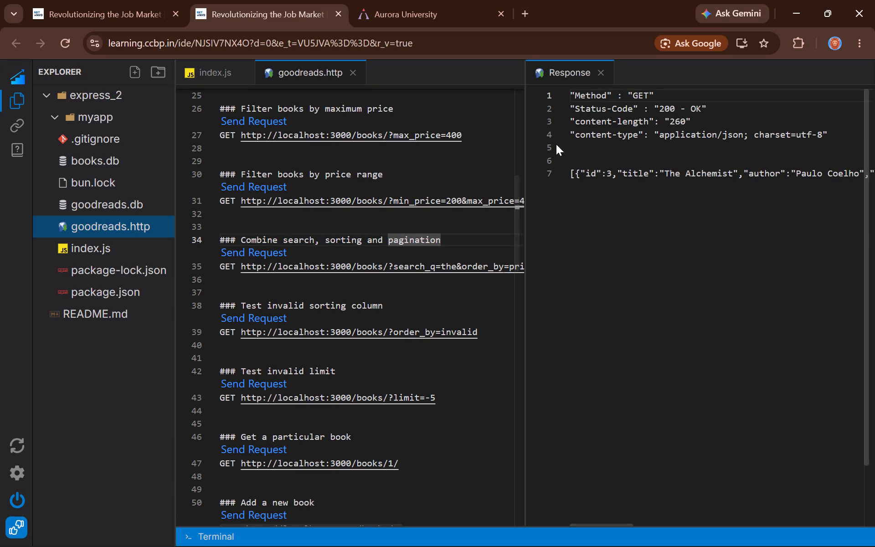
pyautogui.moveTo(525, 207); pyautogui.dragTo(215, 209)
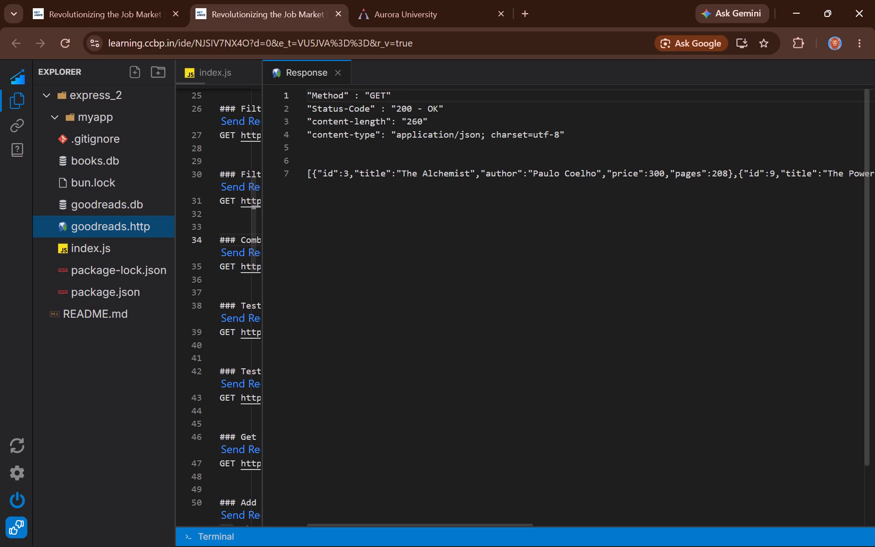
# In the Response pane, break the JSON array so the book objects with ids 9 and 10 each start a new line.
pyautogui.hscroll(-1, 602, 261)
pyautogui.click(706, 179)
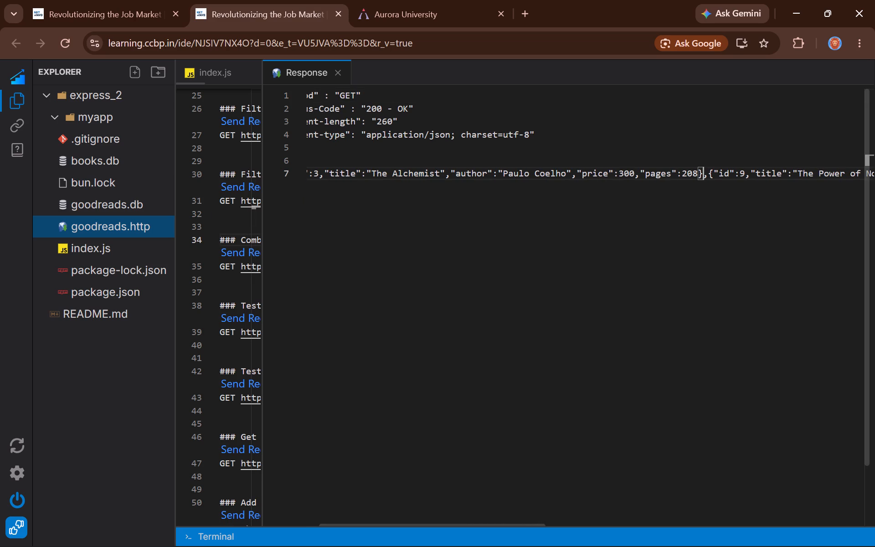
pyautogui.press('Right')
pyautogui.press('Return')
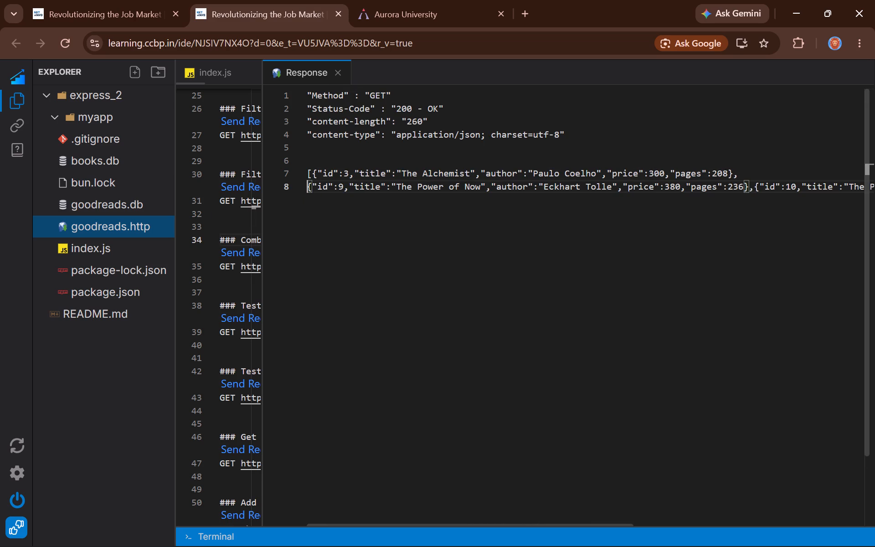
pyautogui.click(756, 187)
pyautogui.press('Return')
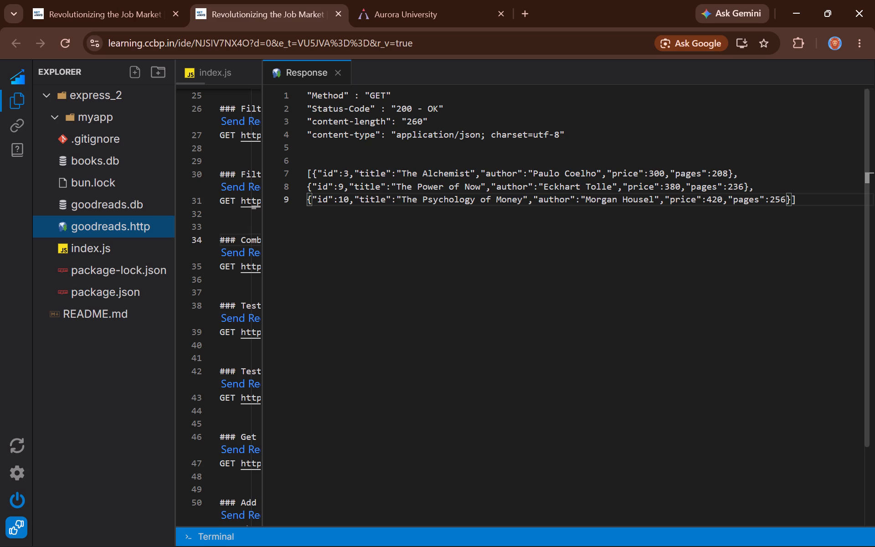
# Capture a screenshot of the Response pane and paste it in Word under "Combine search, sorting and pagination :", adding four line breaks to reach the next page.
pyautogui.press('shift+super+s')
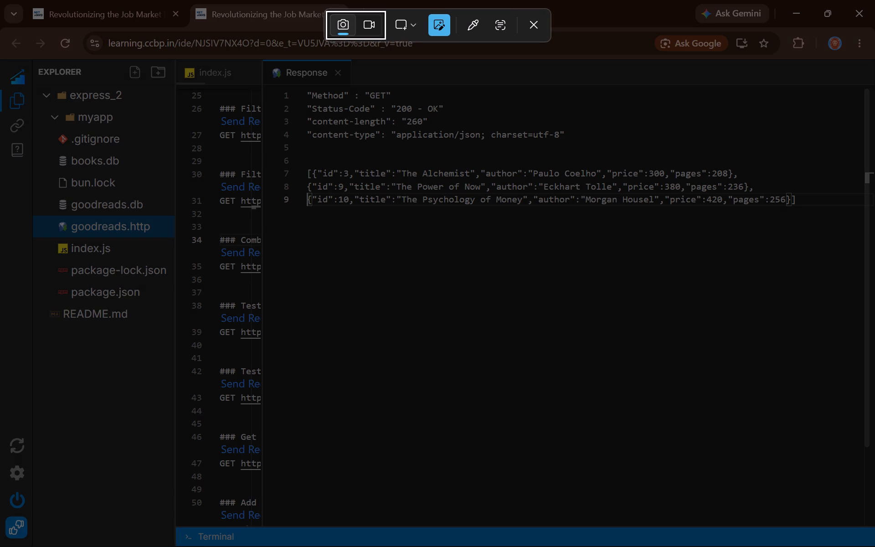
pyautogui.moveTo(266, 60); pyautogui.dragTo(834, 330)
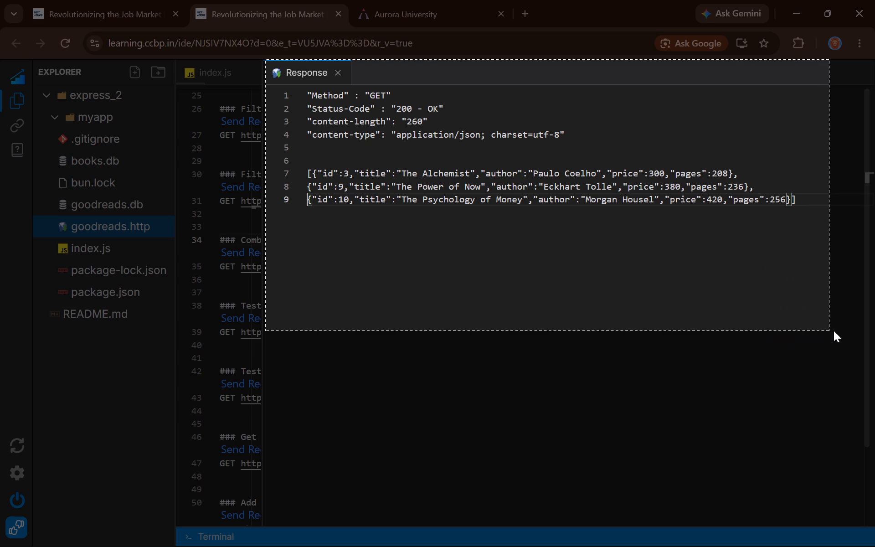
pyautogui.moveTo(834, 330); pyautogui.dragTo(816, 344)
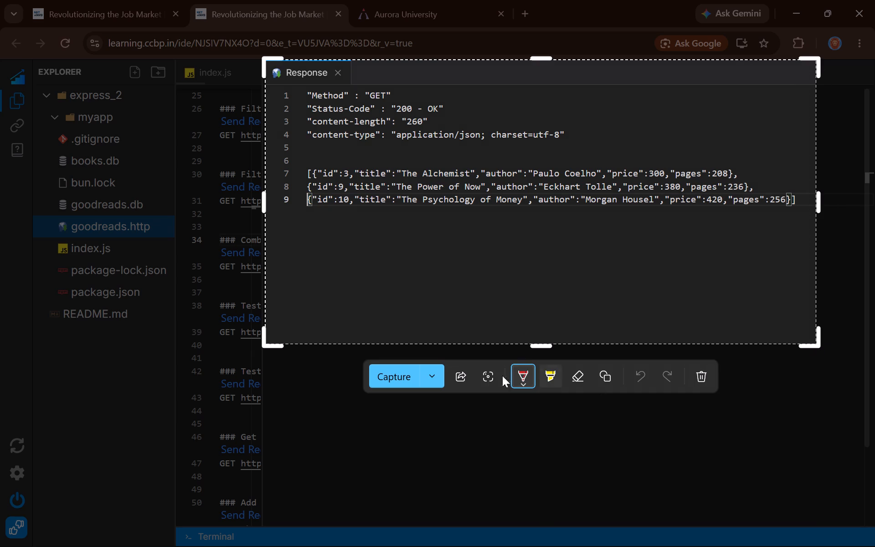
pyautogui.click(401, 374)
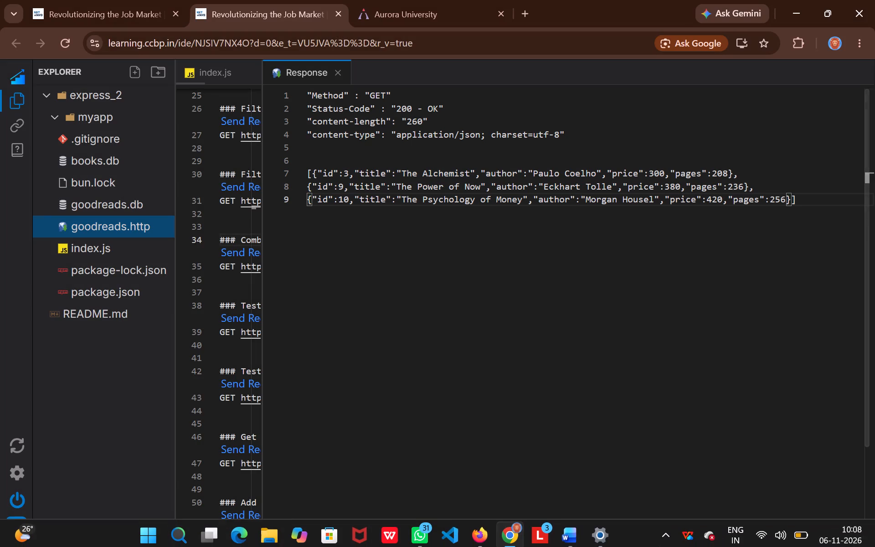
pyautogui.click(562, 478)
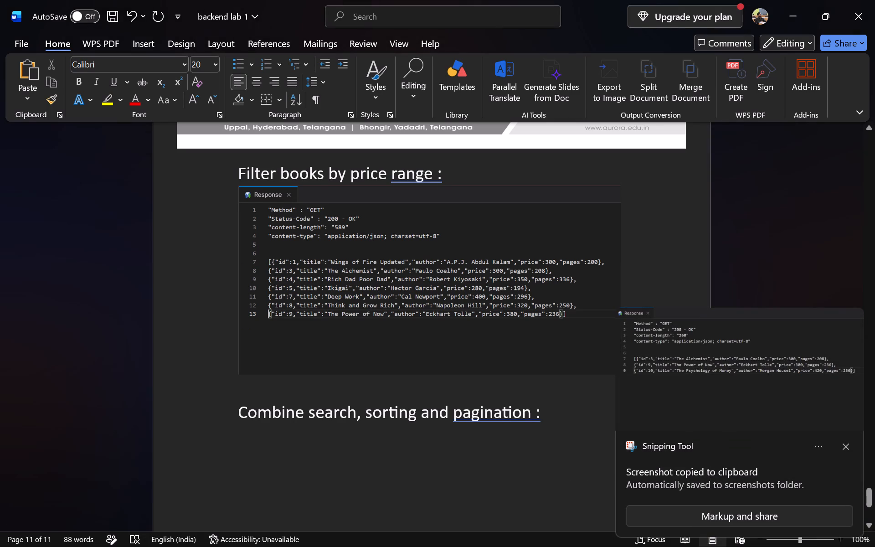
pyautogui.hotkey('ctrl', 'v')
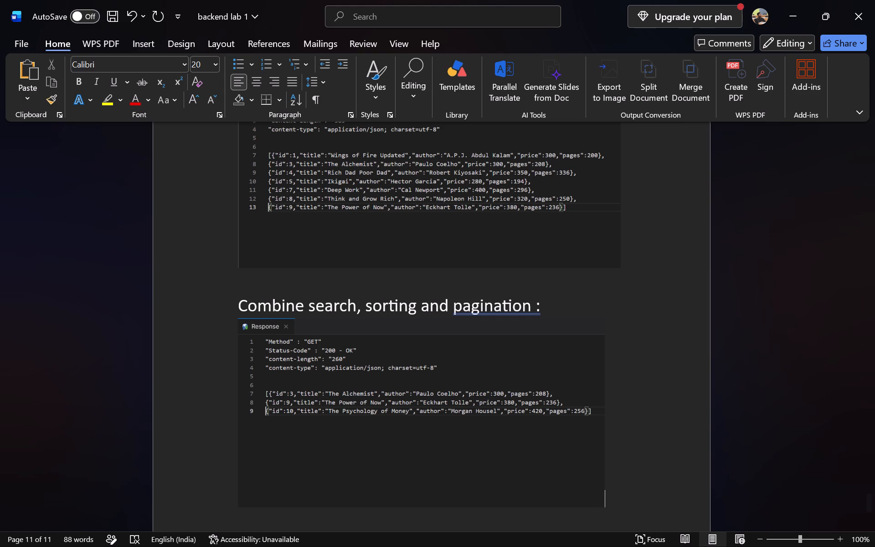
pyautogui.scroll(-1, 647, 361)
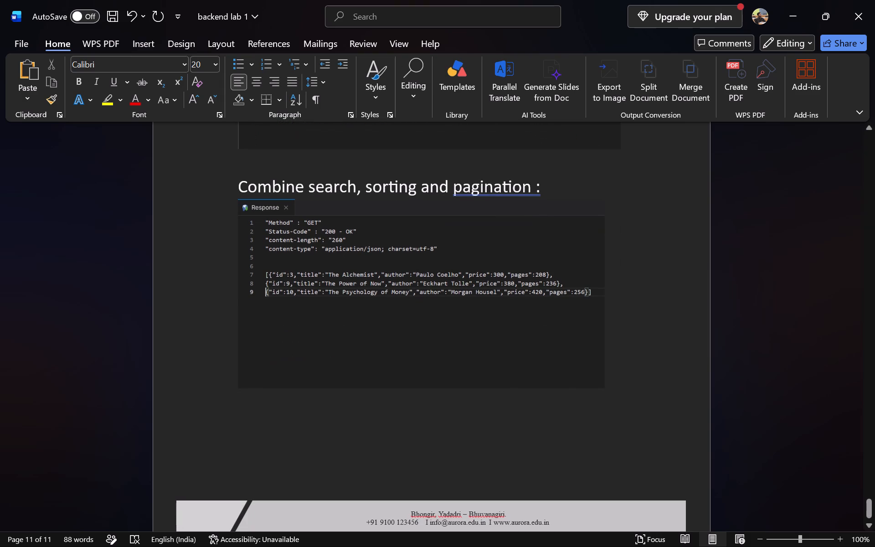
pyautogui.press('Return')
pyautogui.press('Return')
pyautogui.press('Return')
pyautogui.press('Return')
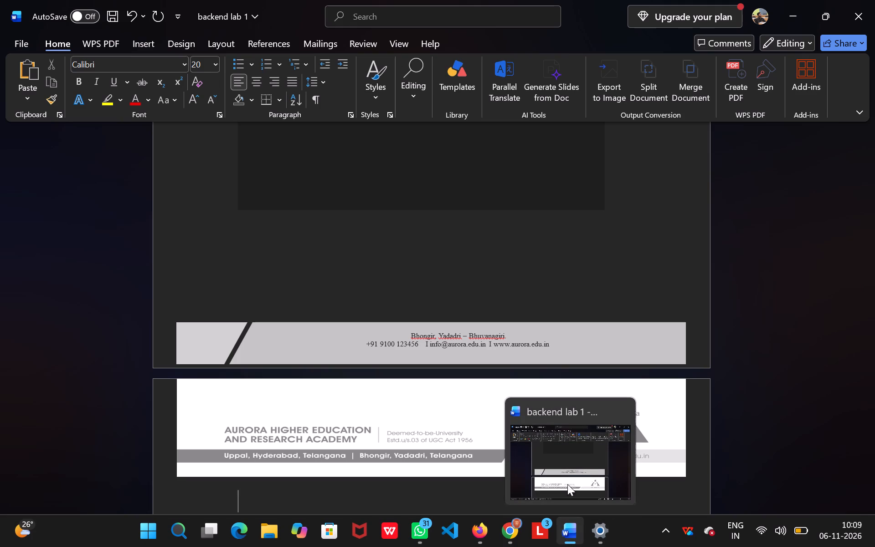
# Switch back to Chrome and close the "Combine search, sorting and pagination" response.
pyautogui.click(509, 475)
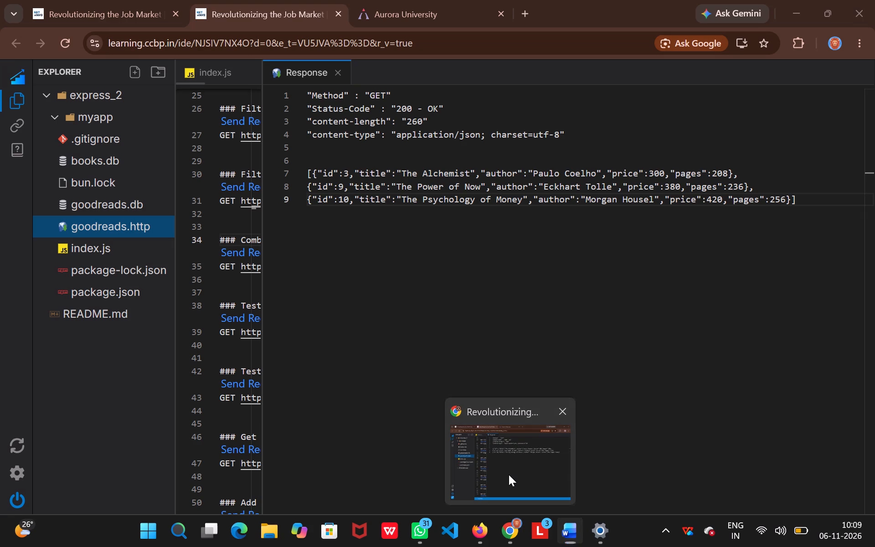
pyautogui.click(337, 72)
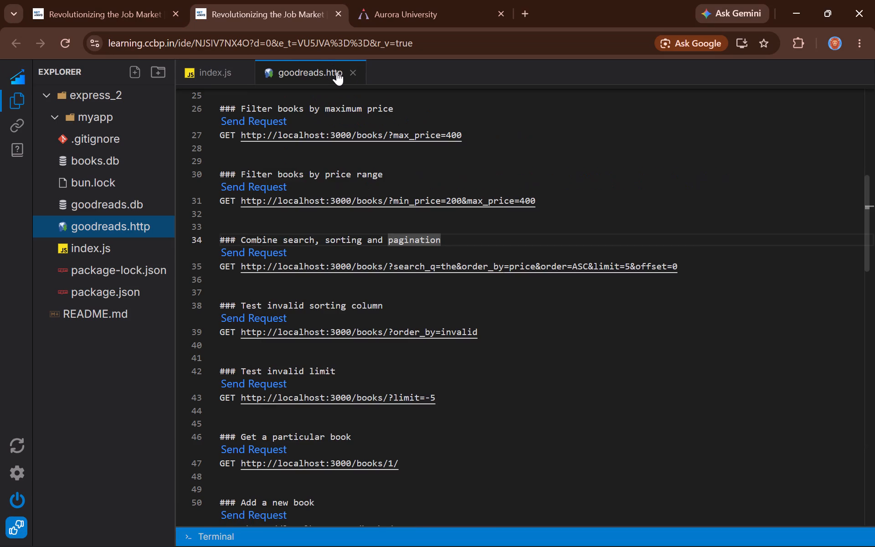
# Copy the request title "Test invalid sorting column" into Word's new page as a heading ending with " :", followed by a line break.
pyautogui.scroll(-4, 354, 283)
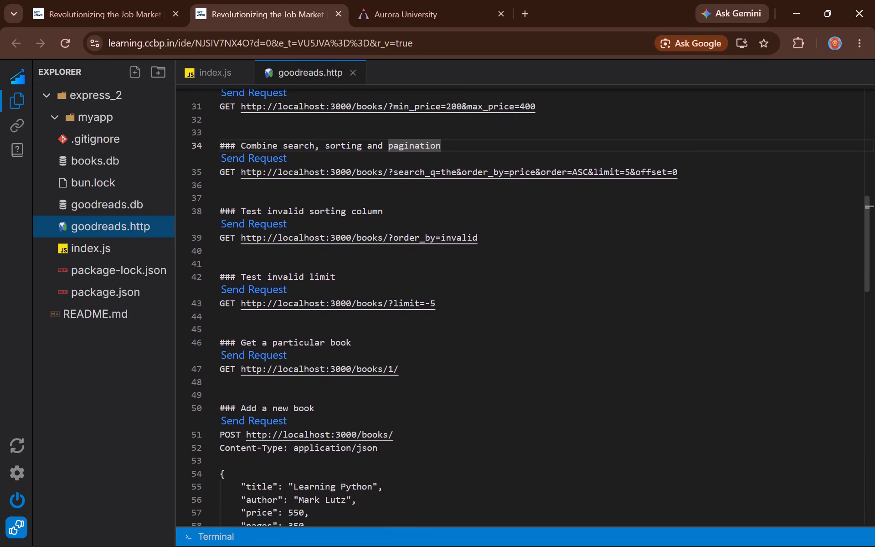
pyautogui.scroll(-1, 354, 283)
pyautogui.moveTo(240, 209); pyautogui.dragTo(392, 210)
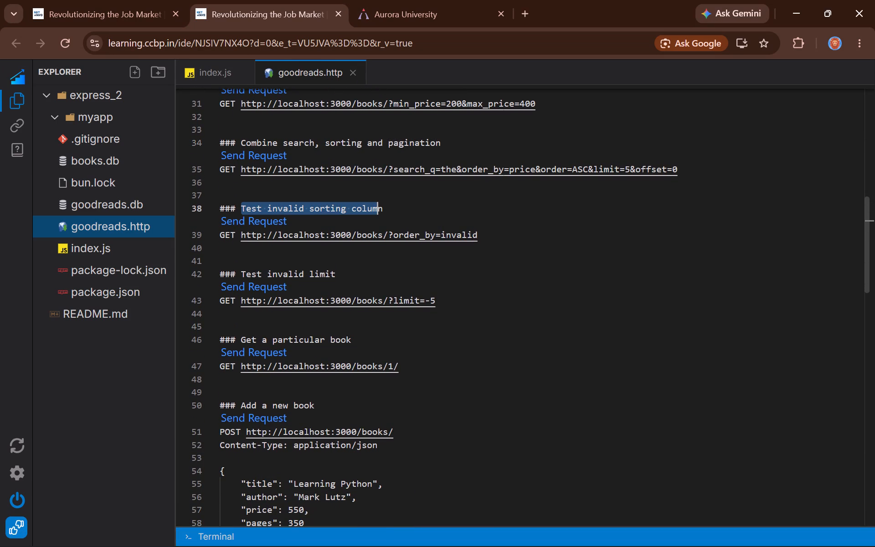
pyautogui.moveTo(392, 210); pyautogui.dragTo(396, 210)
pyautogui.hotkey('ctrl', 'c')
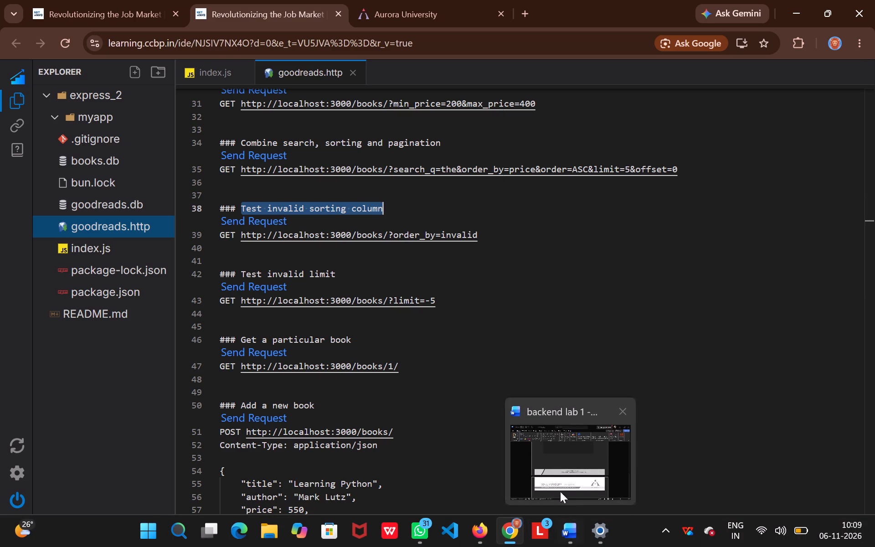
pyautogui.click(555, 471)
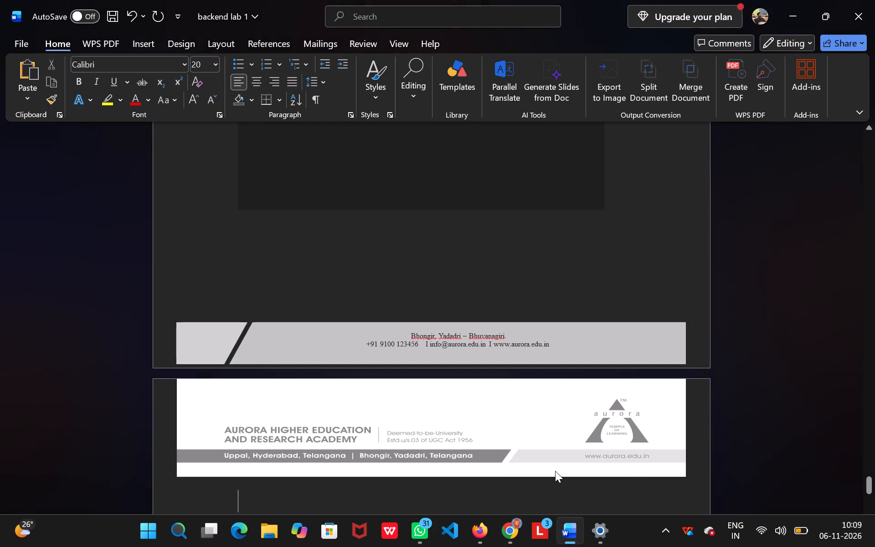
pyautogui.hotkey('ctrl', 'v')
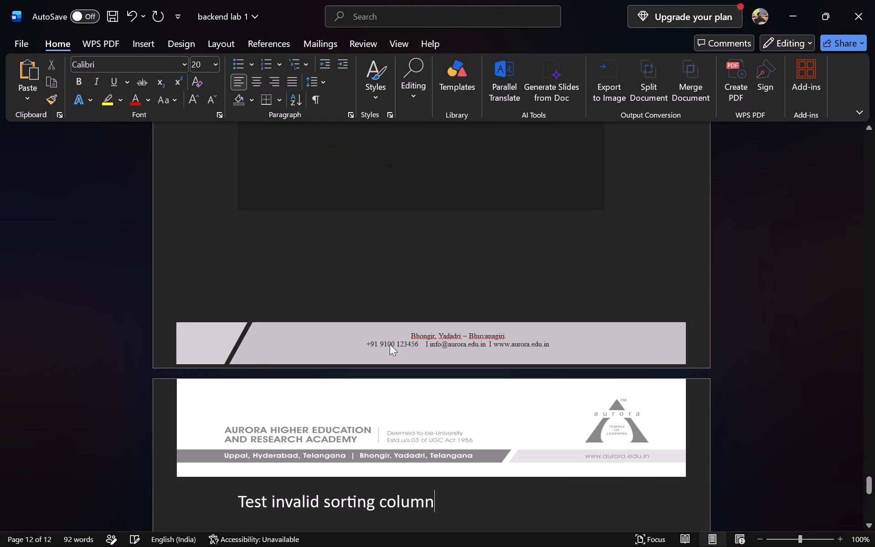
pyautogui.press('space')
pyautogui.hotkey('shift', ':')
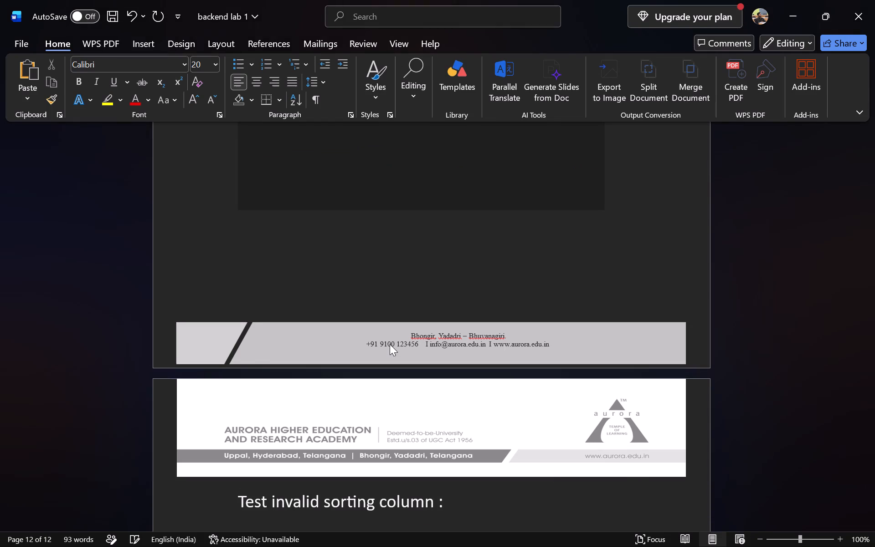
pyautogui.press('Return')
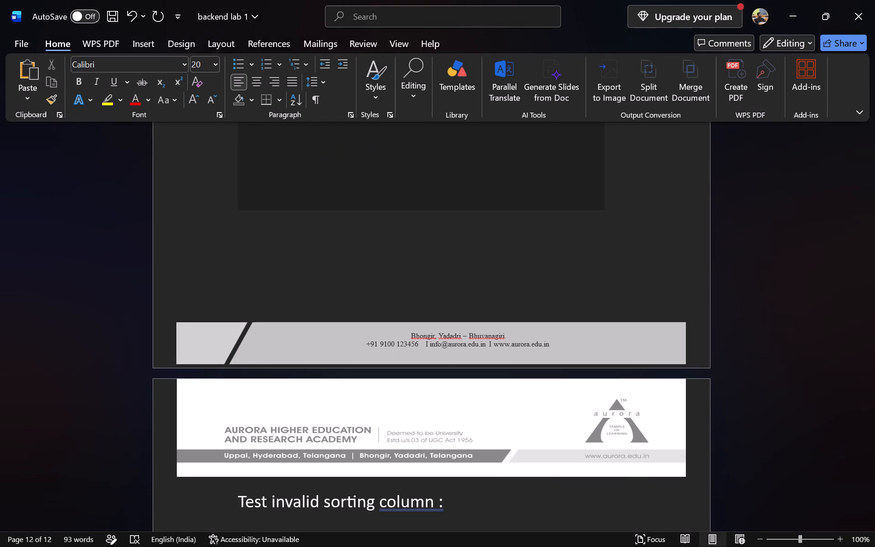
pyautogui.scroll(-2, 455, 396)
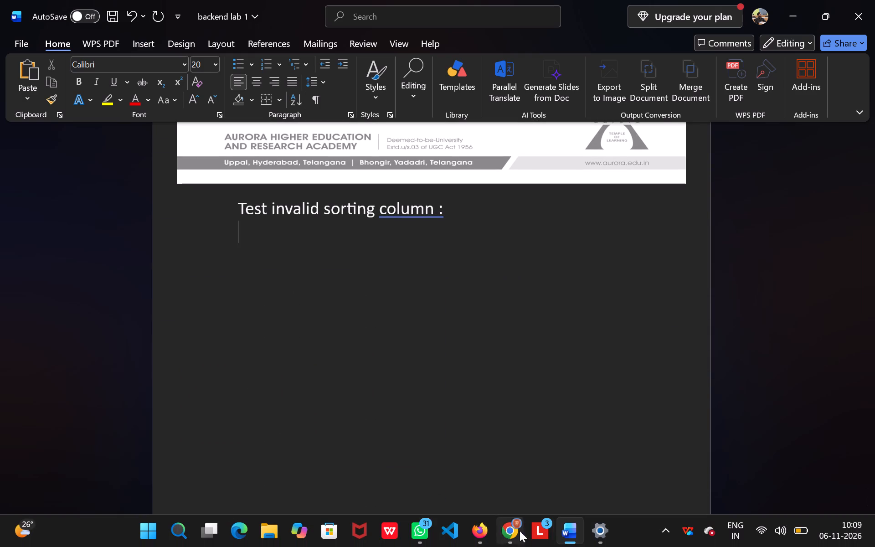
# Back in Chrome, send the "Test invalid sorting column" request.
pyautogui.click(500, 475)
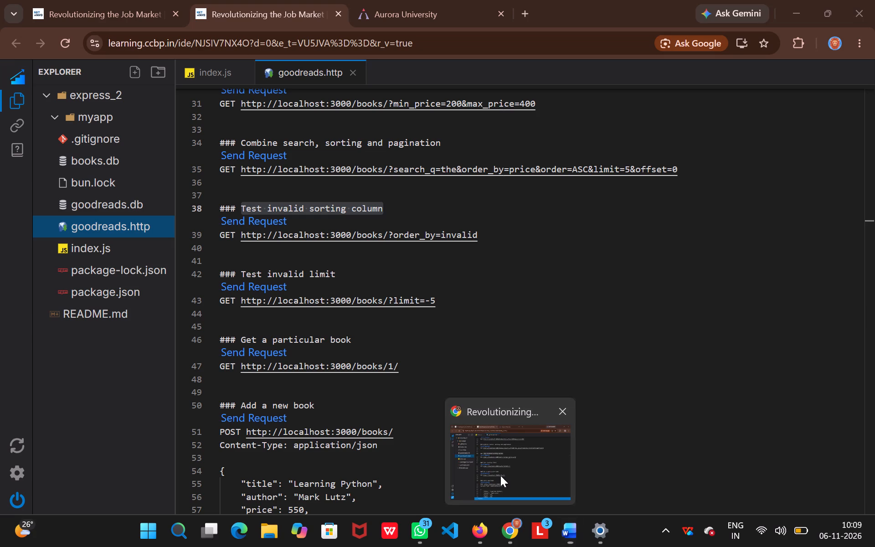
pyautogui.click(498, 244)
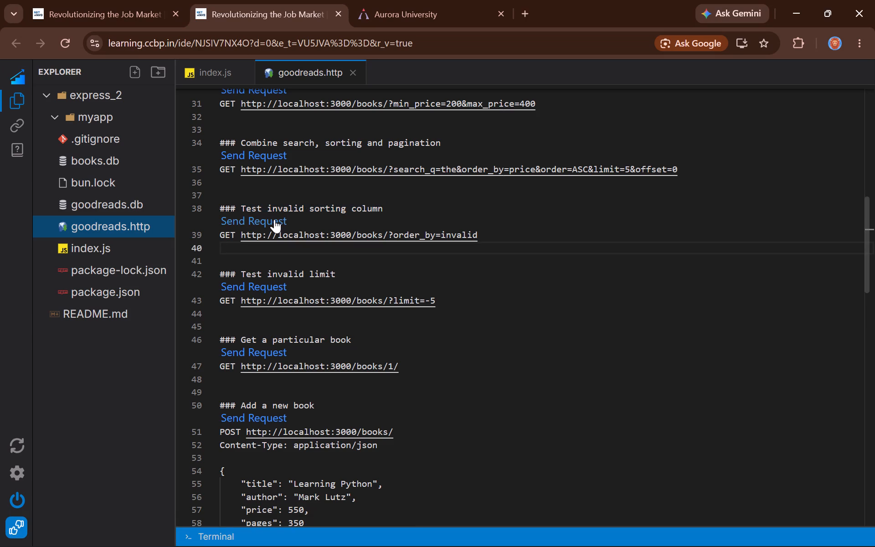
pyautogui.click(274, 219)
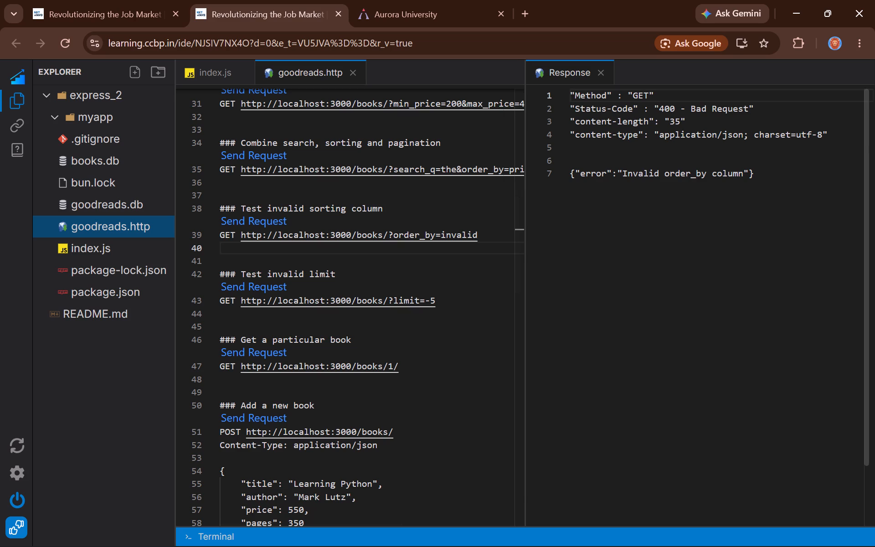
# Capture a screenshot of the Response pane and paste it in Word under "Test invalid sorting column :", followed by two line breaks.
pyautogui.press('shift+super+s')
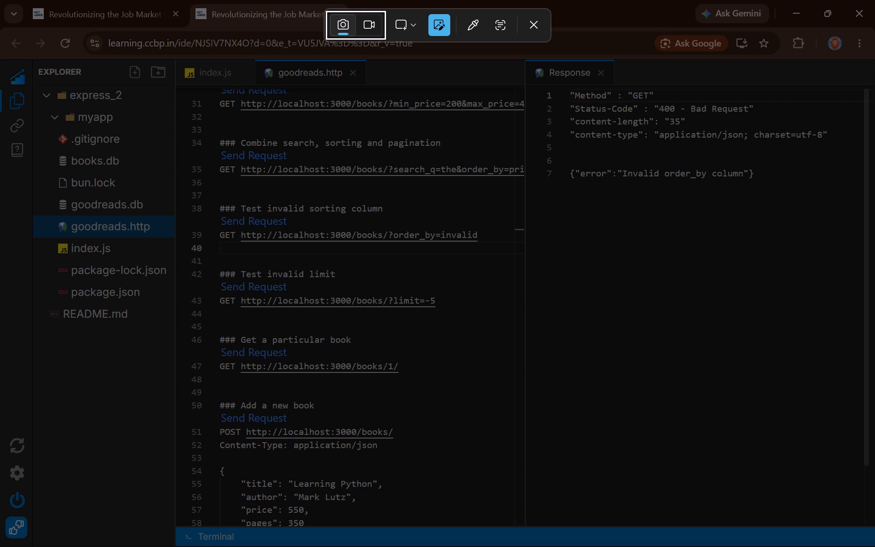
pyautogui.moveTo(525, 61); pyautogui.dragTo(838, 263)
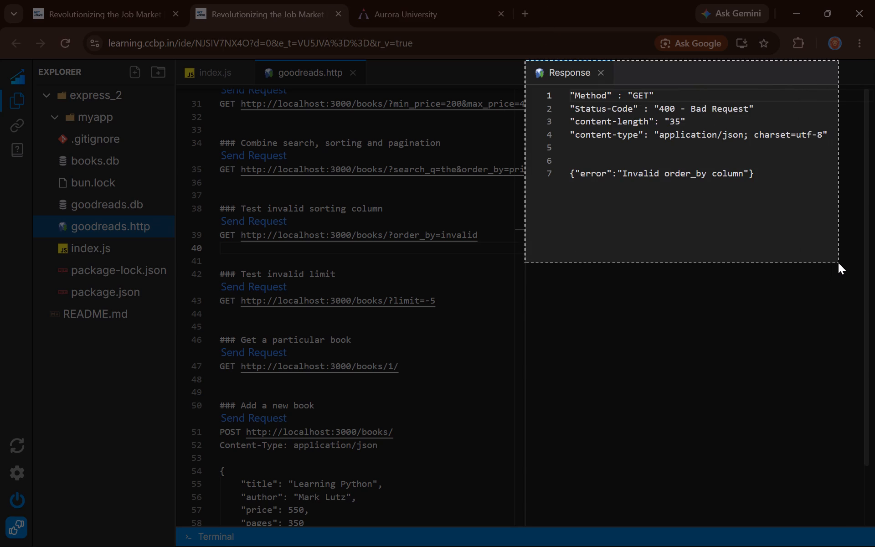
pyautogui.click(540, 288)
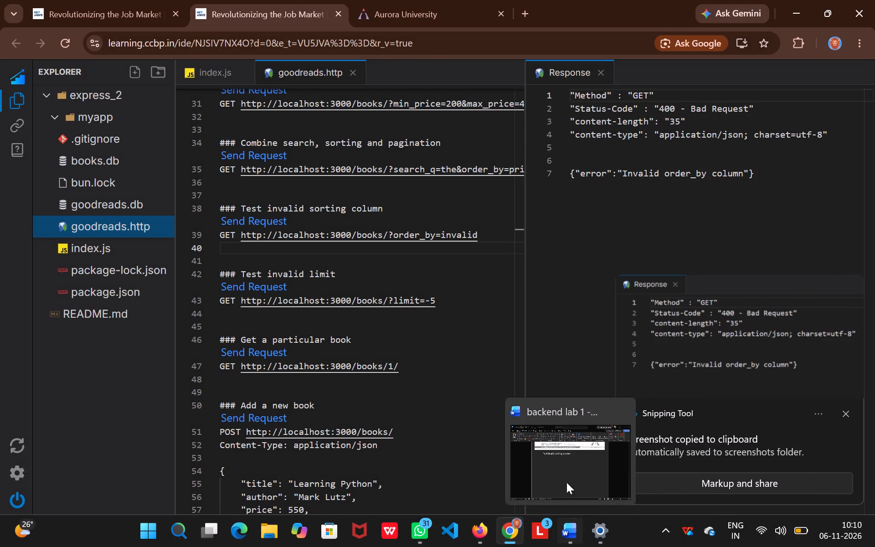
pyautogui.click(566, 469)
pyautogui.hotkey('ctrl', 'v')
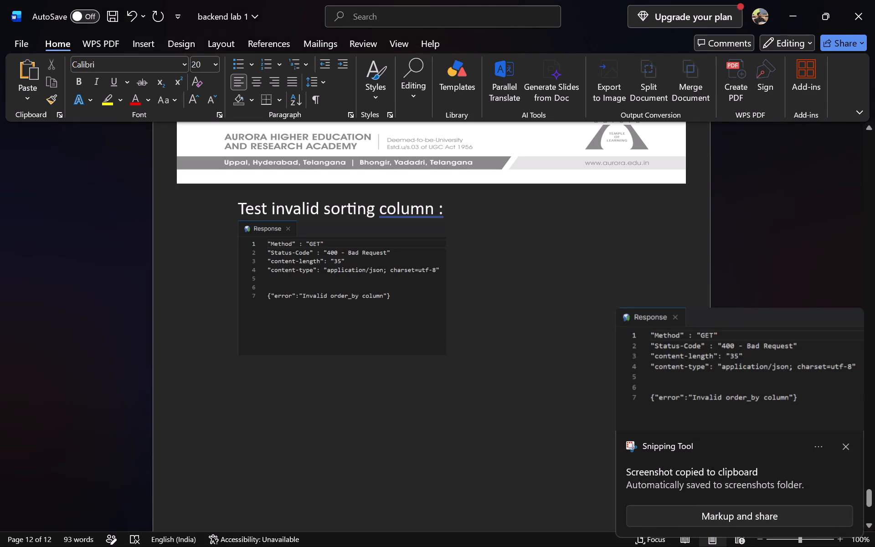
pyautogui.press('Return')
pyautogui.press('Return')
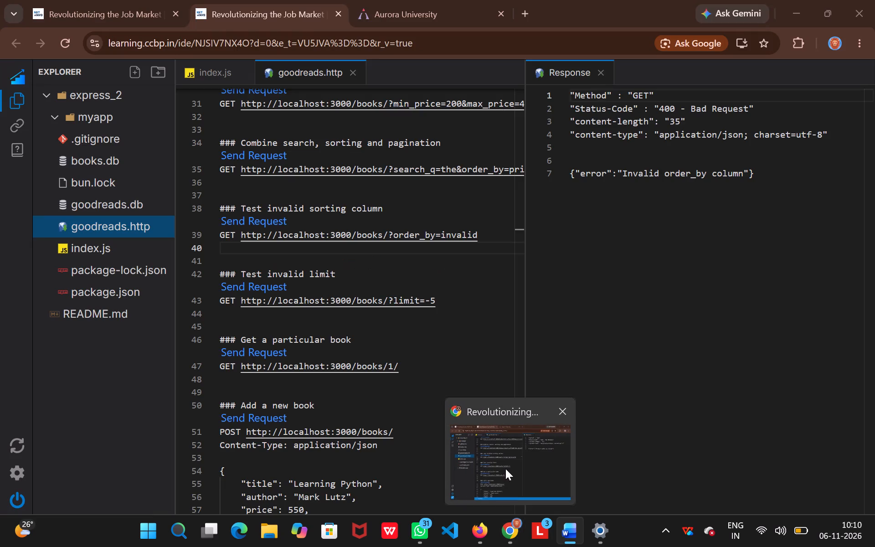
# Copy the request title "Test invalid limit" from Chrome into Word as a heading ending with " :", followed by a line break.
pyautogui.click(505, 469)
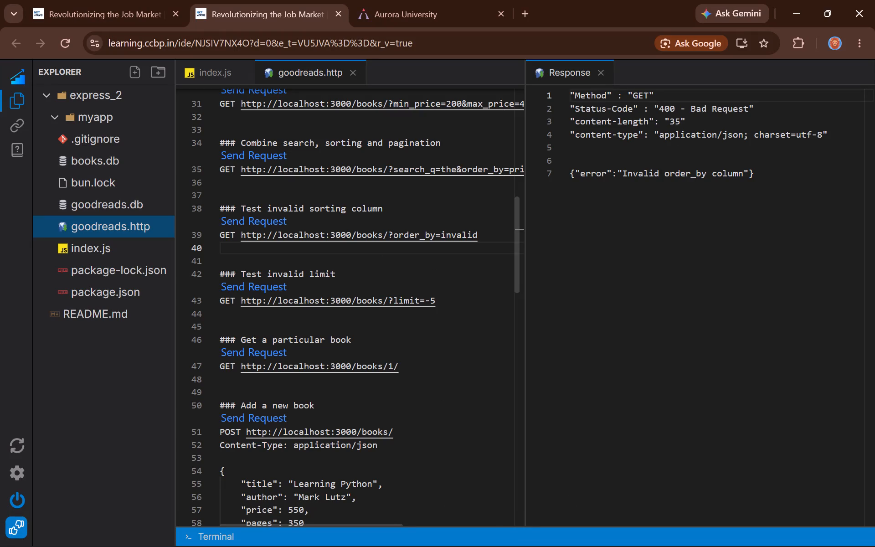
pyautogui.scroll(-1, 452, 293)
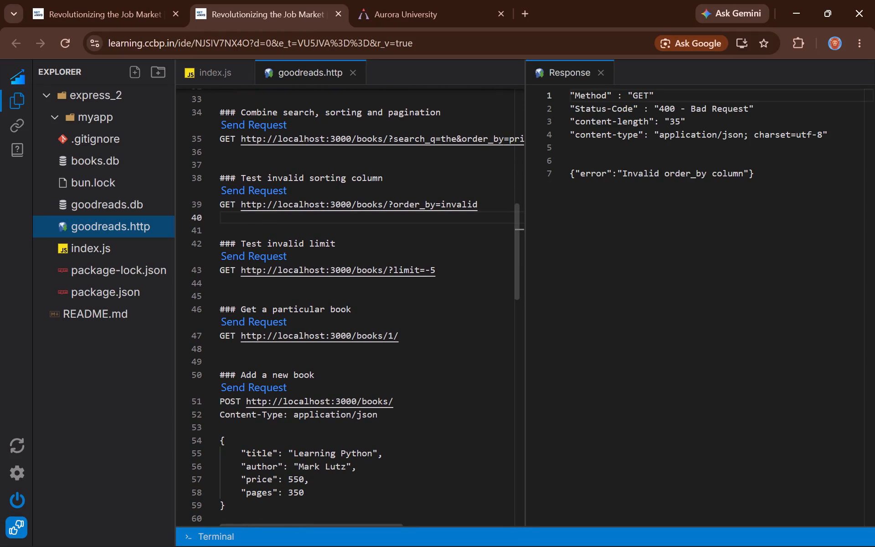
pyautogui.scroll(-1, 398, 235)
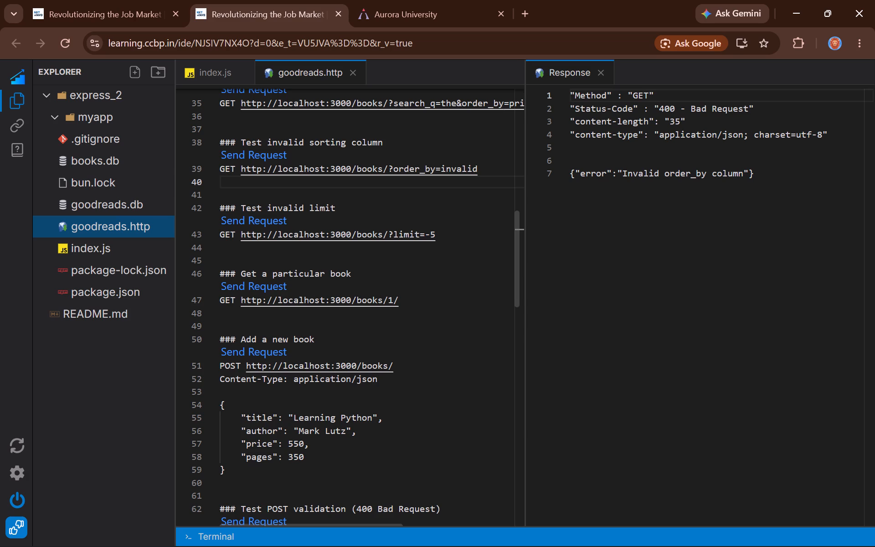
pyautogui.moveTo(241, 206); pyautogui.dragTo(358, 213)
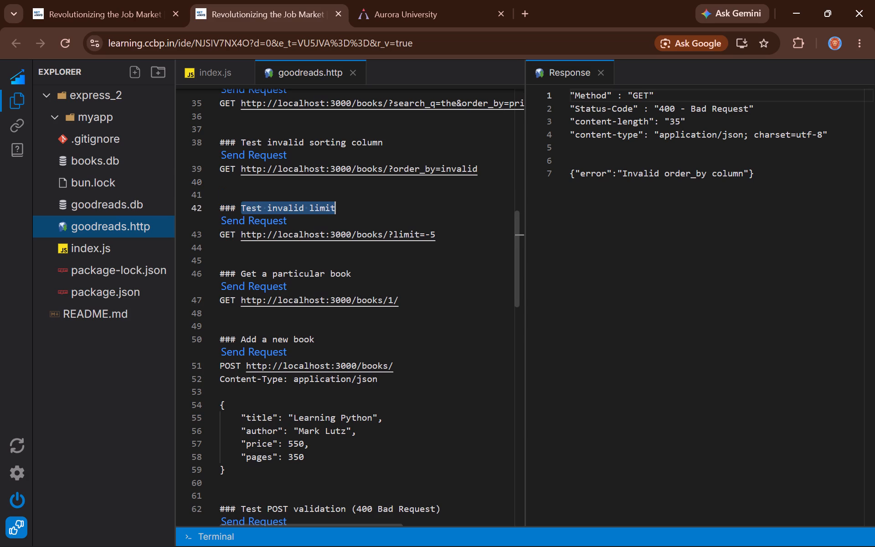
pyautogui.hotkey('ctrl', 'c')
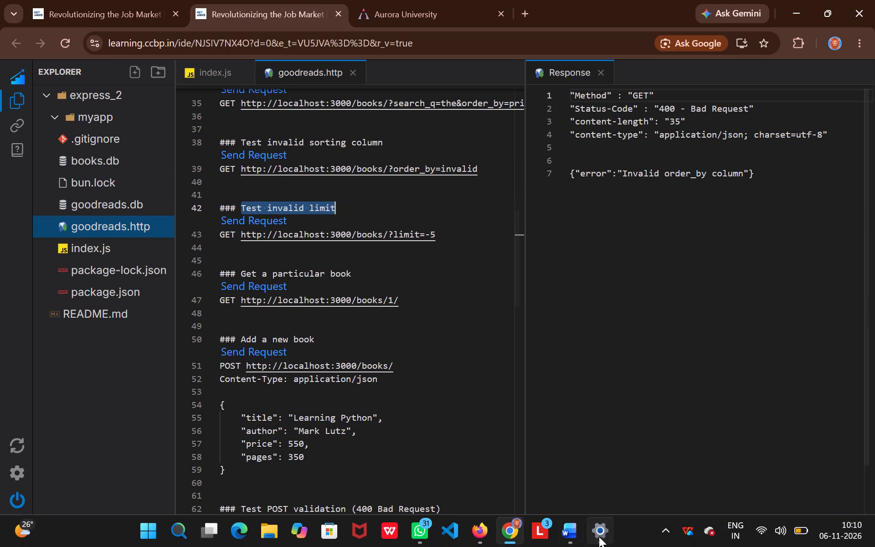
pyautogui.click(562, 472)
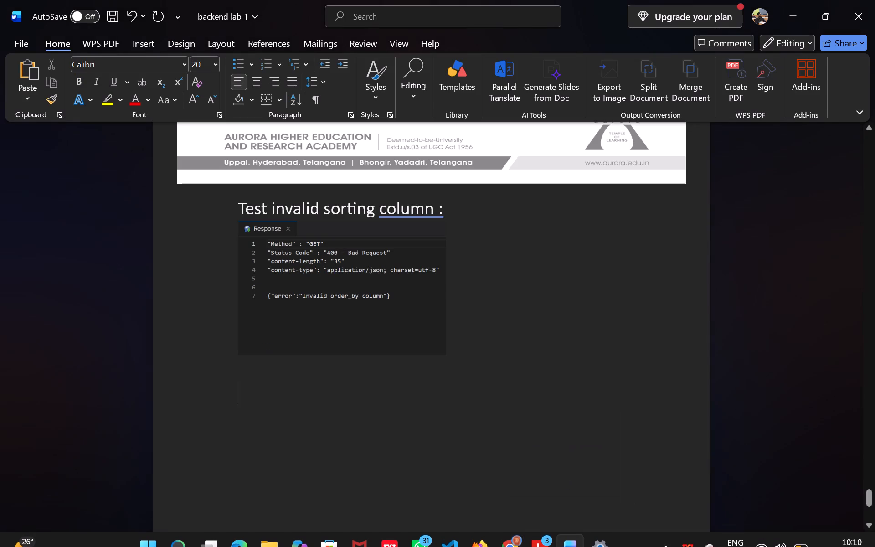
pyautogui.hotkey('ctrl', 'v')
pyautogui.press('space')
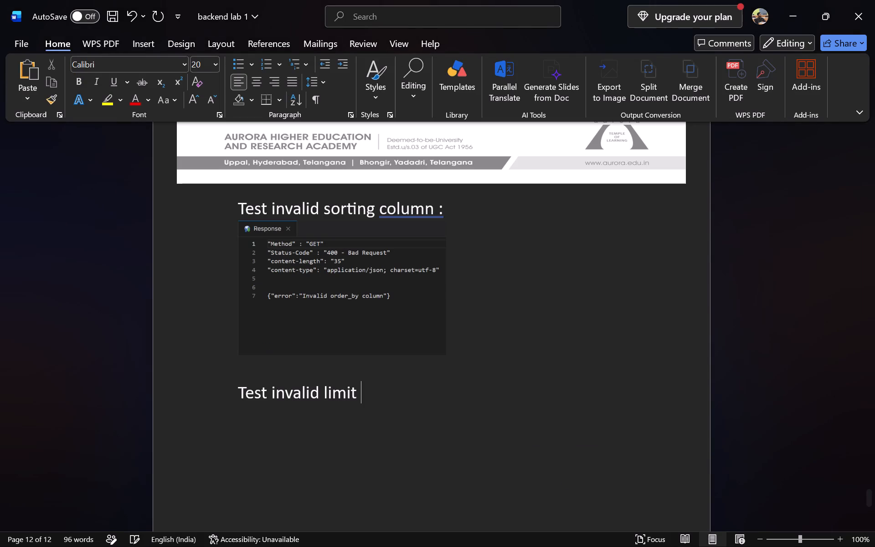
pyautogui.write(':')
pyautogui.press('space')
pyautogui.press('Return')
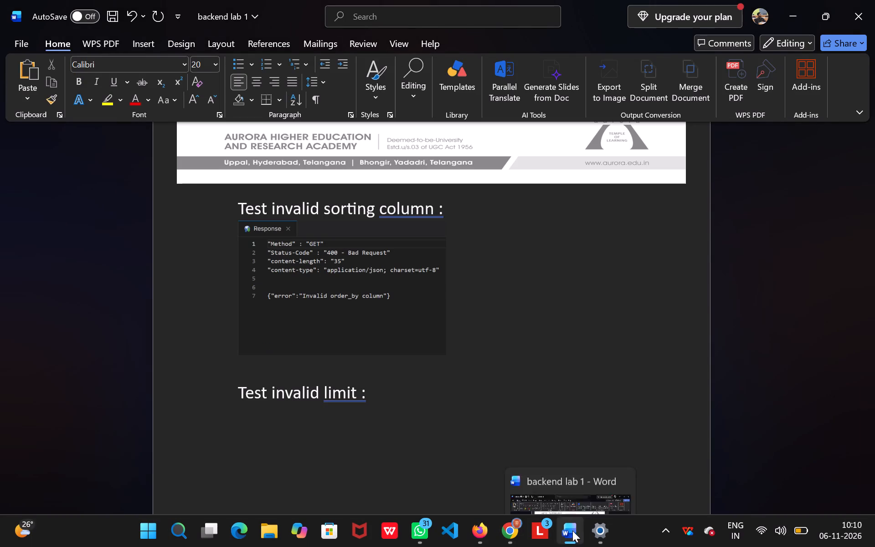
# Back in Chrome, close the "Test invalid sorting column" response and send the "Test invalid limit" request.
pyautogui.click(503, 475)
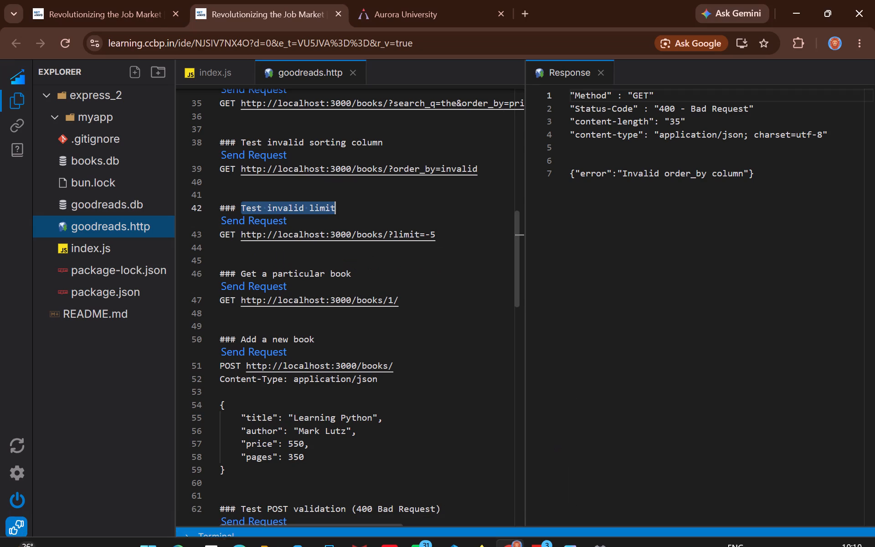
pyautogui.click(425, 287)
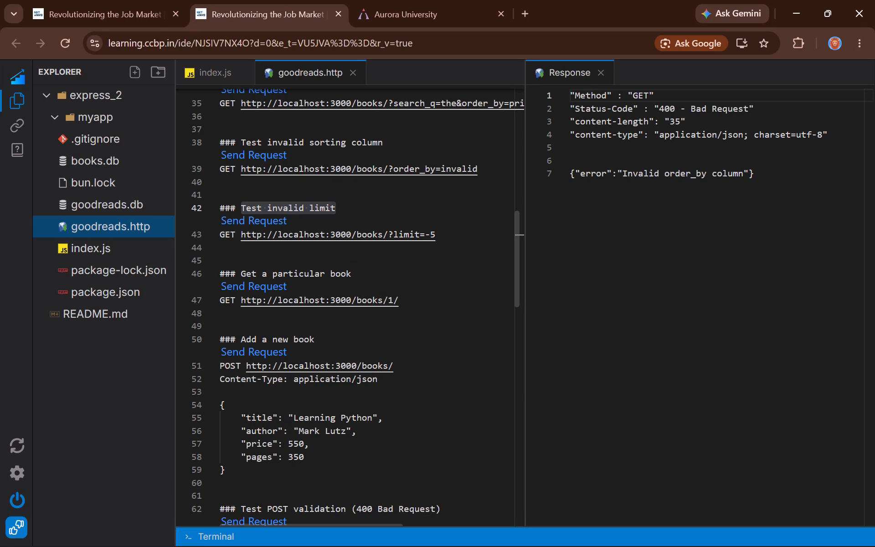
pyautogui.click(600, 76)
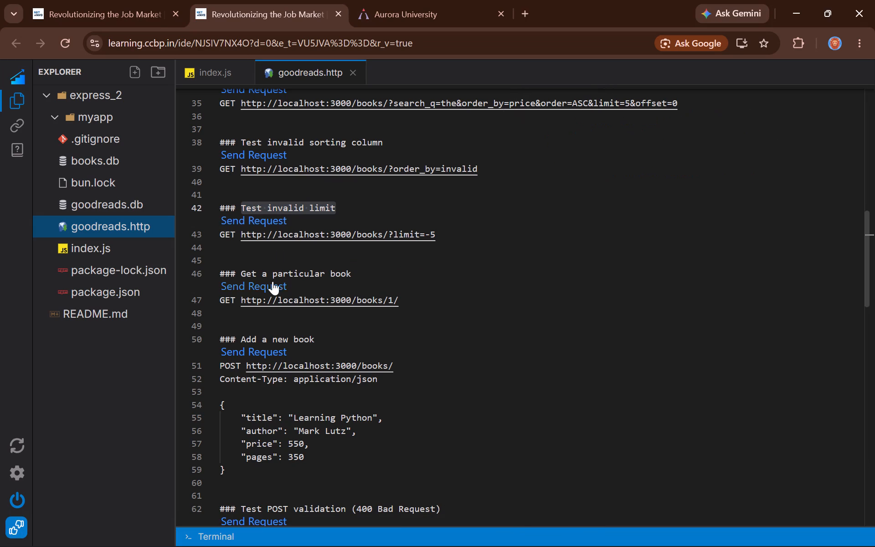
pyautogui.click(269, 223)
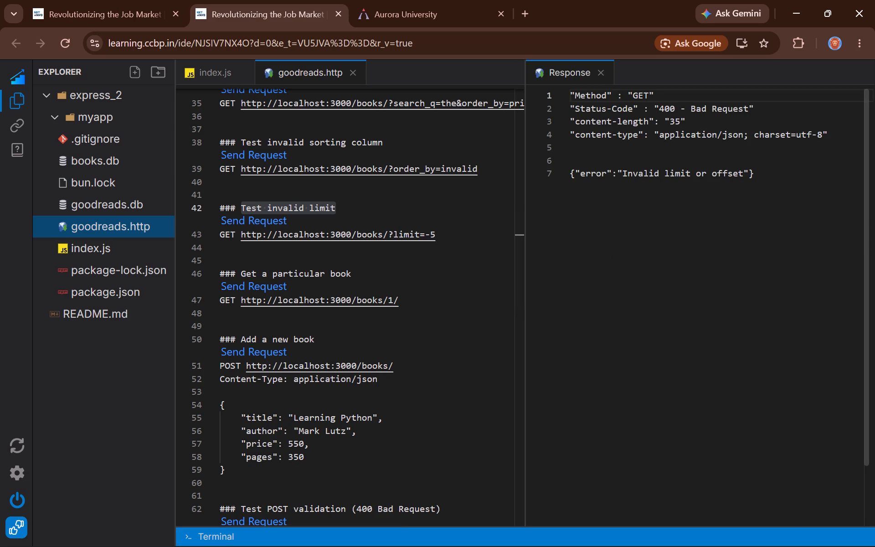
# Capture a screenshot of the Response pane and paste it in Word under "Test invalid limit :", followed by two line breaks.
pyautogui.press('shift+super+s')
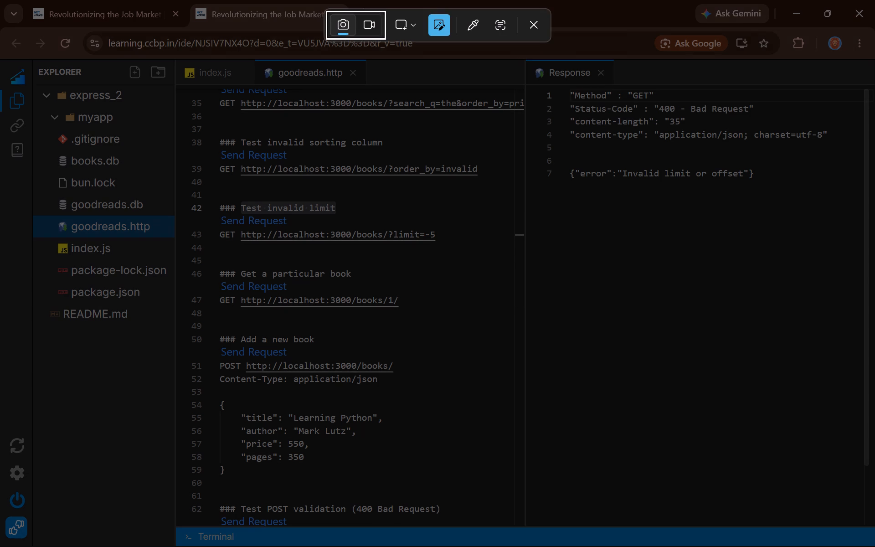
pyautogui.moveTo(528, 62); pyautogui.dragTo(850, 236)
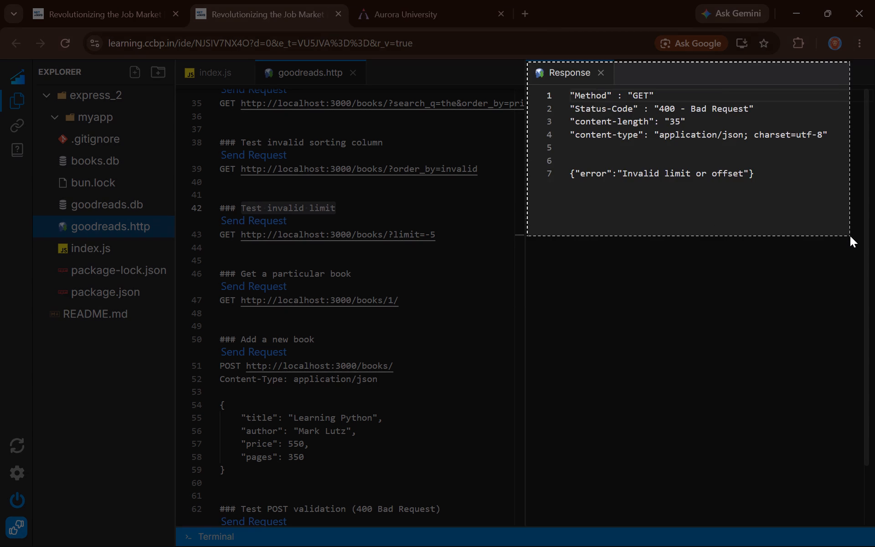
pyautogui.click(548, 264)
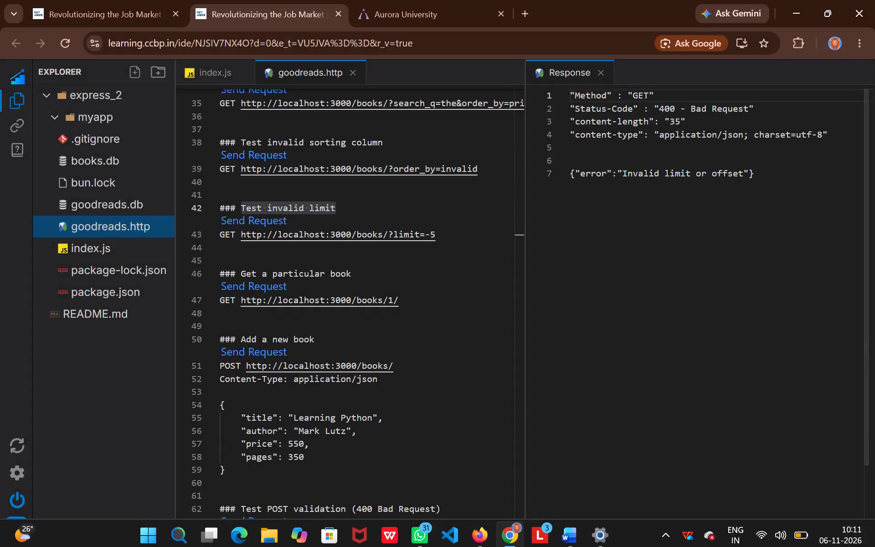
pyautogui.click(562, 471)
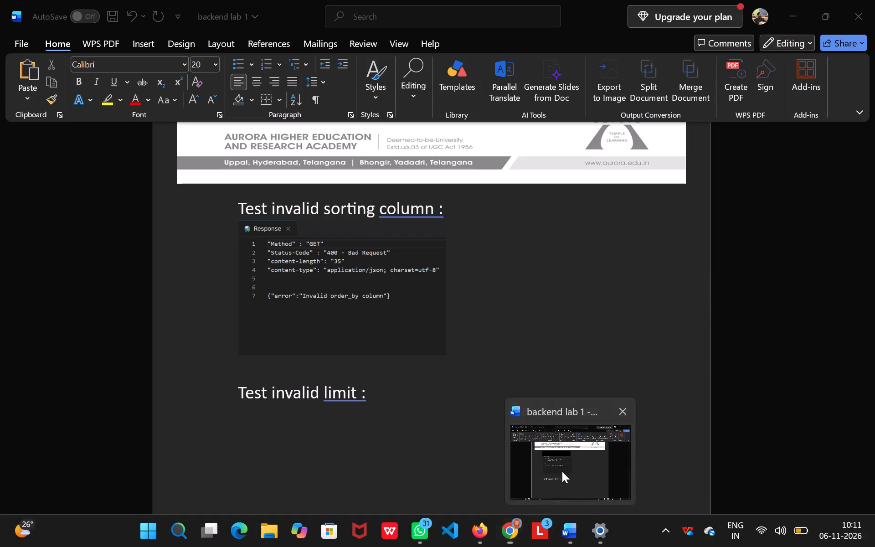
pyautogui.hotkey('ctrl', 'v')
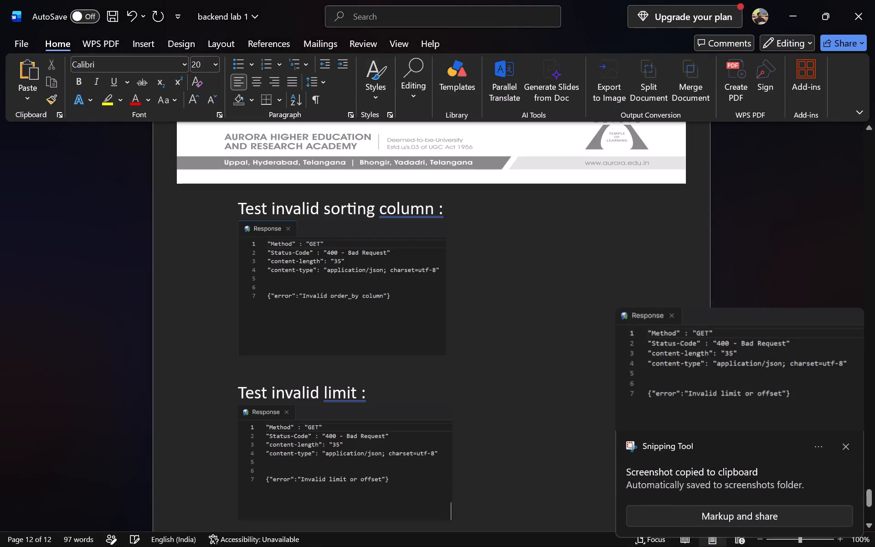
pyautogui.scroll(-1, 387, 414)
pyautogui.press('Return')
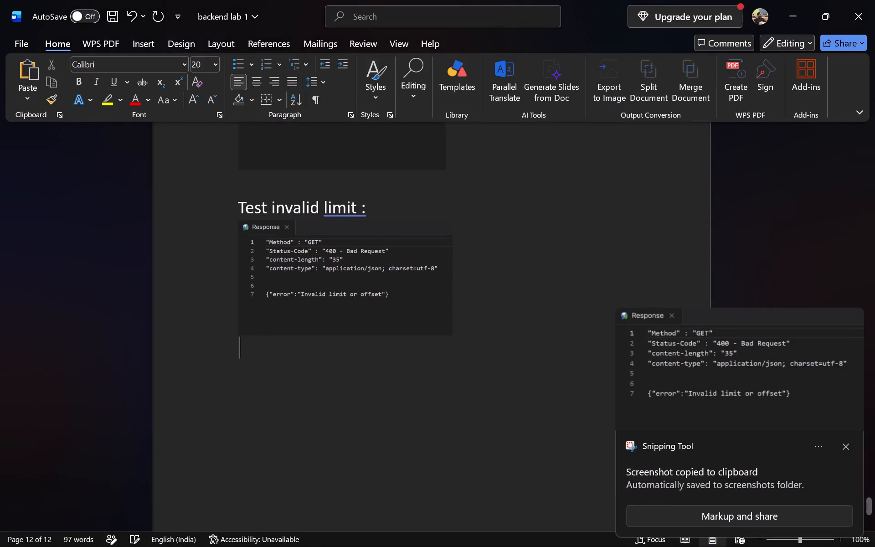
pyautogui.press('Return')
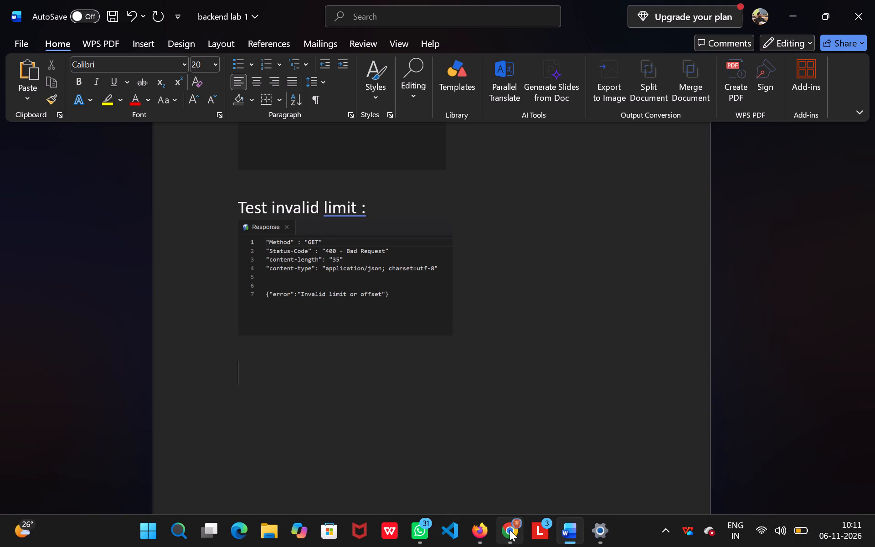
# Switch back to Chrome and send the "Get a particular book" request.
pyautogui.click(510, 450)
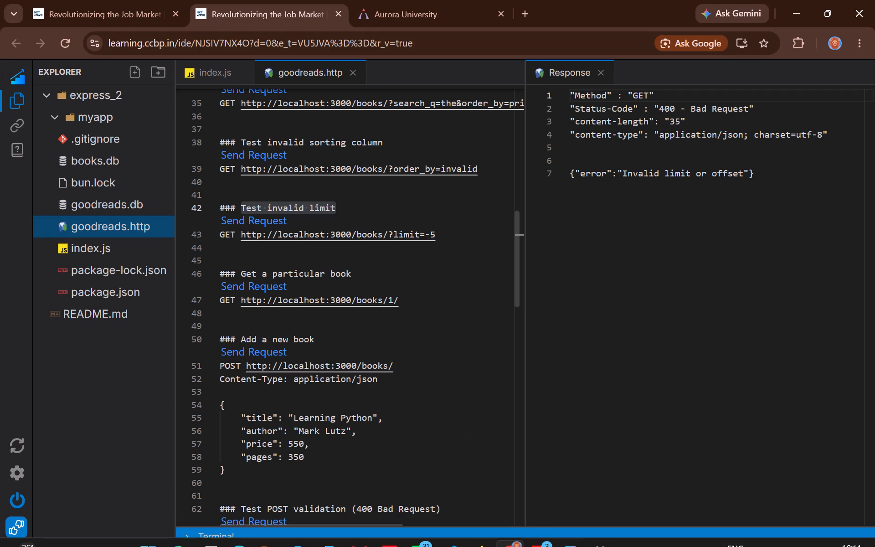
pyautogui.click(434, 312)
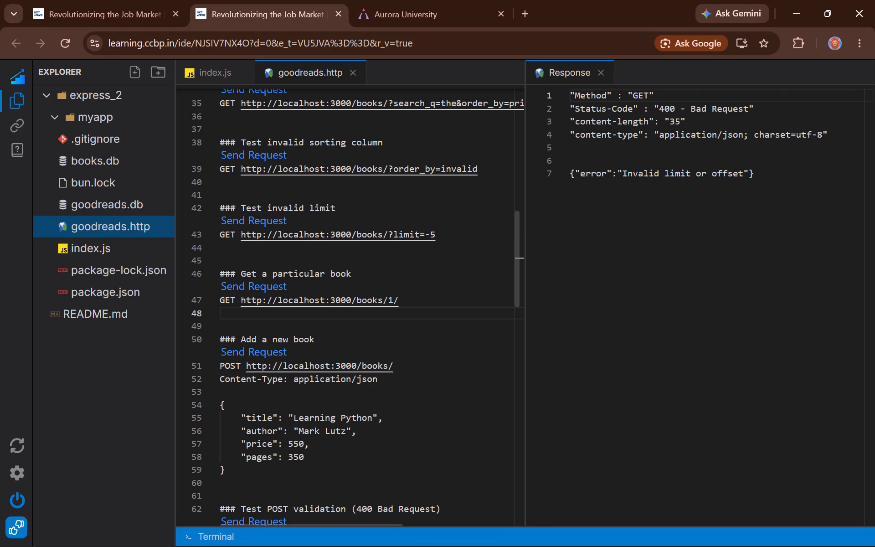
pyautogui.scroll(-1, 434, 312)
pyautogui.click(265, 269)
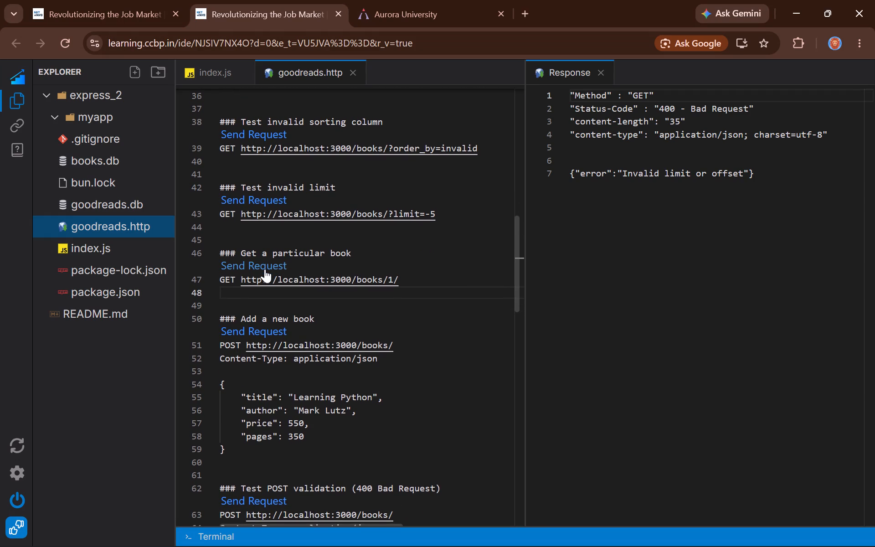
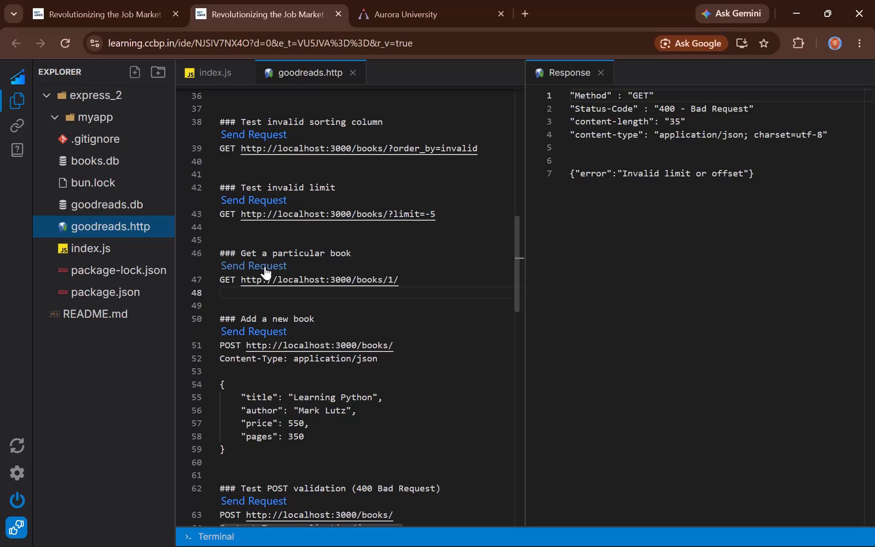
# Close the "Test invalid limit" response and send the "Get a particular book" request.
pyautogui.click(604, 72)
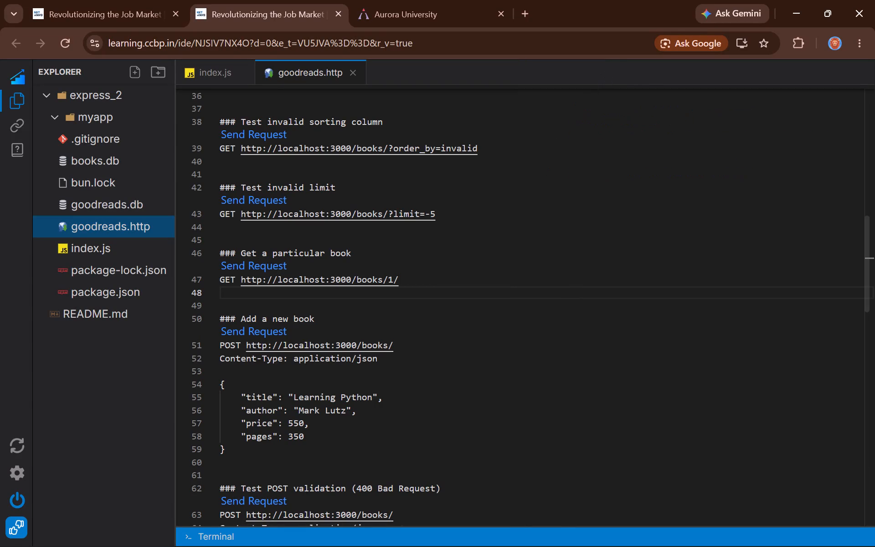
pyautogui.click(255, 263)
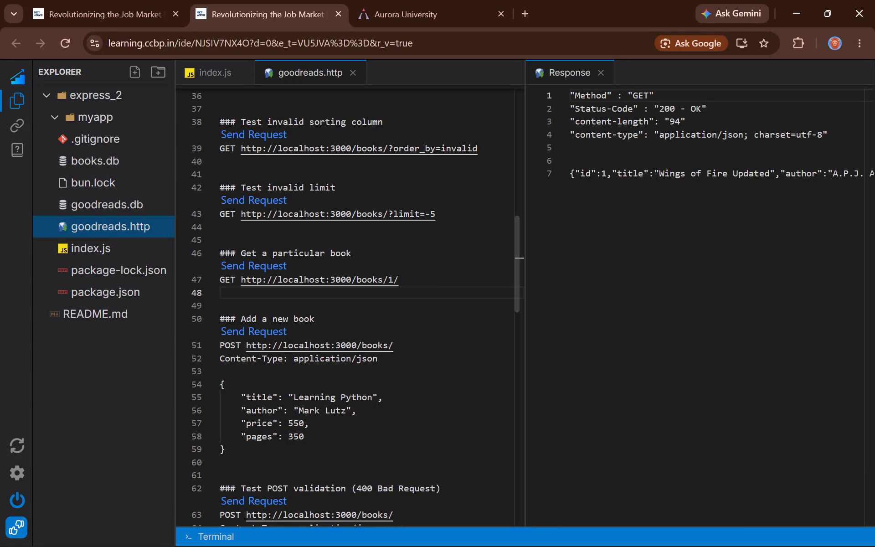
# Copy the request title "Get a particular book" from Chrome into Word as a heading ending with " :", followed by a line break.
pyautogui.moveTo(242, 248); pyautogui.dragTo(366, 250)
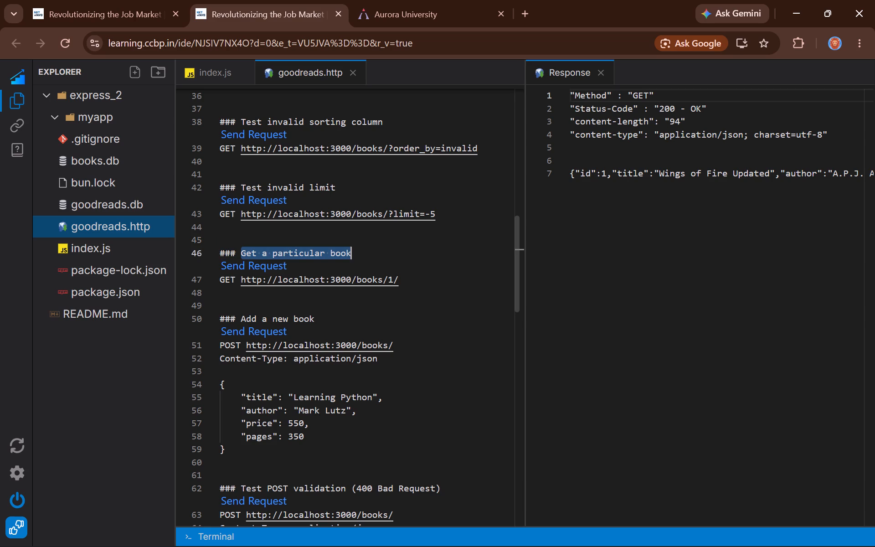
pyautogui.moveTo(366, 250); pyautogui.dragTo(378, 254)
pyautogui.hotkey('ctrl', 'c')
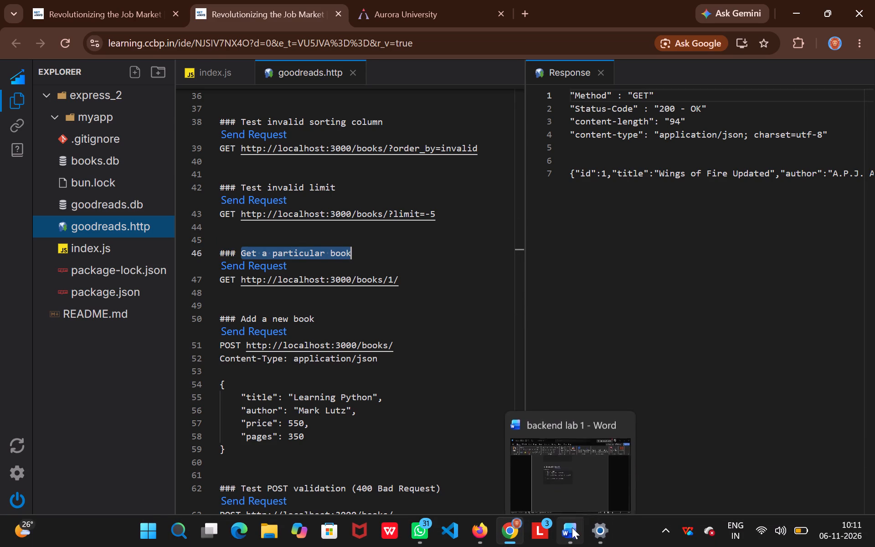
pyautogui.click(560, 467)
pyautogui.hotkey('ctrl', 'v')
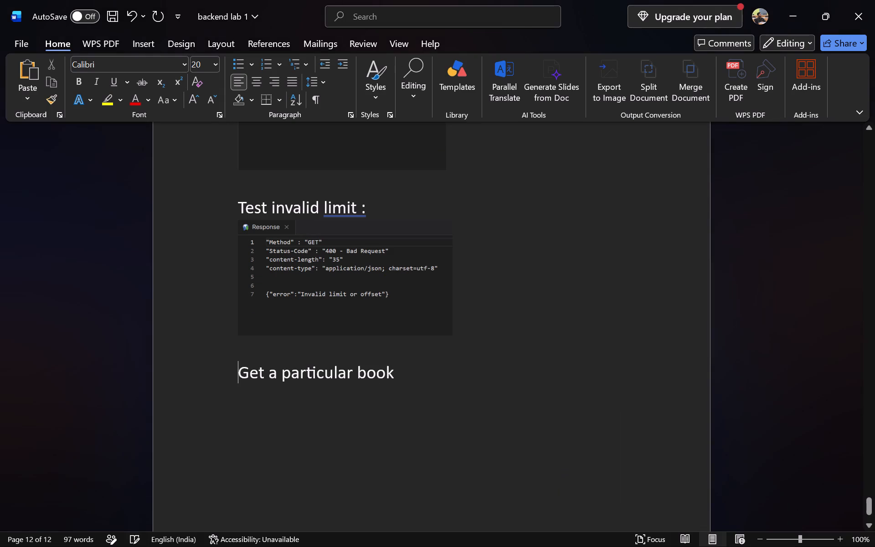
pyautogui.press('space')
pyautogui.hotkey('shift', ':')
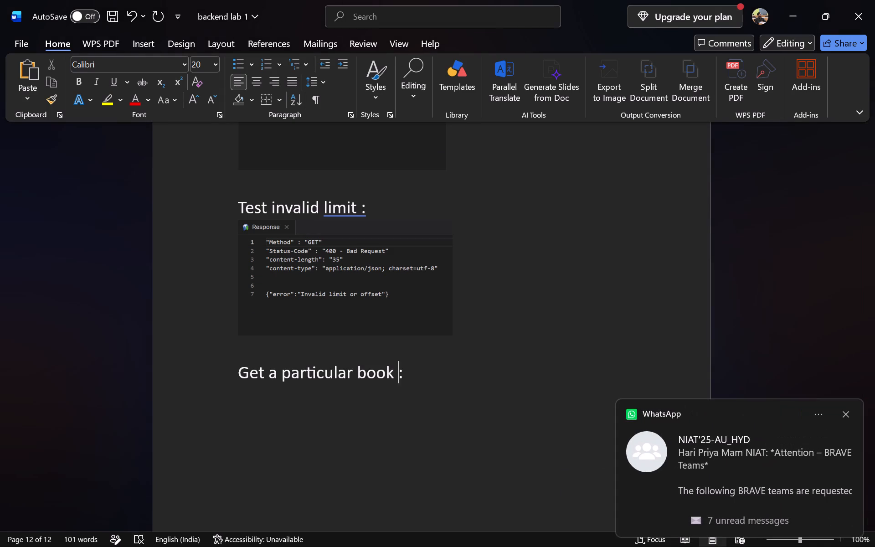
pyautogui.press('Return')
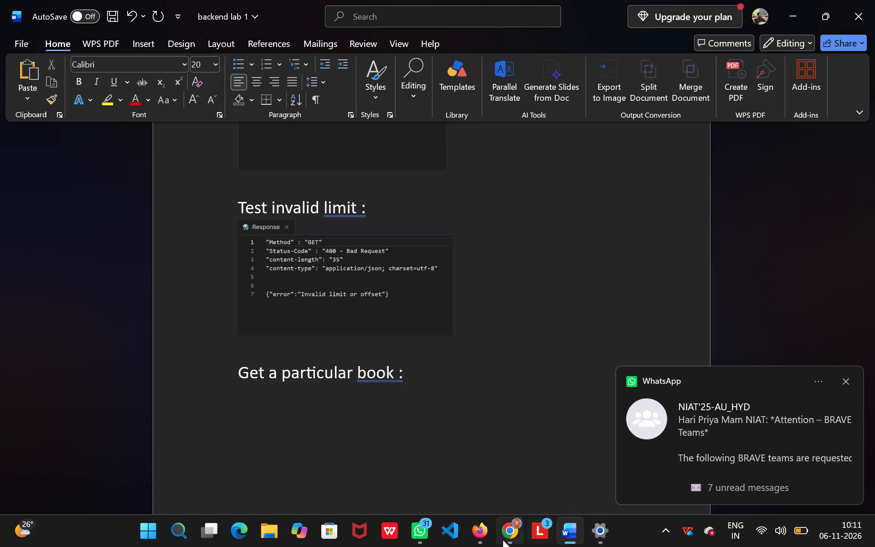
# Switch back to Chrome and widen the Response pane until the whole book record line fits.
pyautogui.click(506, 492)
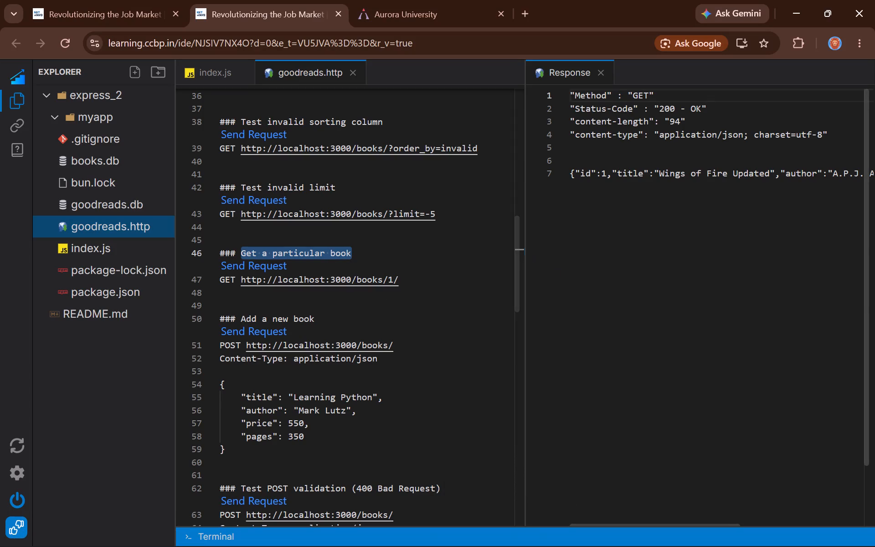
pyautogui.moveTo(524, 248); pyautogui.dragTo(490, 249)
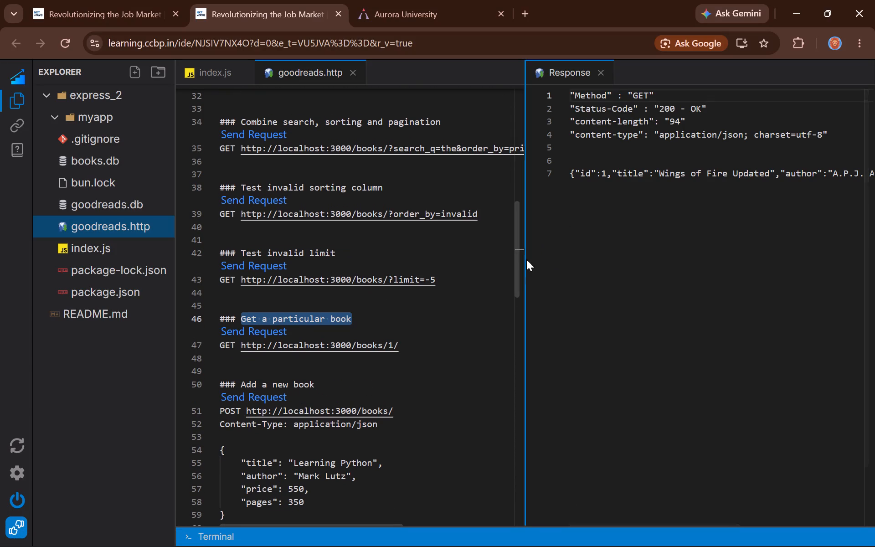
pyautogui.moveTo(526, 259); pyautogui.dragTo(476, 256)
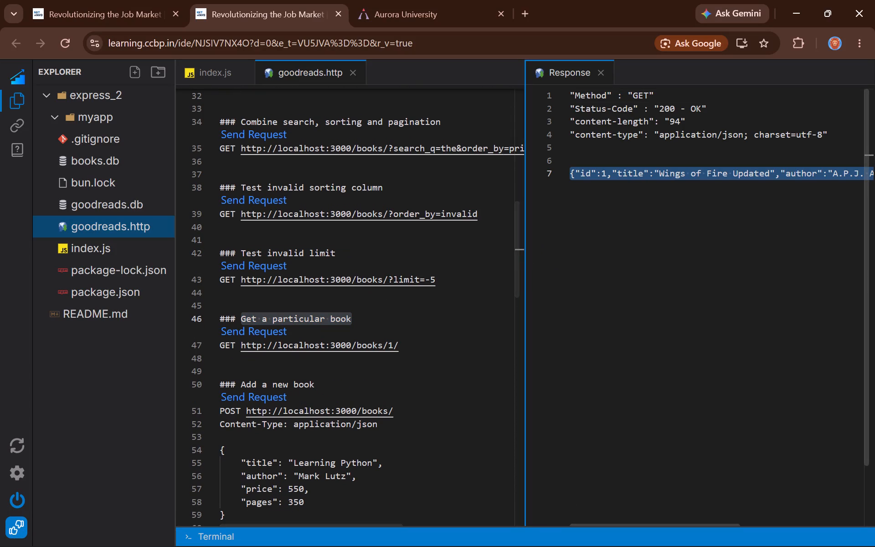
pyautogui.moveTo(524, 256); pyautogui.dragTo(374, 234)
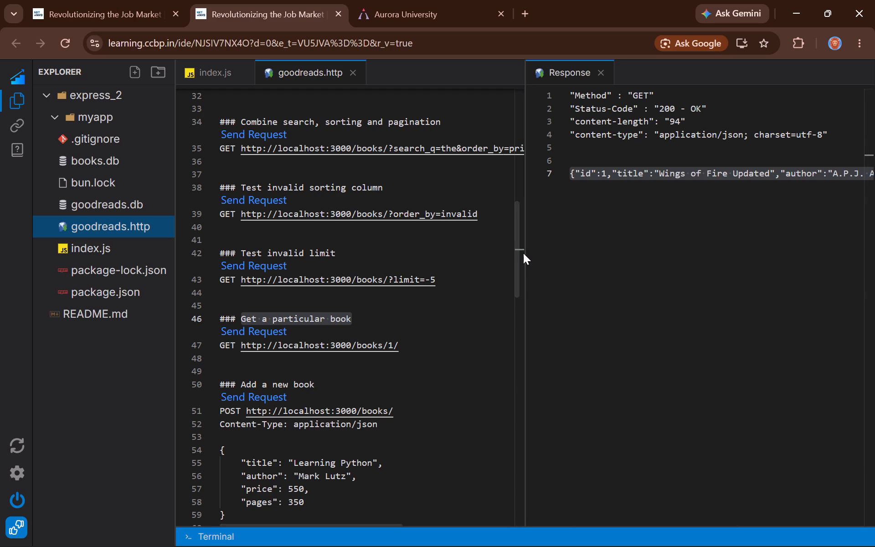
pyautogui.moveTo(523, 253); pyautogui.dragTo(528, 255)
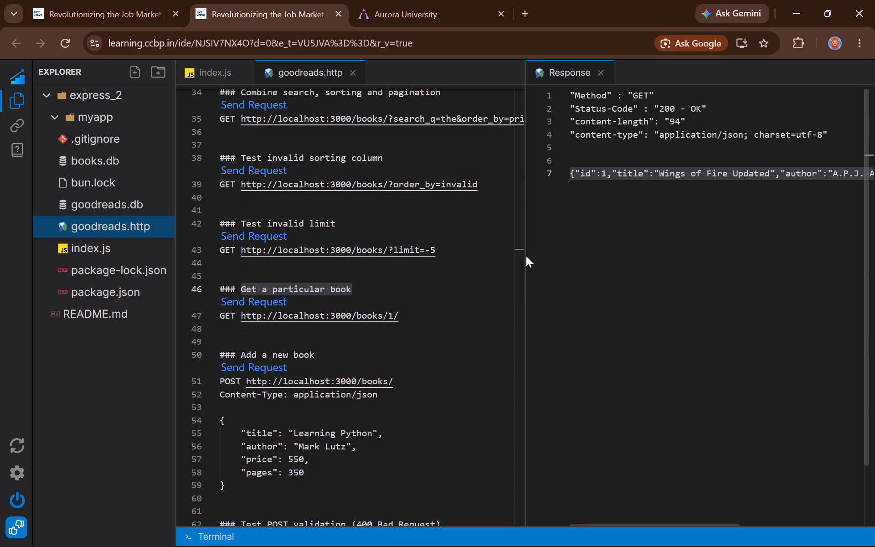
pyautogui.moveTo(524, 256); pyautogui.dragTo(267, 273)
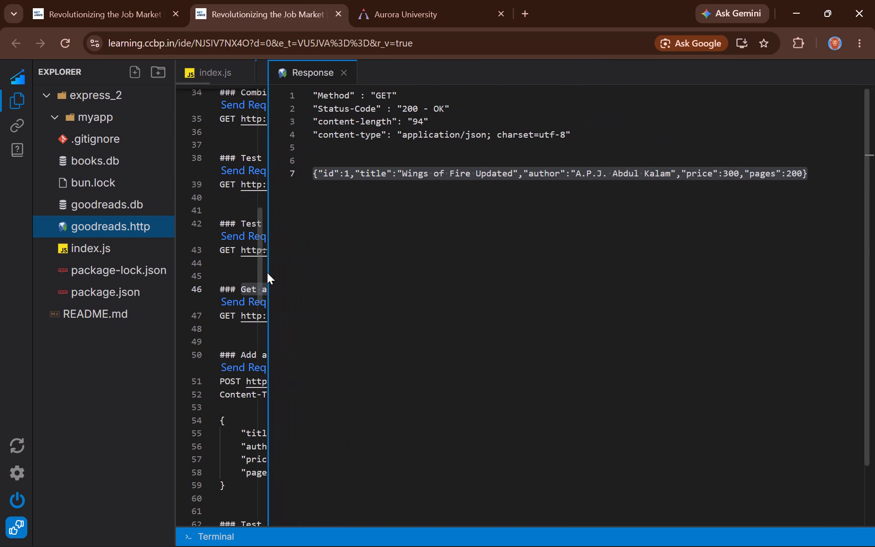
pyautogui.click(404, 307)
# Capture a screenshot of the Response pane and paste it in Word under "Get a particular book :", followed by two line breaks.
pyautogui.press('shift+super+s')
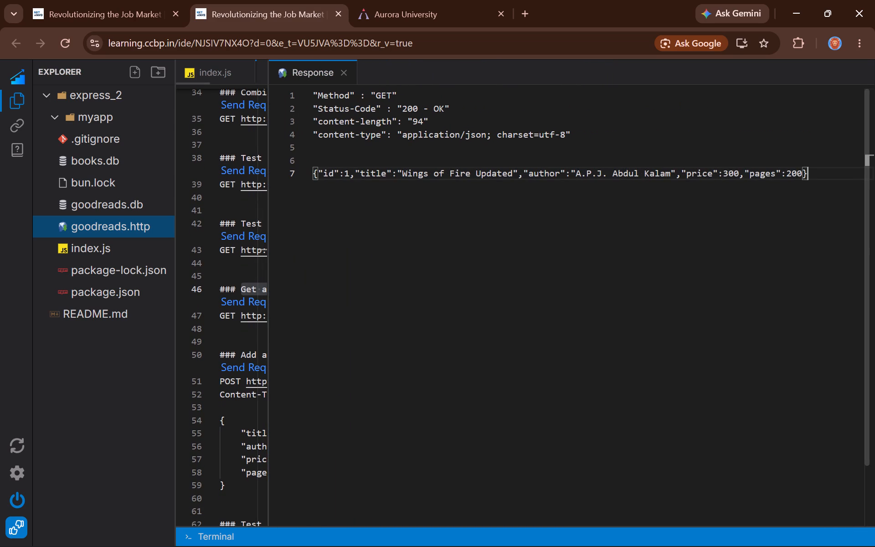
pyautogui.moveTo(271, 60); pyautogui.dragTo(839, 330)
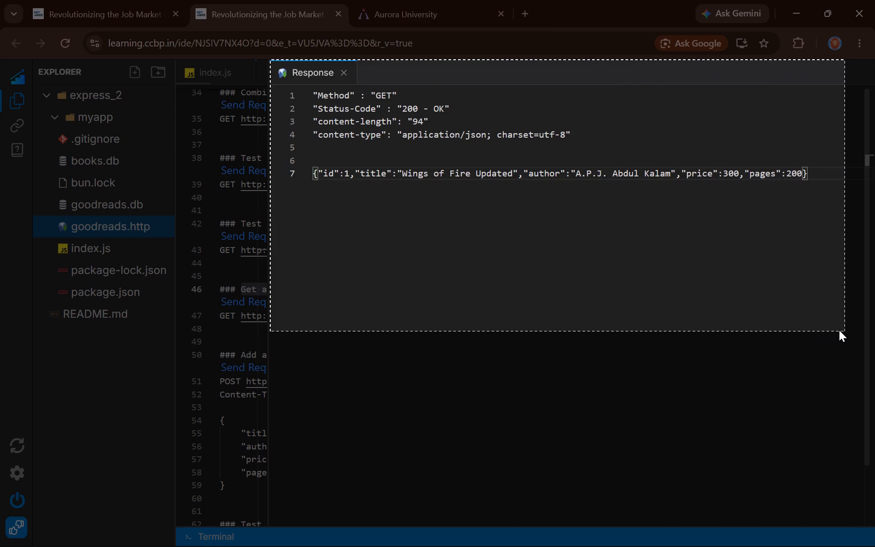
pyautogui.moveTo(839, 330); pyautogui.dragTo(835, 330)
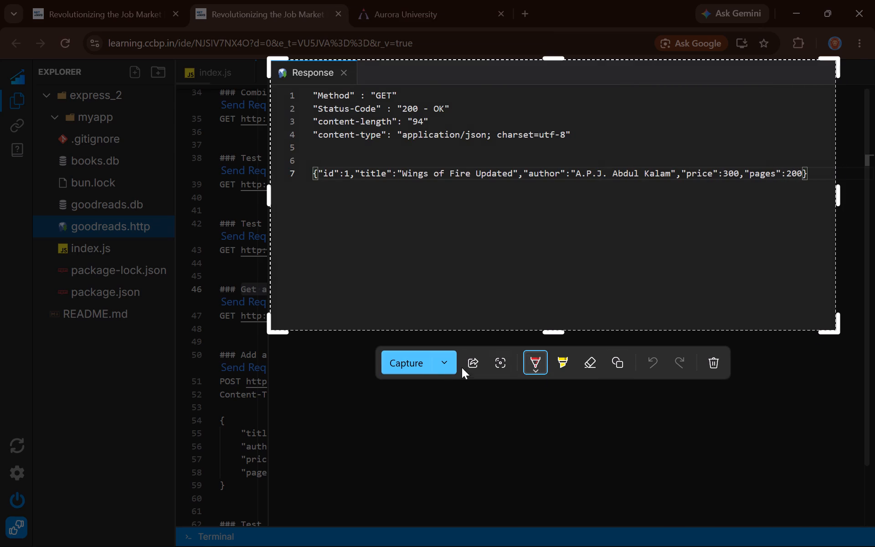
pyautogui.click(412, 370)
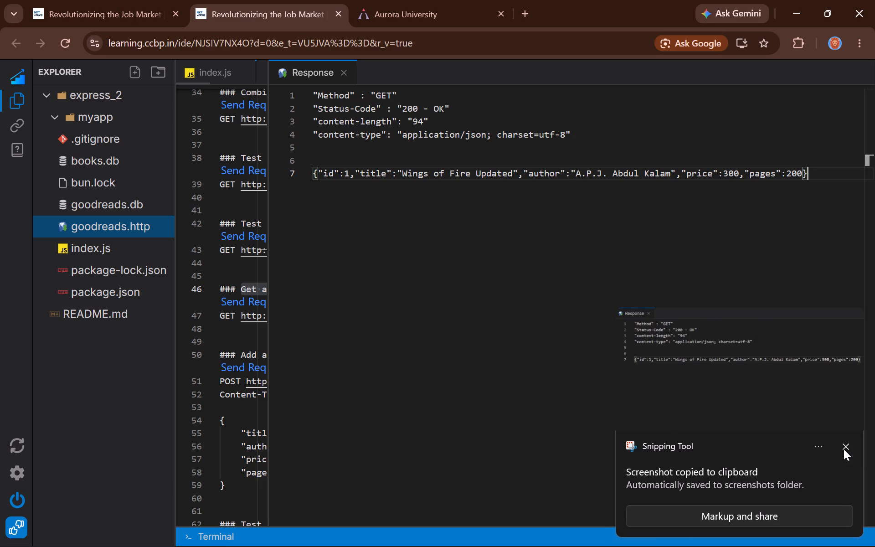
pyautogui.click(847, 446)
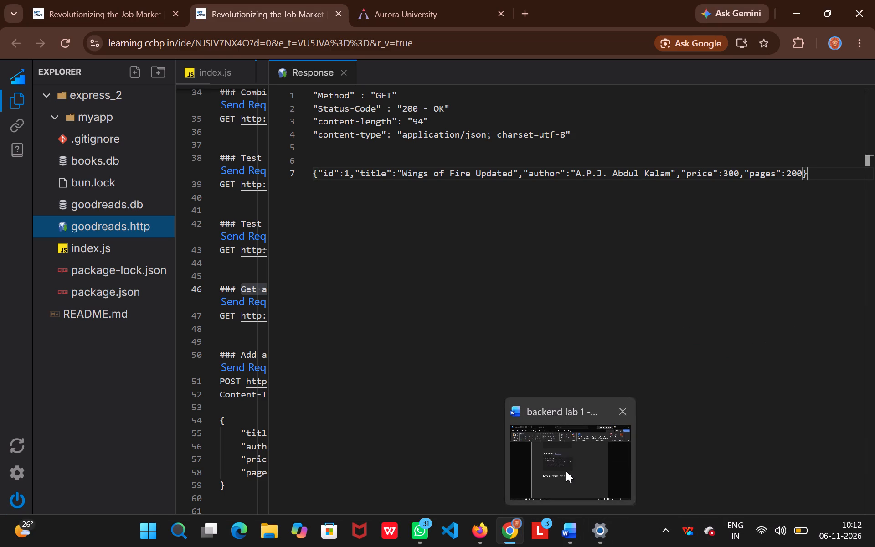
pyautogui.click(566, 471)
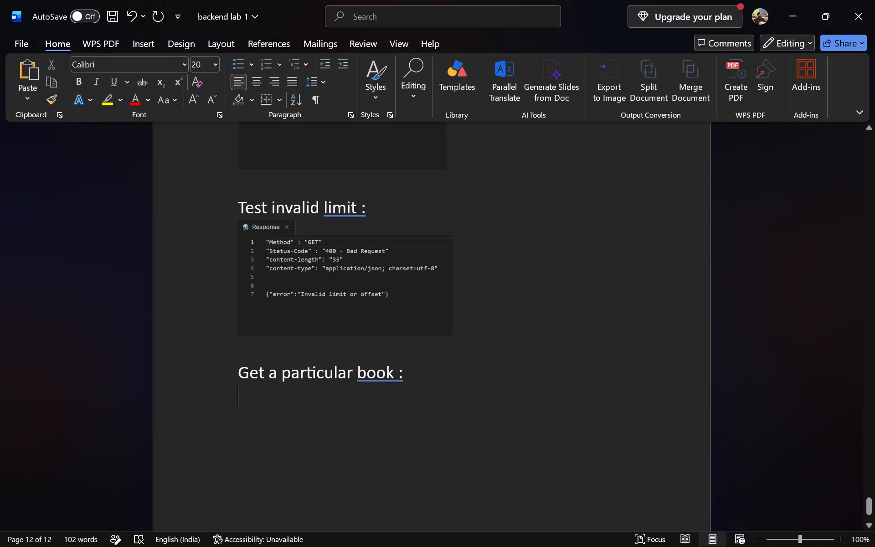
pyautogui.hotkey('ctrl', 'v')
pyautogui.scroll(3, 384, 377)
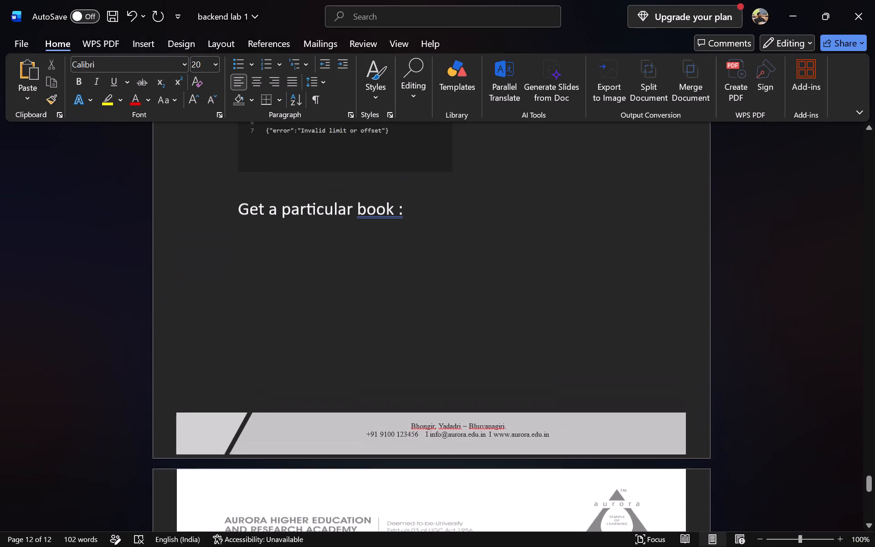
pyautogui.scroll(-1, 384, 377)
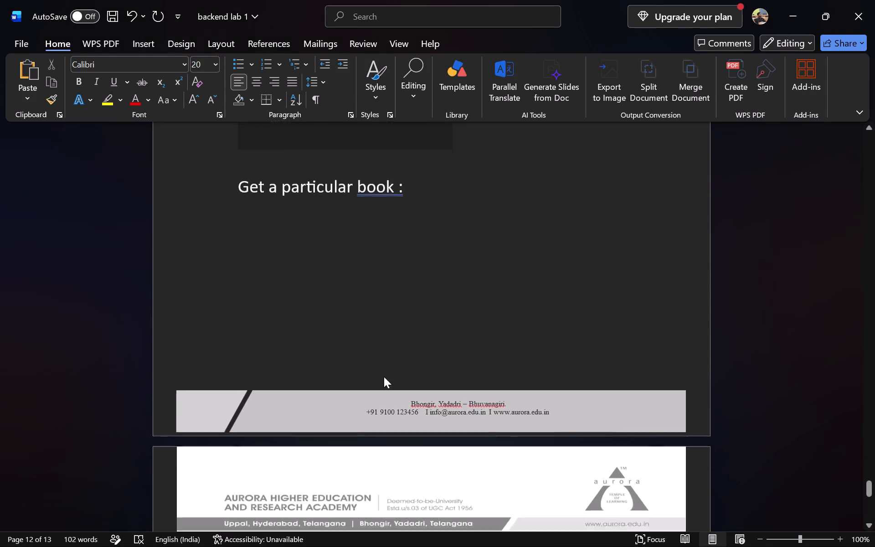
pyautogui.scroll(-2, 384, 377)
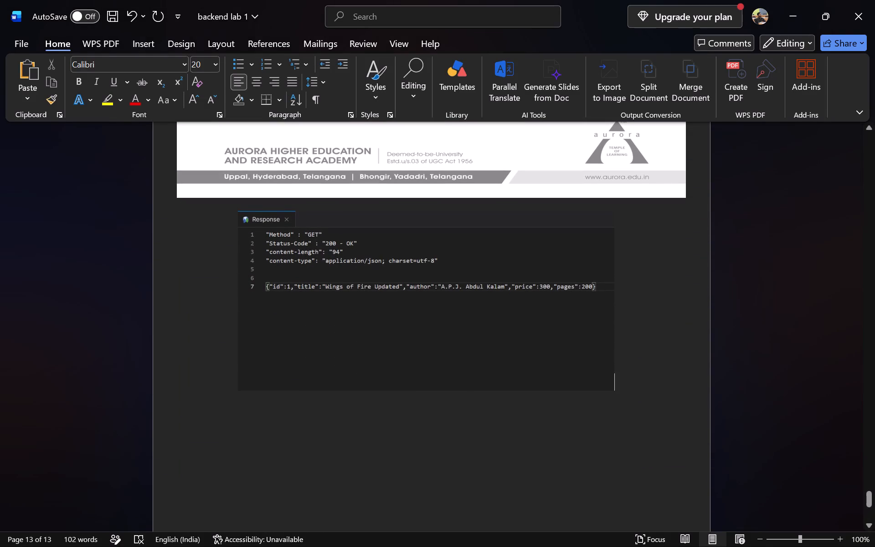
pyautogui.press('Return')
pyautogui.press('Return')
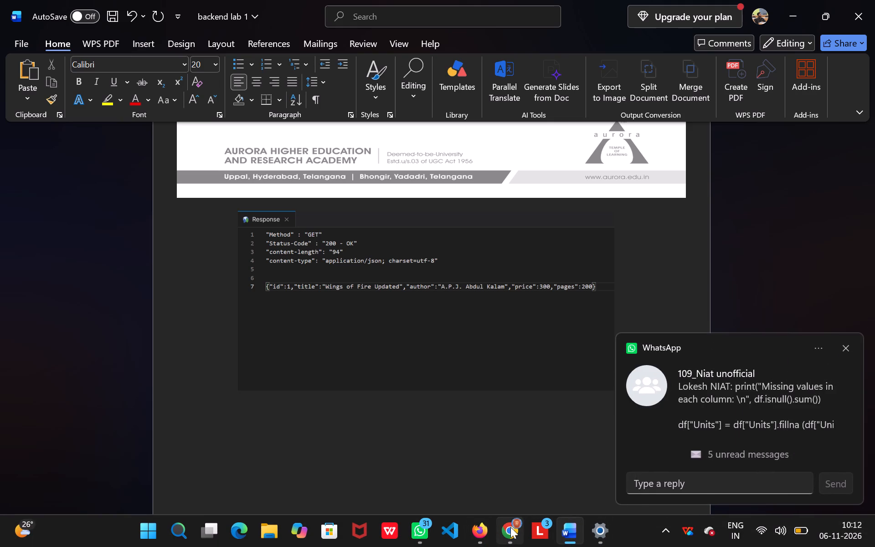
# Switch back to Chrome and close the "Get a particular book" response.
pyautogui.click(504, 474)
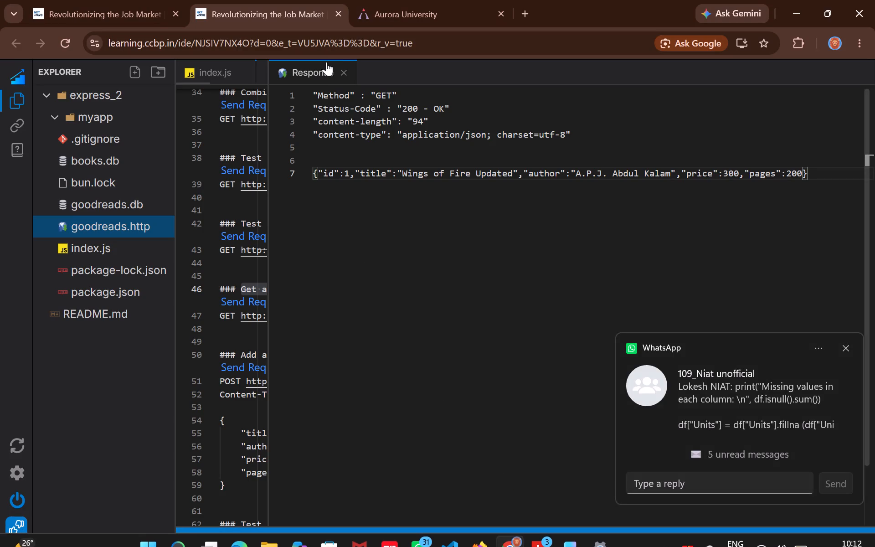
pyautogui.click(345, 71)
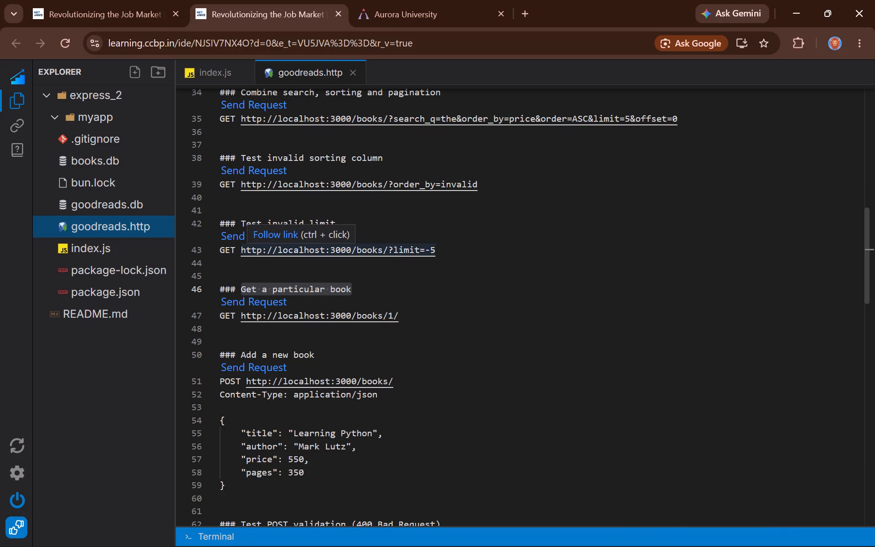
# Copy the request title "Add a new book" from Chrome into Word as a heading ending with " :", followed by a line break.
pyautogui.scroll(-1, 346, 248)
pyautogui.click(458, 294)
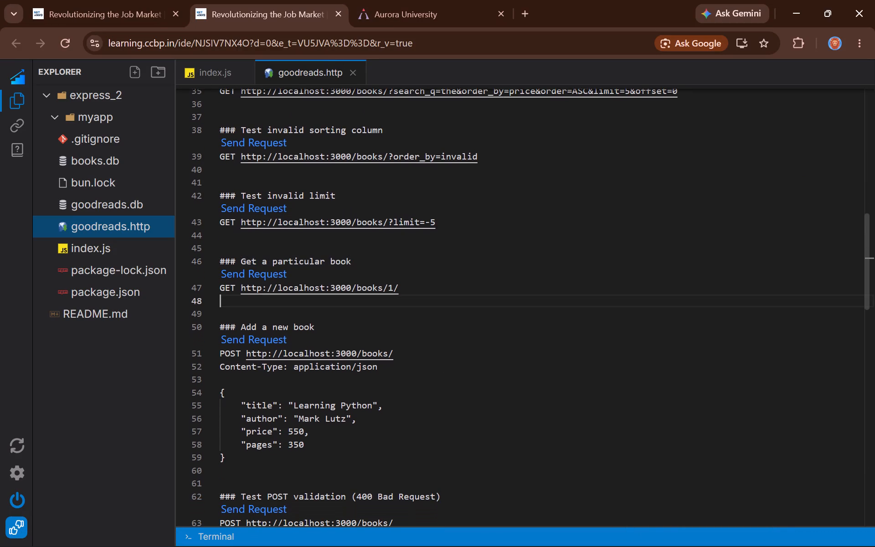
pyautogui.scroll(-4, 458, 294)
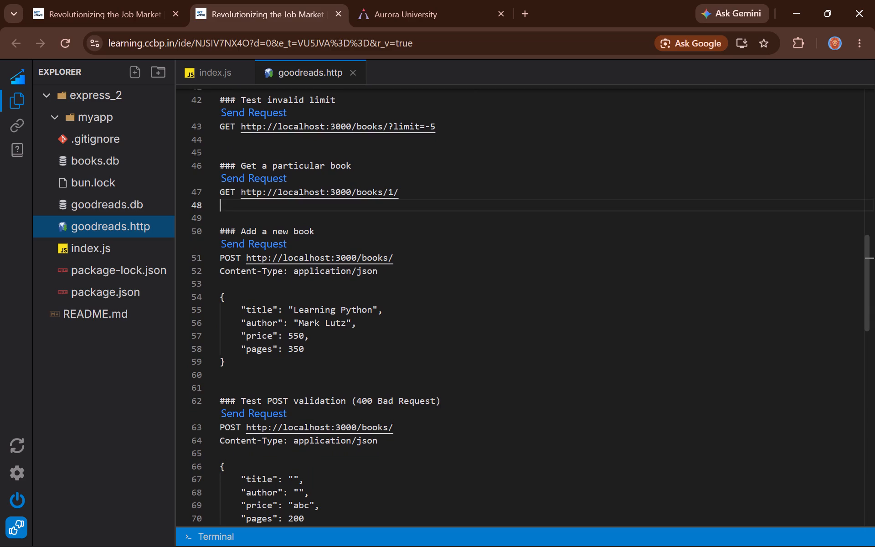
pyautogui.moveTo(240, 232); pyautogui.dragTo(299, 221)
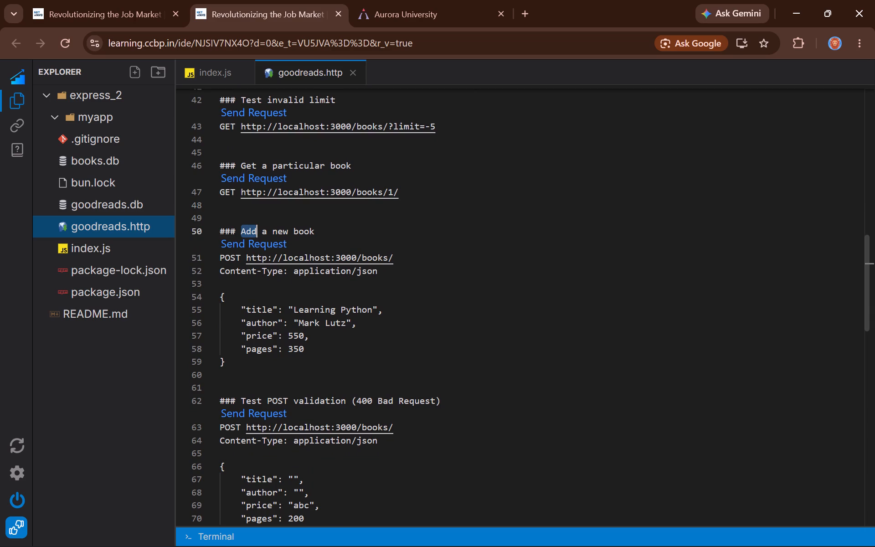
pyautogui.moveTo(299, 221); pyautogui.dragTo(346, 229)
pyautogui.hotkey('ctrl', 'c')
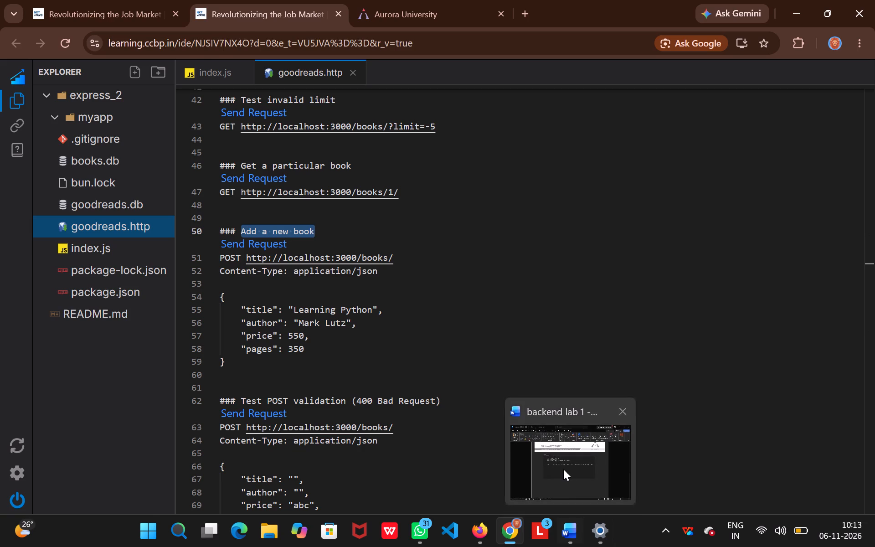
pyautogui.click(564, 469)
pyautogui.hotkey('ctrl', 'v')
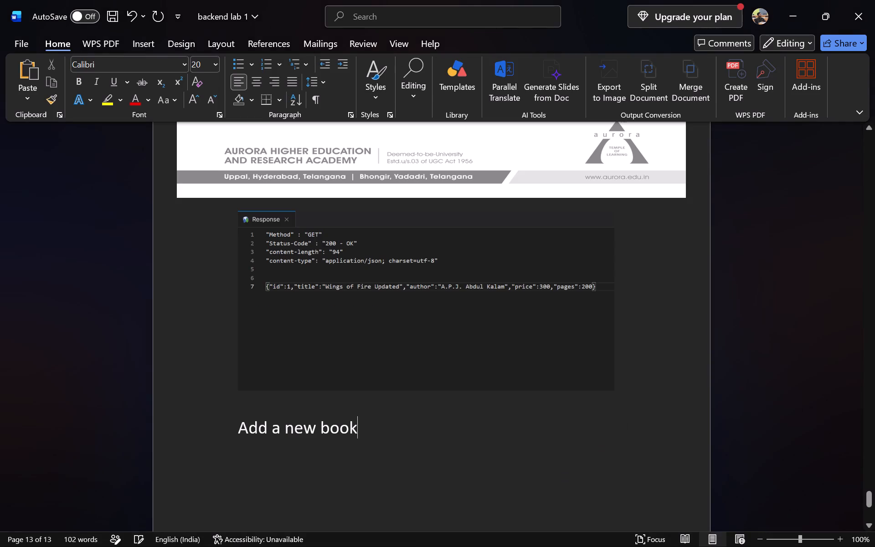
pyautogui.press('space')
pyautogui.hotkey('shift', '"')
pyautogui.press('BackSpace')
pyautogui.hotkey('shift', ':')
pyautogui.press('Return')
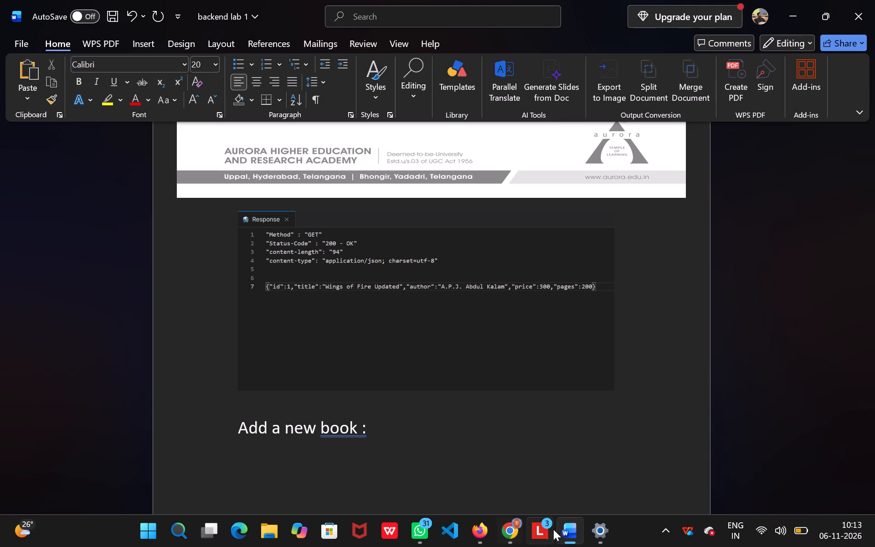
# Switch back to Chrome and send the "Add a new book" request.
pyautogui.click(501, 479)
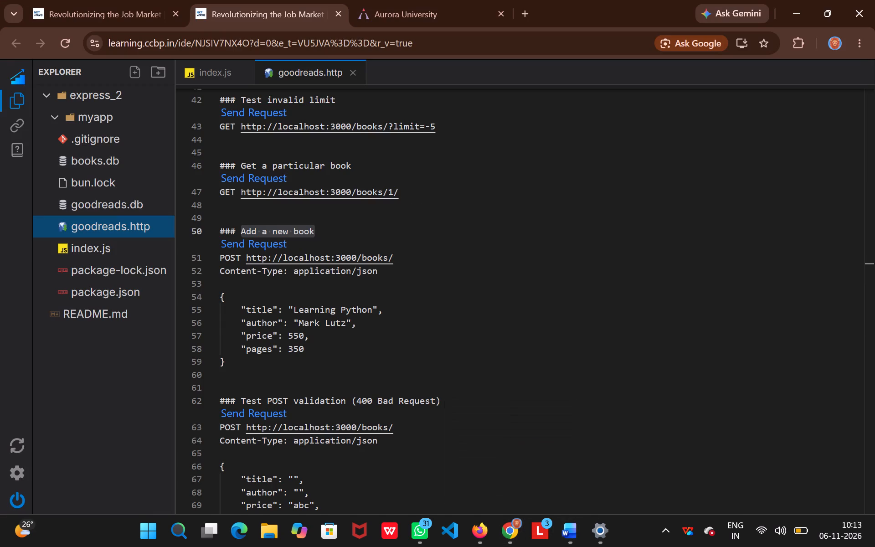
pyautogui.click(417, 309)
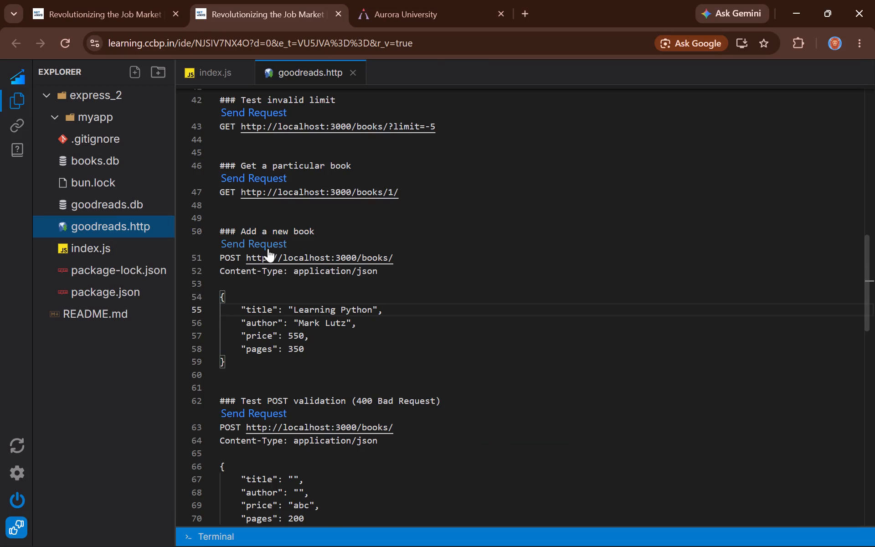
pyautogui.click(266, 243)
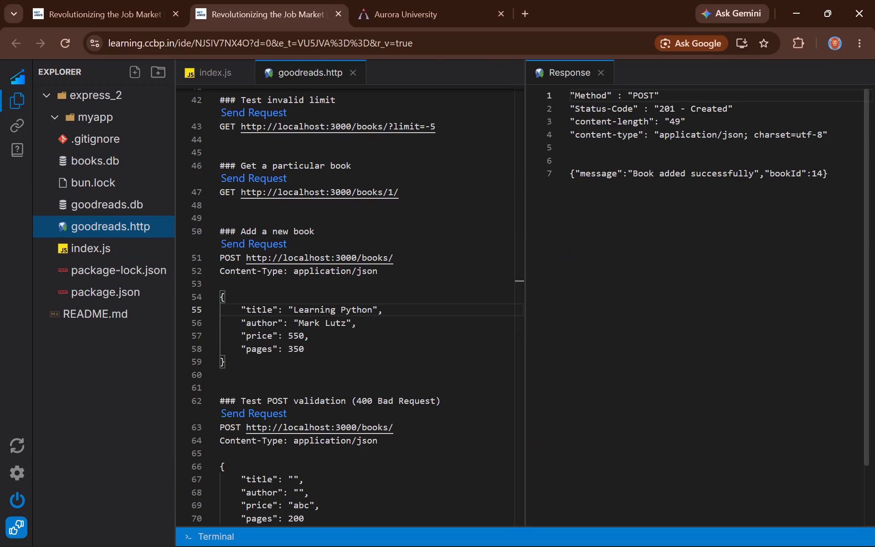
# Capture a screenshot of the Response pane and paste it in Word under "Add a new book :", followed by two line breaks.
pyautogui.press('shift+super+s')
pyautogui.moveTo(525, 62); pyautogui.dragTo(842, 226)
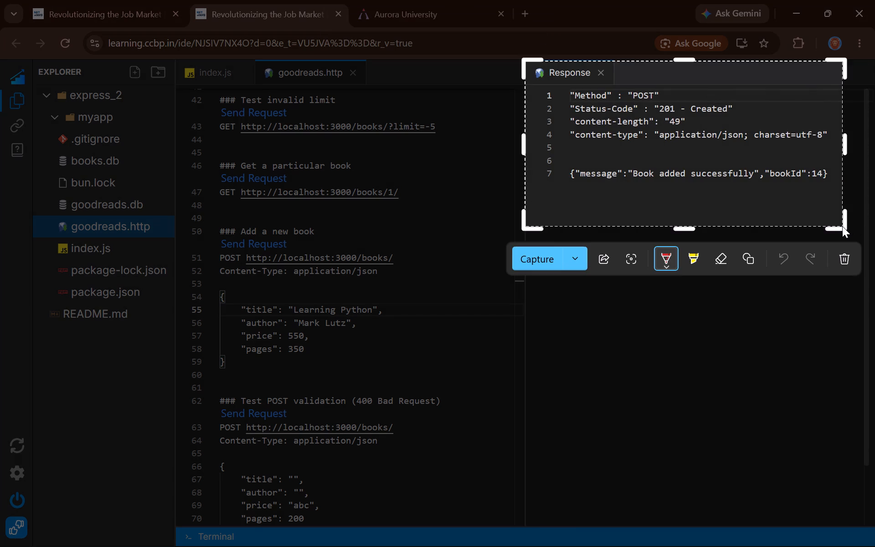
pyautogui.click(530, 260)
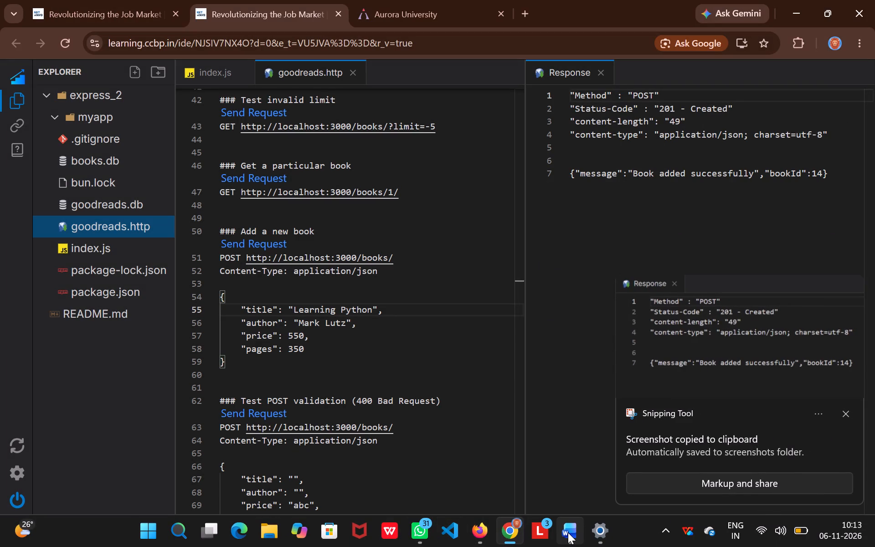
pyautogui.click(564, 479)
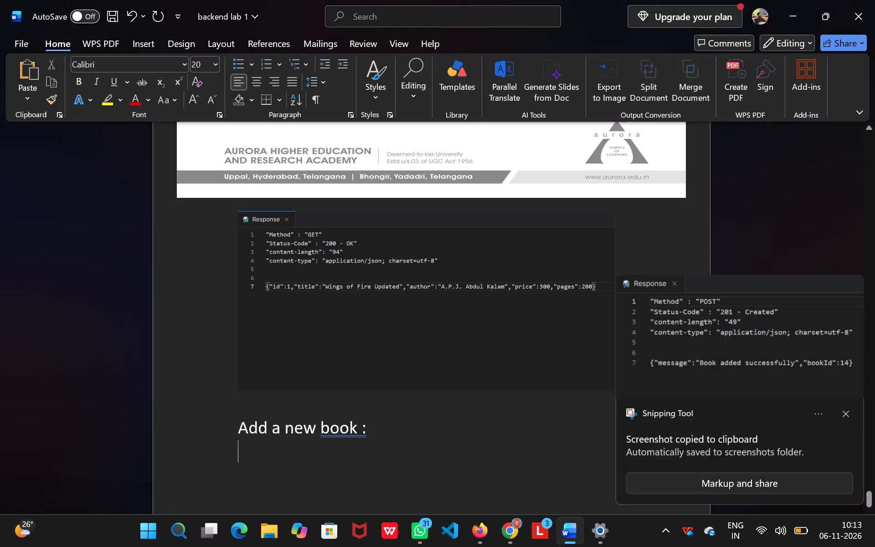
pyautogui.hotkey('ctrl', 'v')
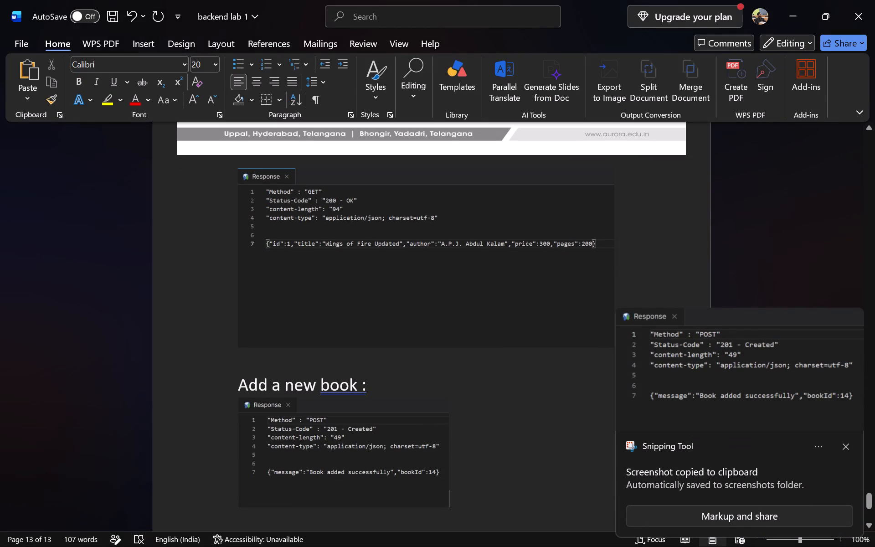
pyautogui.scroll(-1, 485, 443)
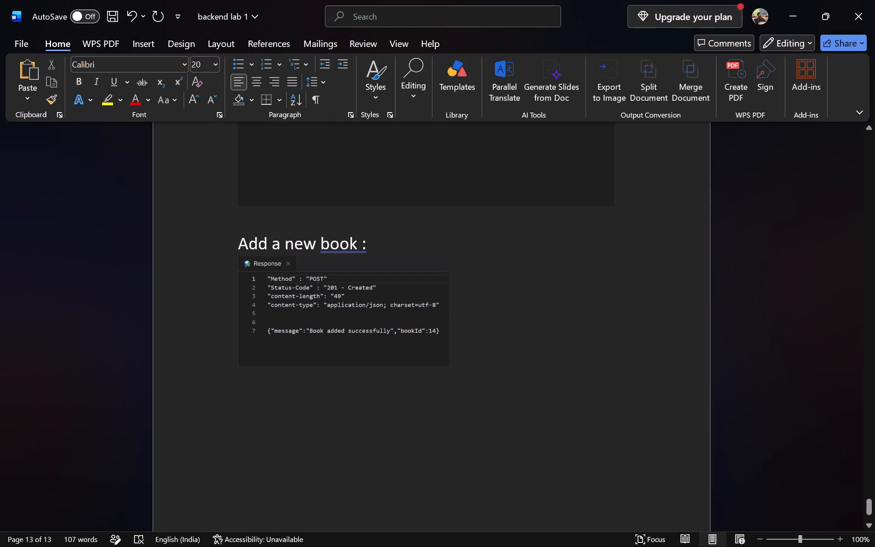
pyautogui.press('Return')
pyautogui.press('Return')
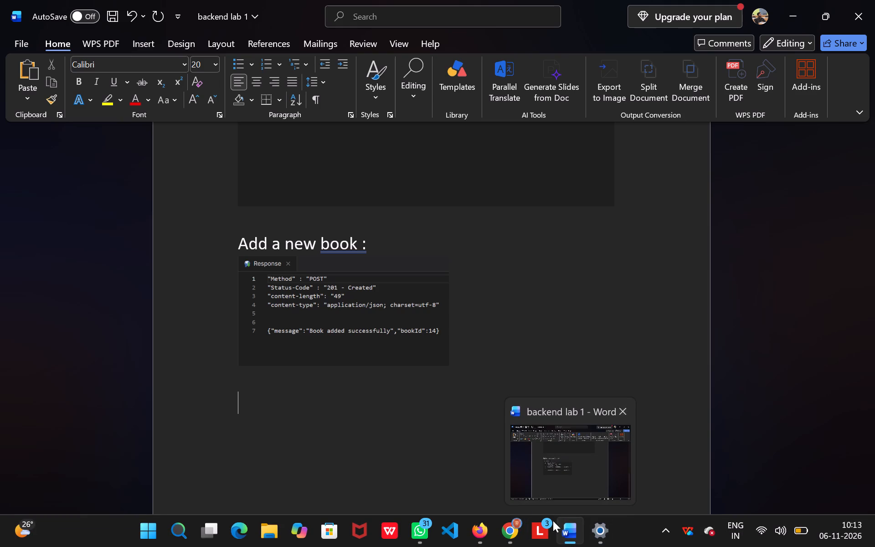
# Switch back to Chrome and close the "Add a new book" response.
pyautogui.click(509, 486)
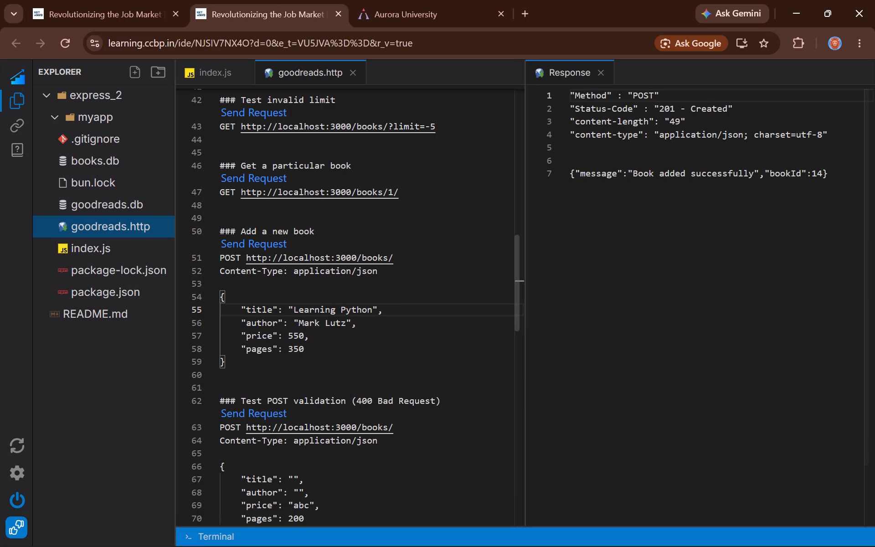
pyautogui.scroll(-2, 436, 325)
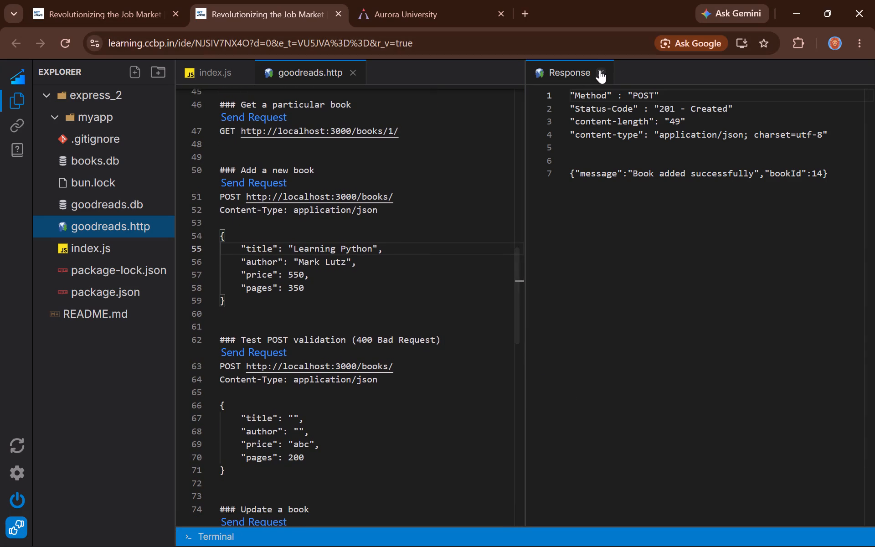
pyautogui.click(600, 71)
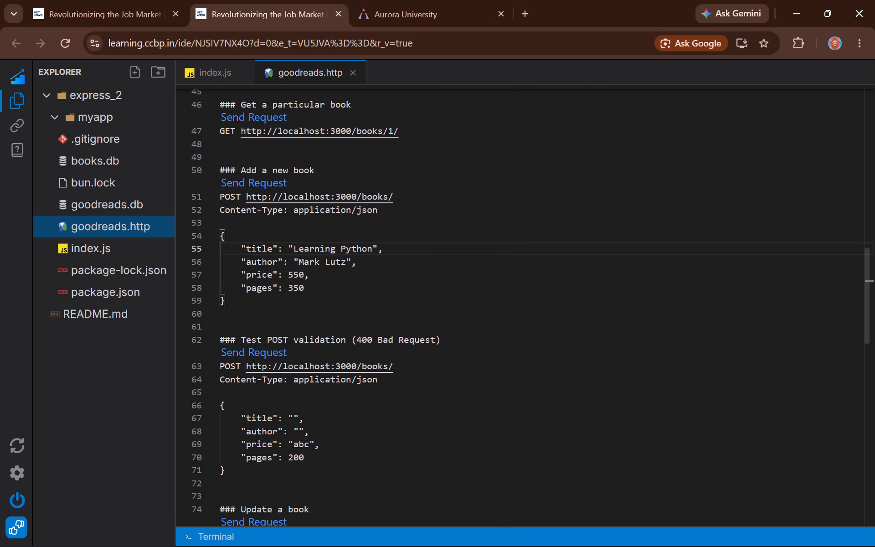
# Copy the request title "Test POST validation (400 Bad Request)" from Chrome into Word as a heading ending with " :", followed by a line break.
pyautogui.scroll(-2, 461, 197)
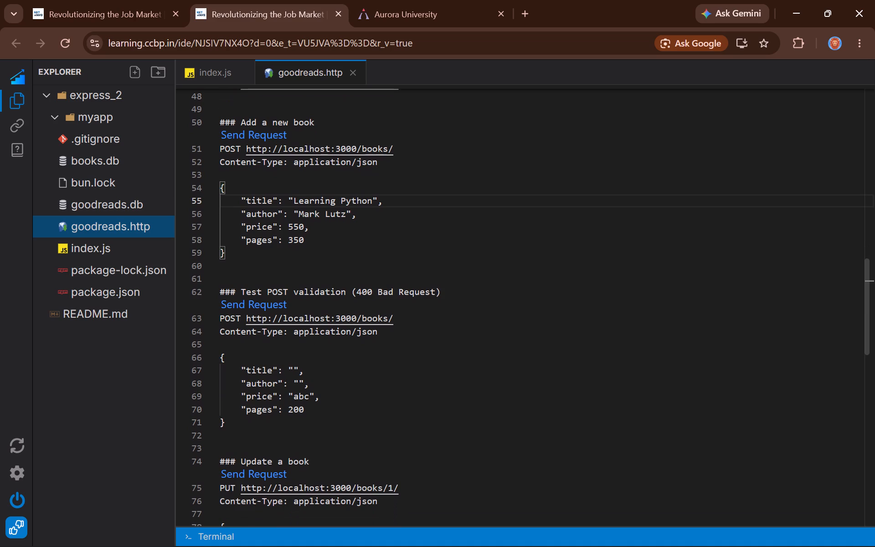
pyautogui.scroll(-2, 461, 197)
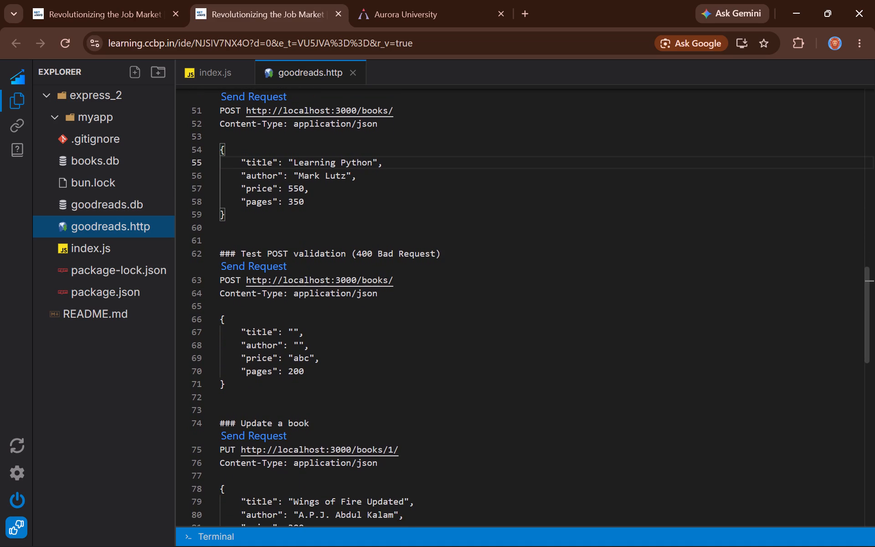
pyautogui.moveTo(240, 255); pyautogui.dragTo(455, 253)
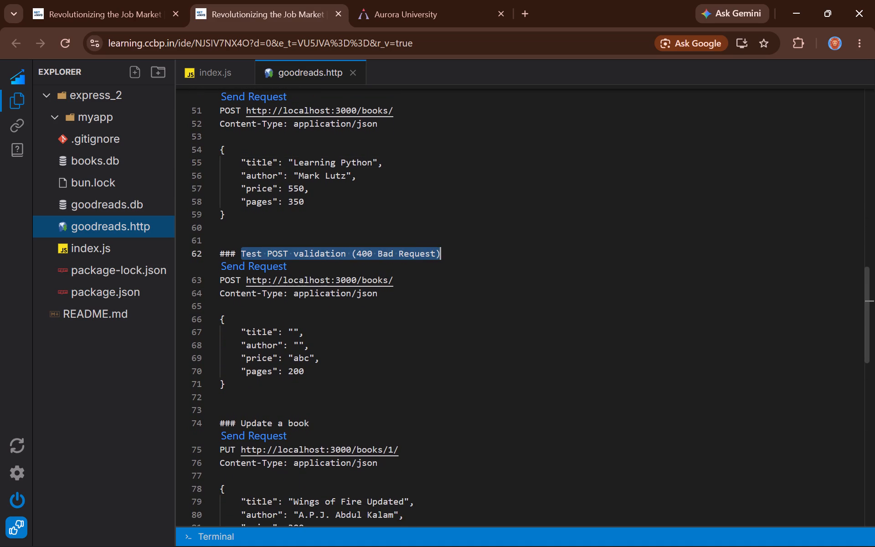
pyautogui.moveTo(455, 253); pyautogui.dragTo(456, 253)
pyautogui.hotkey('ctrl', 'c')
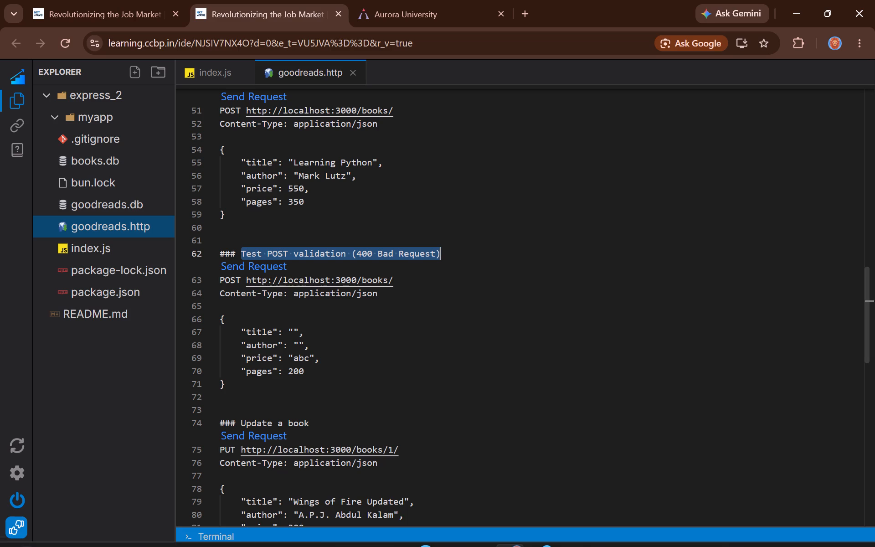
pyautogui.click(568, 476)
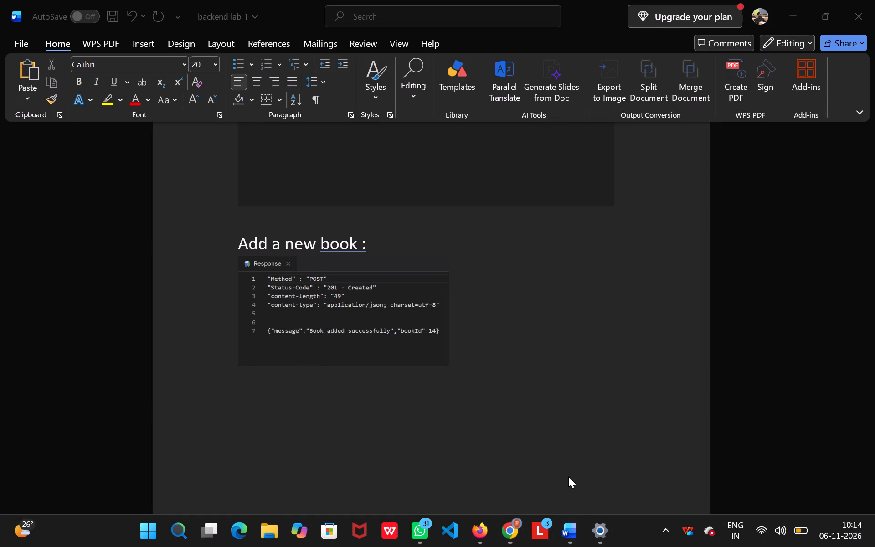
pyautogui.hotkey('ctrl', 'v')
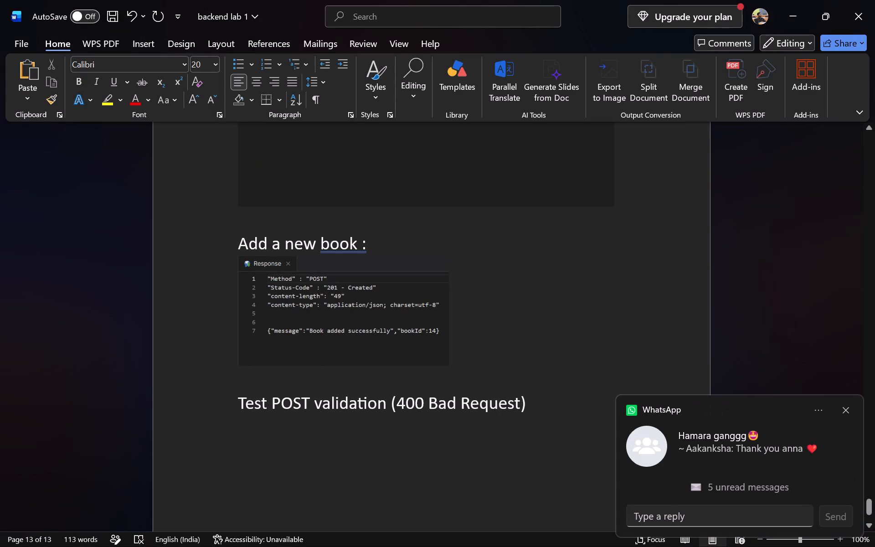
pyautogui.press('space')
pyautogui.hotkey('shift', ':')
pyautogui.press('Return')
pyautogui.press('Return')
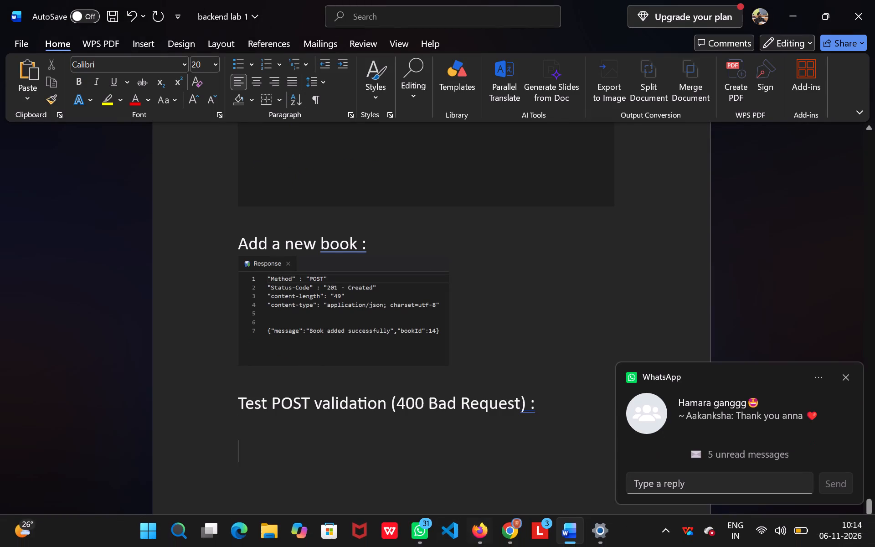
pyautogui.press('BackSpace')
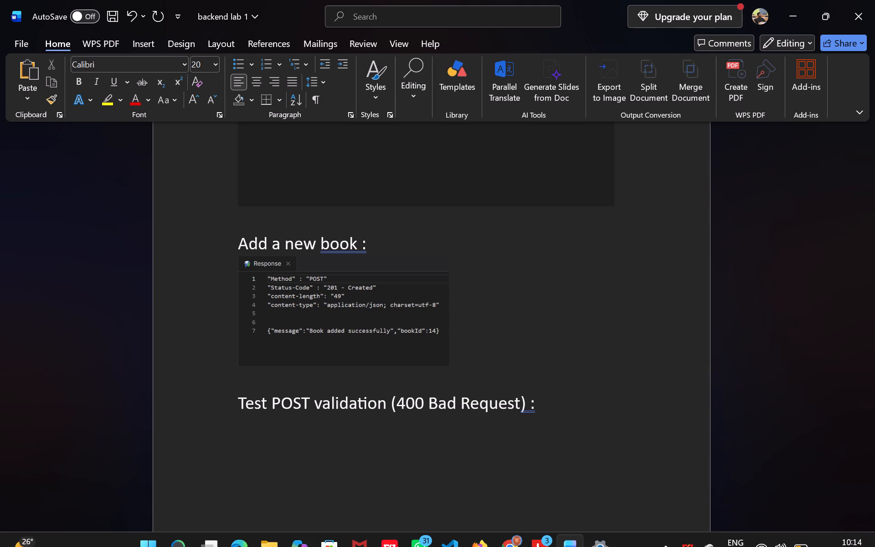
# Switch back to Chrome and send the "Test POST validation (400 Bad Request)" request.
pyautogui.click(514, 461)
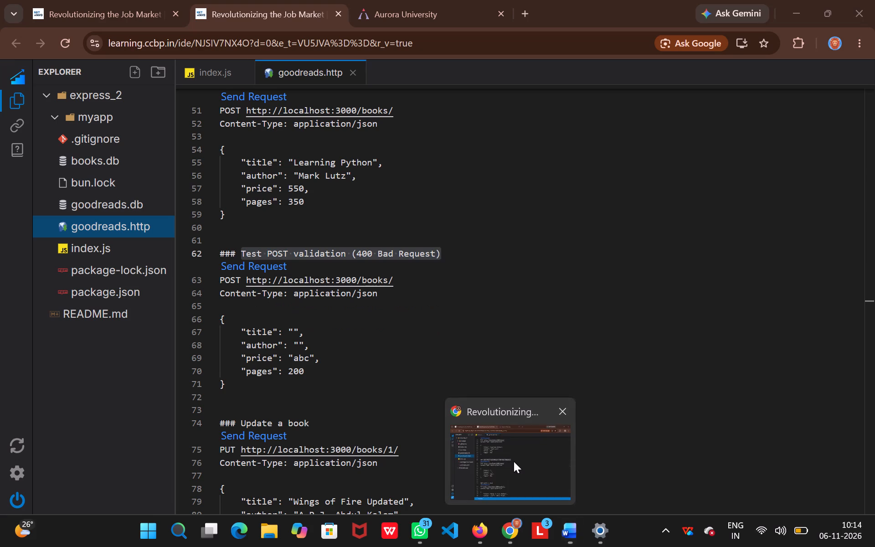
pyautogui.click(417, 374)
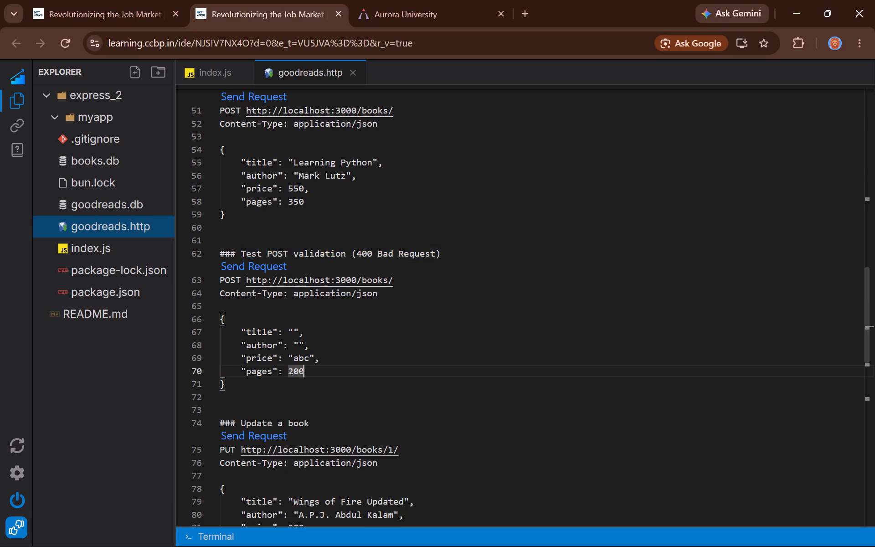
pyautogui.click(382, 384)
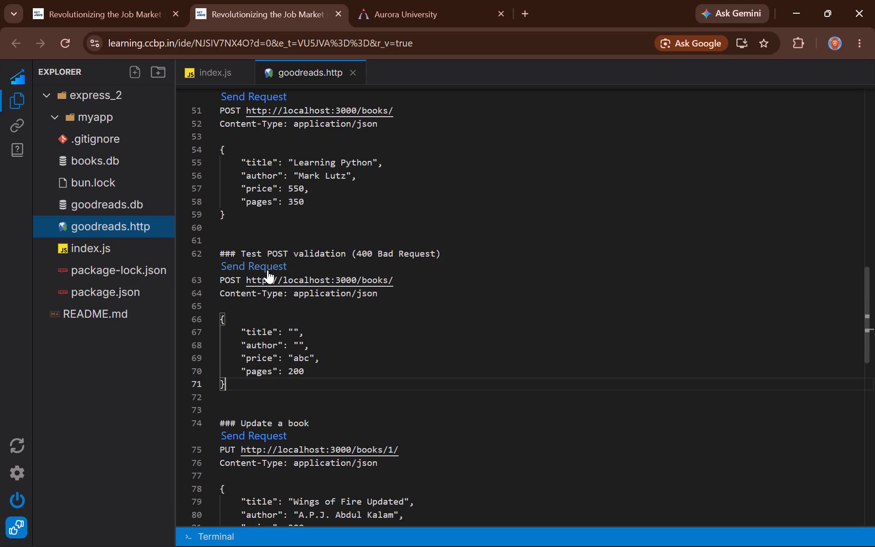
pyautogui.click(264, 266)
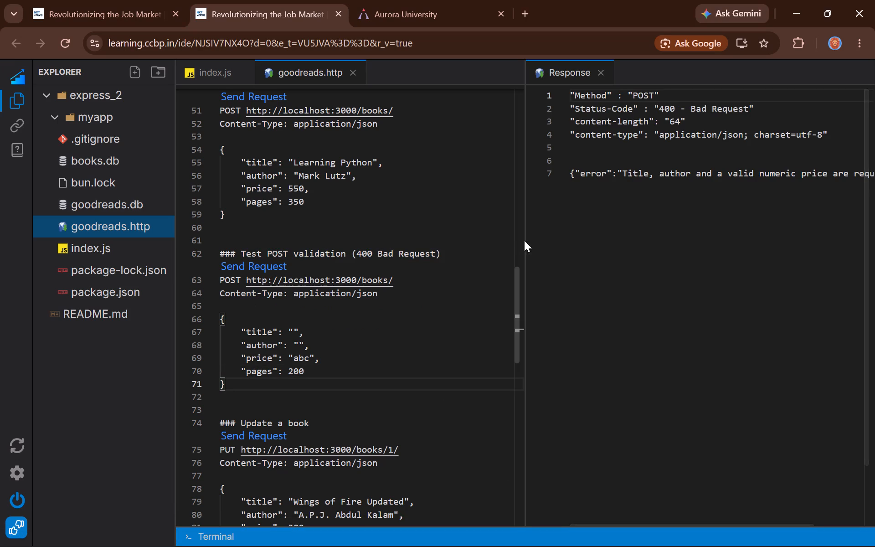
# Capture the widened Response pane and paste the screenshot in Word under "Test POST validation (400 Bad Request) :", followed by two line breaks.
pyautogui.moveTo(525, 241); pyautogui.dragTo(344, 222)
pyautogui.press('shift+super+s')
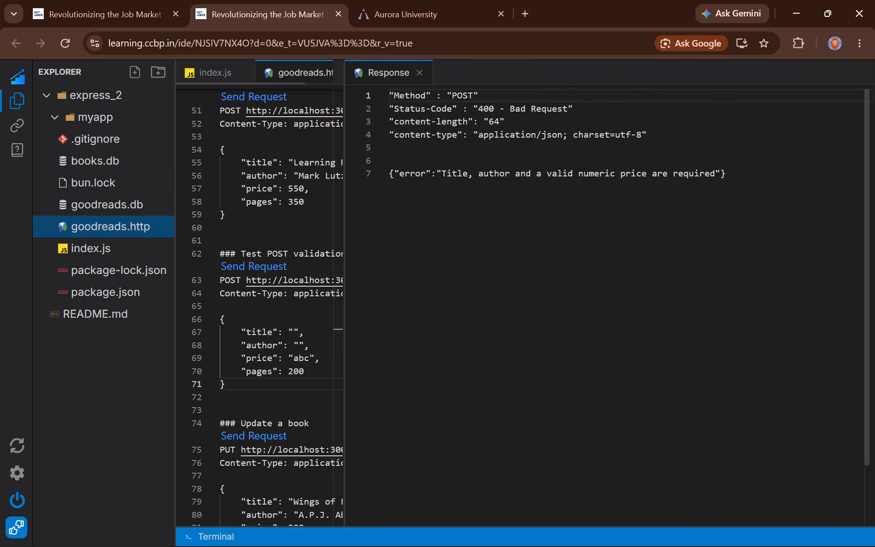
pyautogui.moveTo(348, 61); pyautogui.dragTo(477, 126)
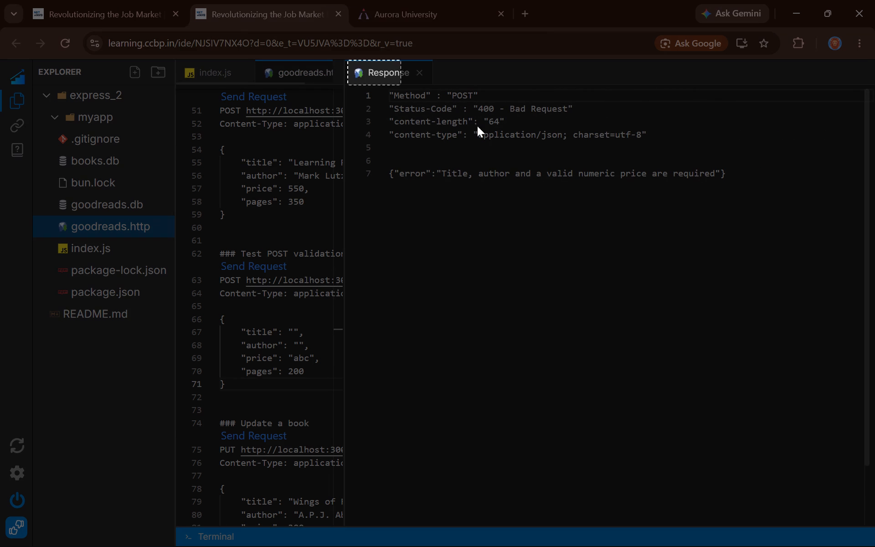
pyautogui.moveTo(477, 126); pyautogui.dragTo(832, 299)
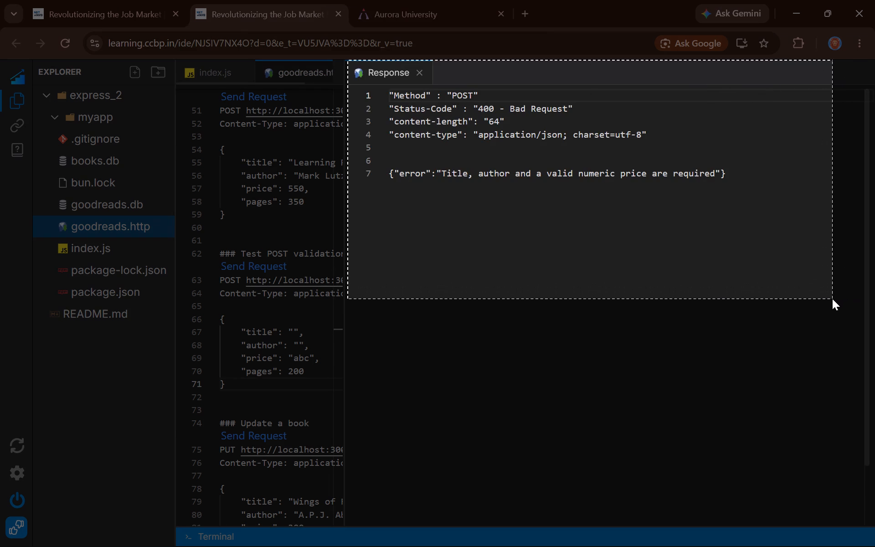
pyautogui.click(453, 330)
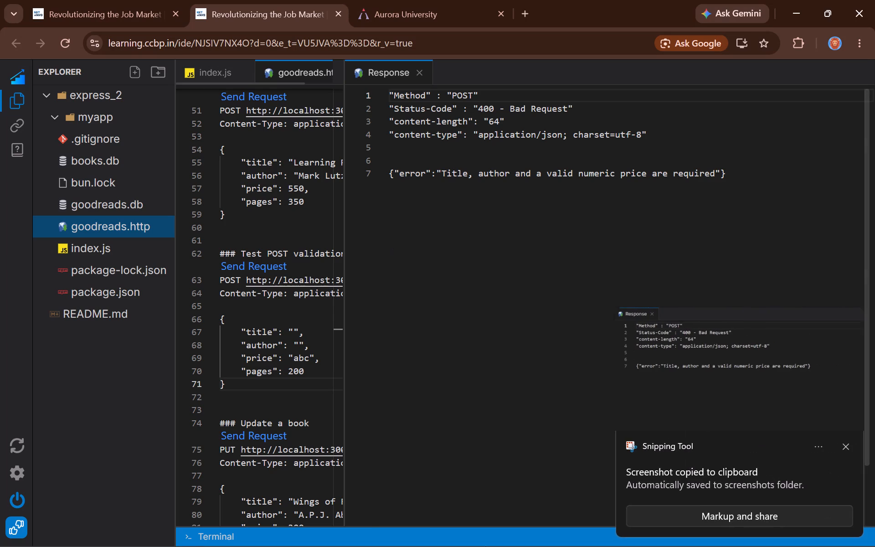
pyautogui.click(557, 484)
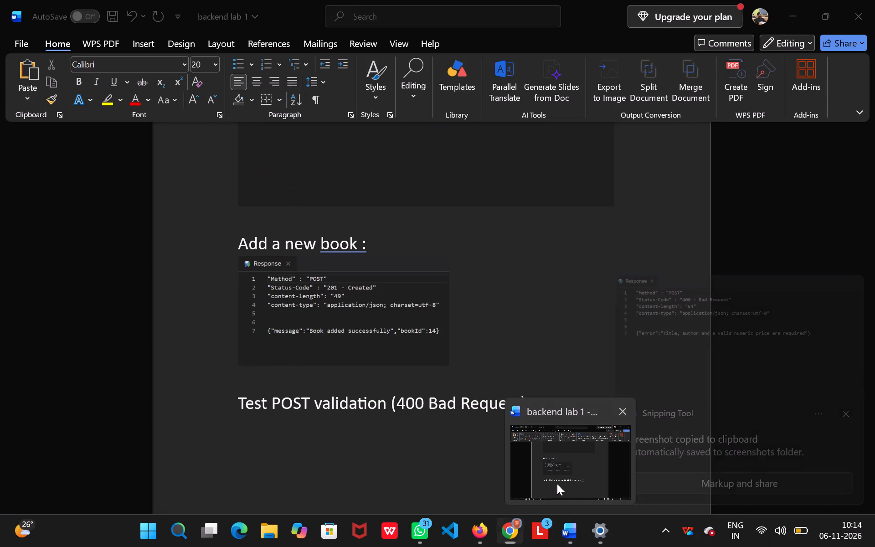
pyautogui.hotkey('ctrl', 'v')
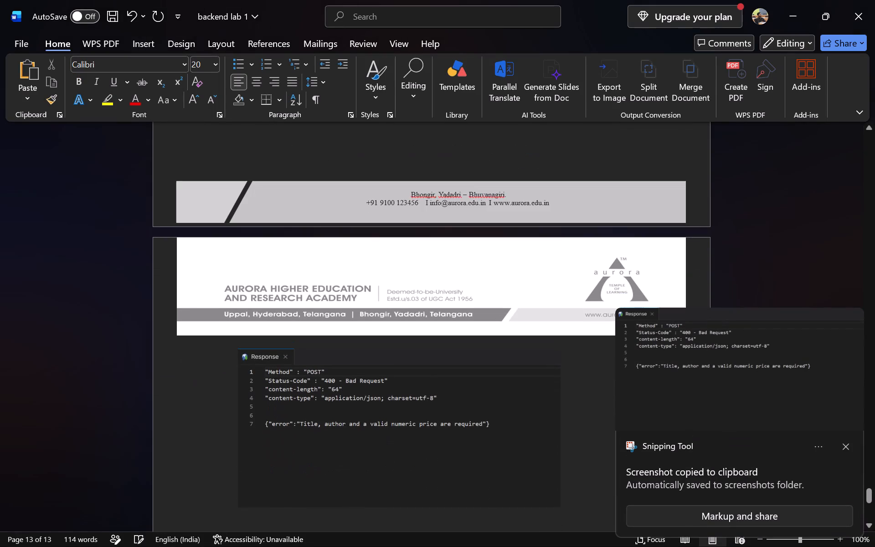
pyautogui.scroll(-1, 387, 374)
pyautogui.press('Return')
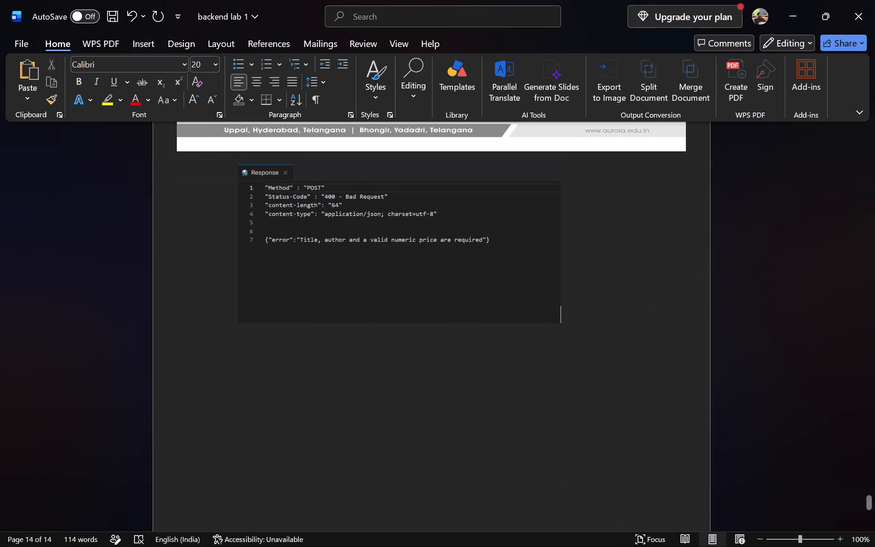
pyautogui.press('Return')
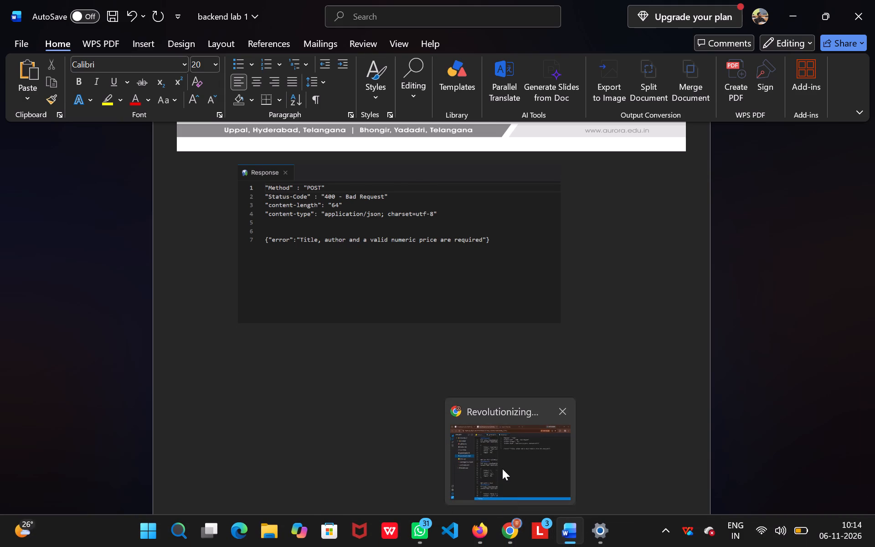
# Switch back to Chrome and close the "Test POST validation (400 Bad Request)" response.
pyautogui.click(502, 468)
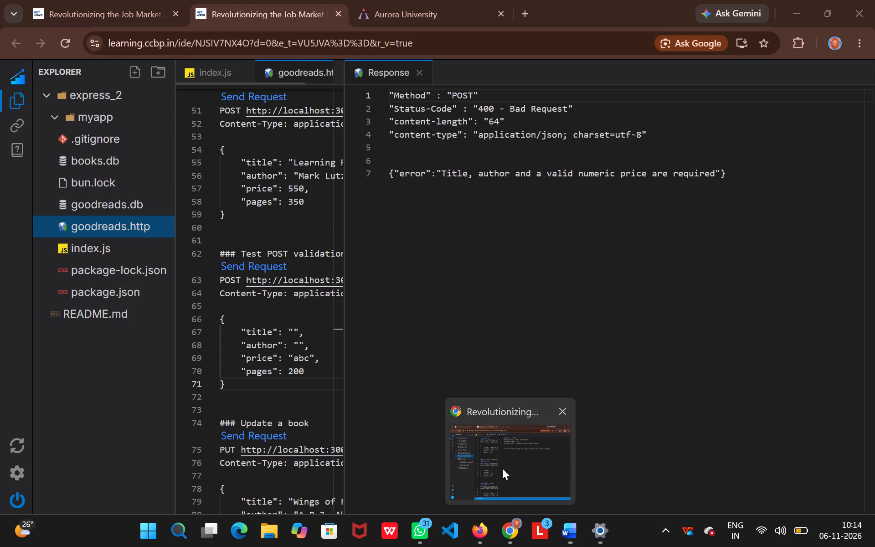
pyautogui.click(422, 72)
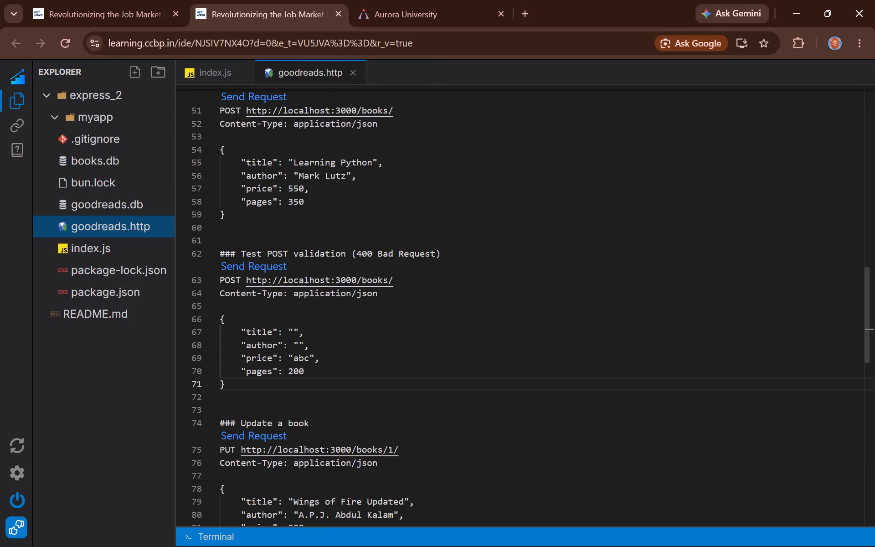
# Copy the request title "Update a book" from goodreads.http into Word as a heading ending with " :", followed by a line break.
pyautogui.scroll(-4, 369, 321)
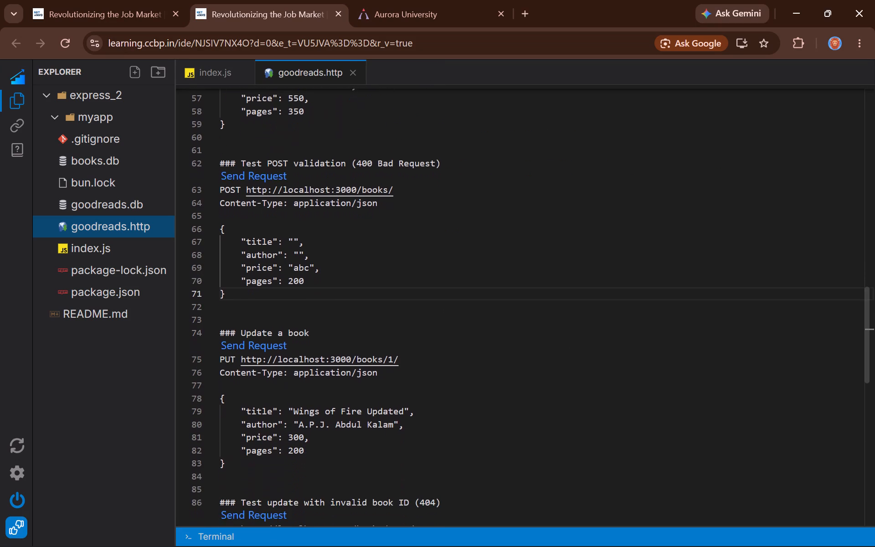
pyautogui.scroll(-3, 369, 321)
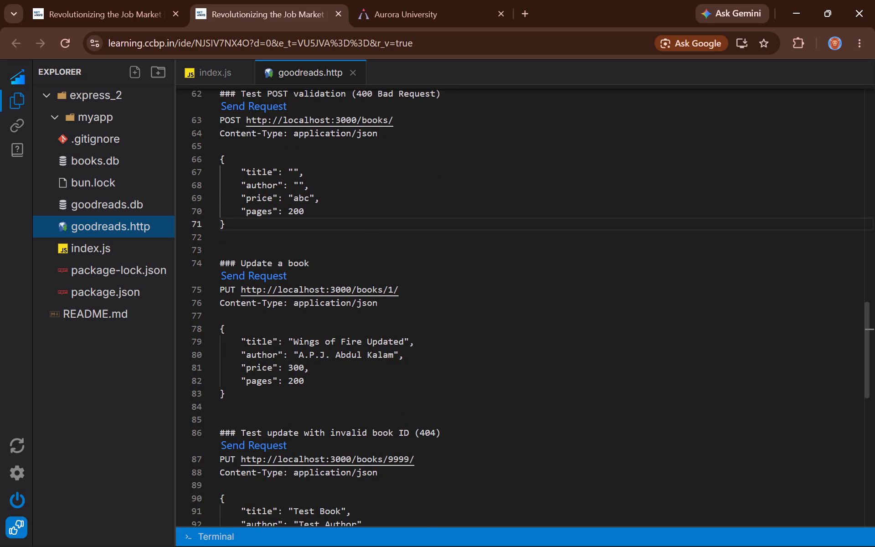
pyautogui.moveTo(242, 263); pyautogui.dragTo(327, 261)
pyautogui.hotkey('ctrl', 'c')
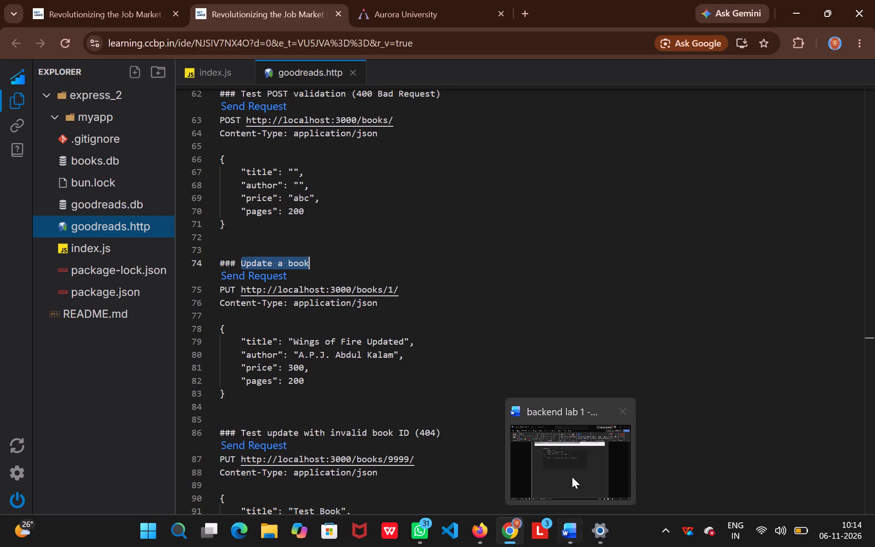
pyautogui.click(572, 475)
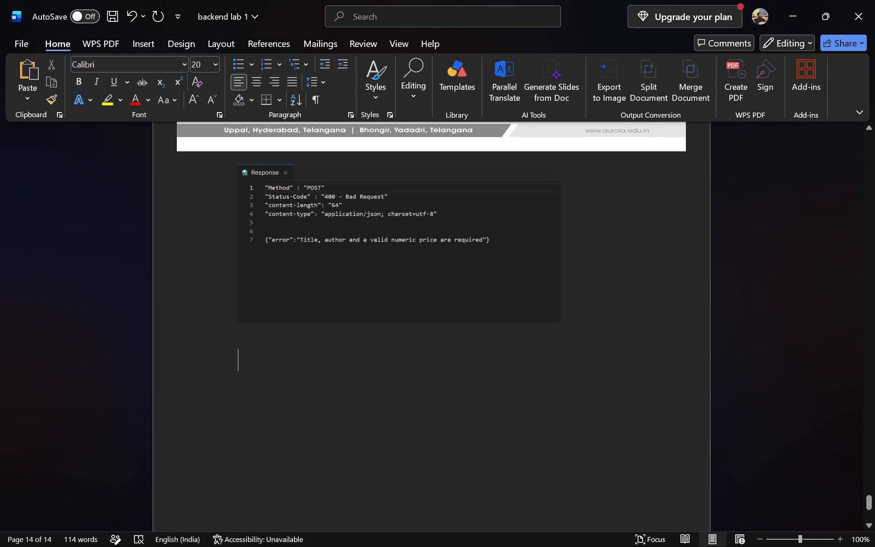
pyautogui.hotkey('ctrl', 'v')
pyautogui.press('space')
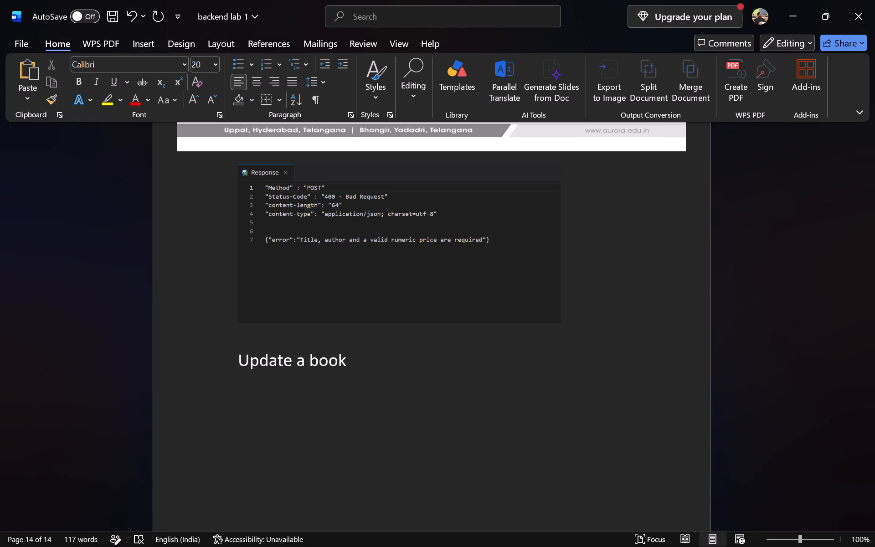
pyautogui.hotkey('shift', ':')
pyautogui.press('Return')
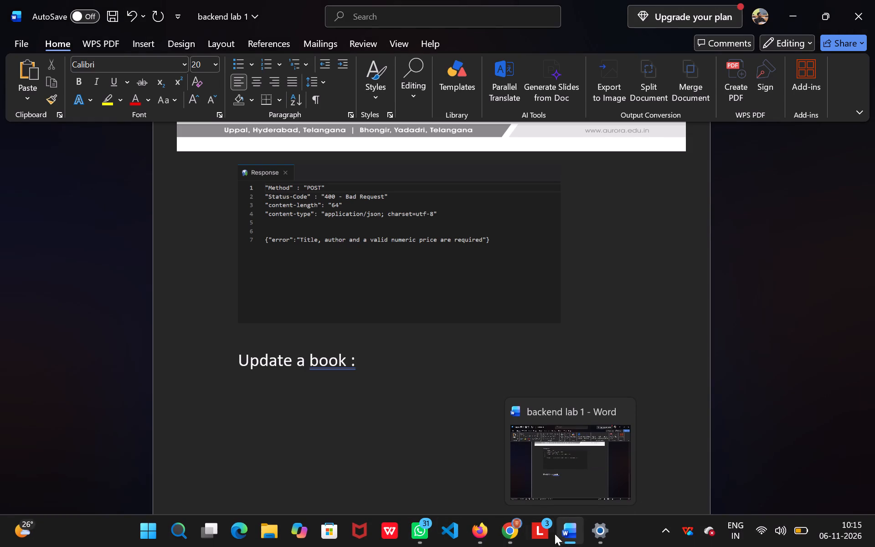
# Switch back to Chrome and send the "Update a book" request.
pyautogui.click(505, 468)
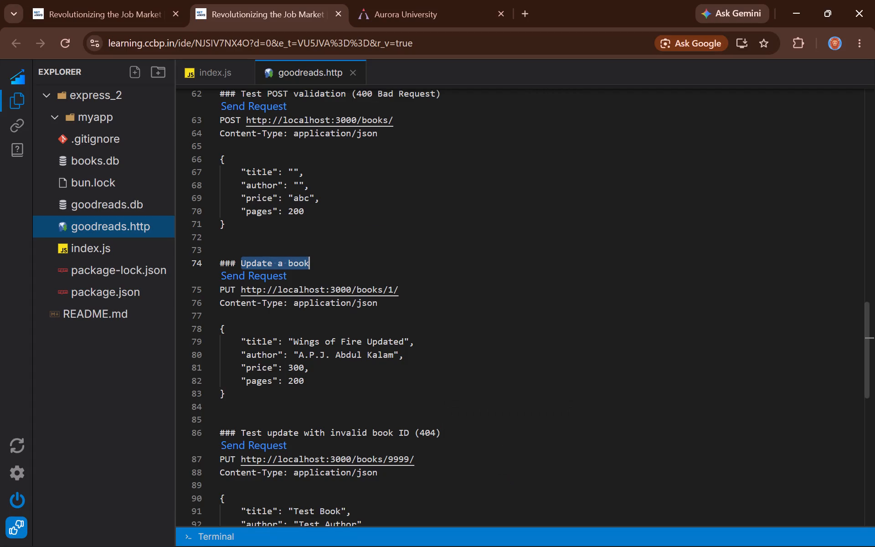
pyautogui.click(463, 297)
pyautogui.scroll(-2, 463, 297)
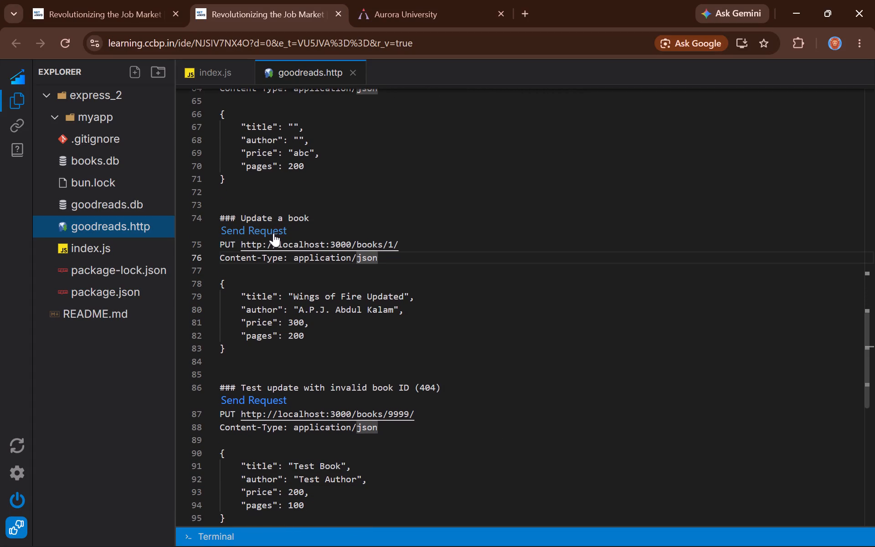
pyautogui.click(273, 231)
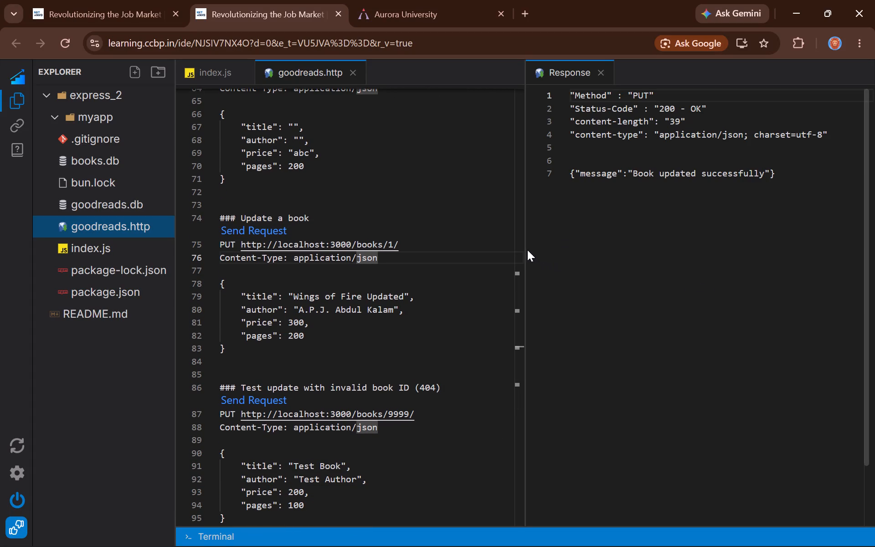
# Widen the Response pane, capture it, and paste the screenshot in Word under "Update a book :", followed by two line breaks.
pyautogui.moveTo(523, 251); pyautogui.dragTo(498, 250)
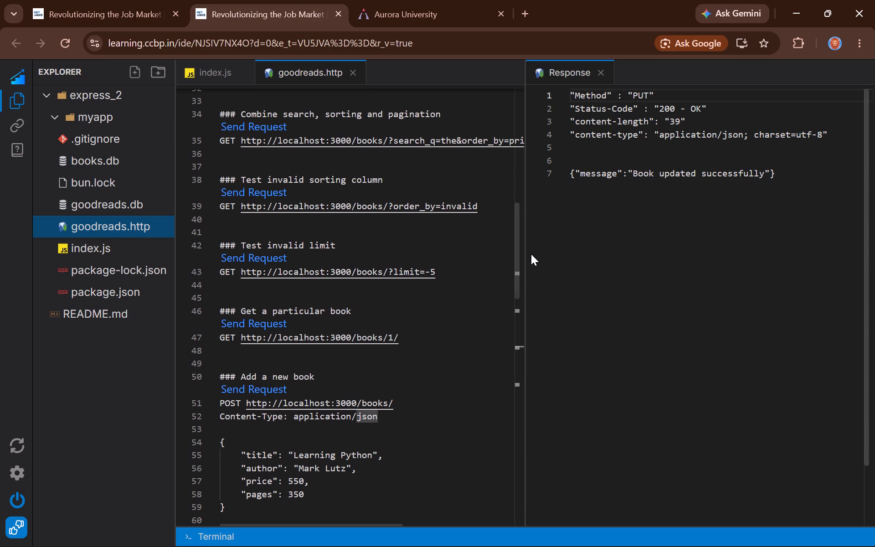
pyautogui.moveTo(523, 253); pyautogui.dragTo(479, 253)
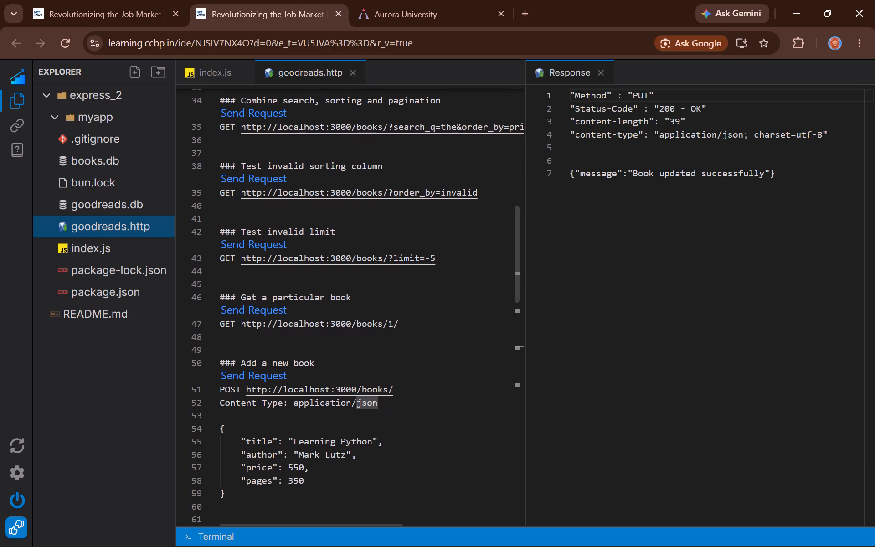
pyautogui.moveTo(525, 248); pyautogui.dragTo(410, 225)
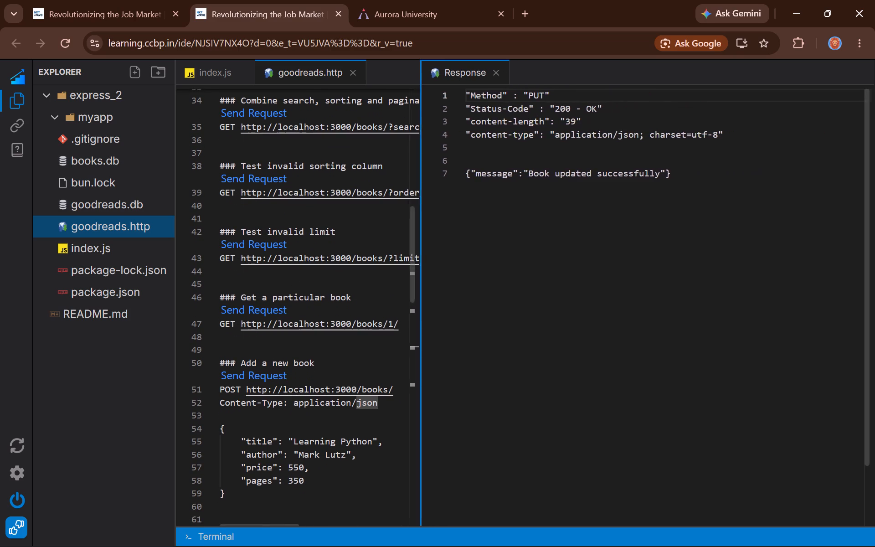
pyautogui.moveTo(410, 225); pyautogui.dragTo(379, 235)
pyautogui.click(485, 279)
pyautogui.press('shift+super+s')
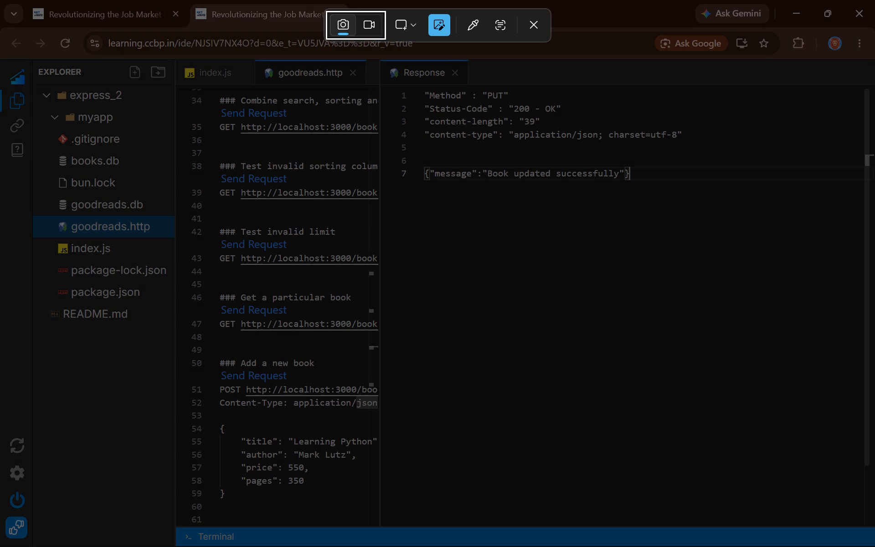
pyautogui.moveTo(382, 60); pyautogui.dragTo(808, 296)
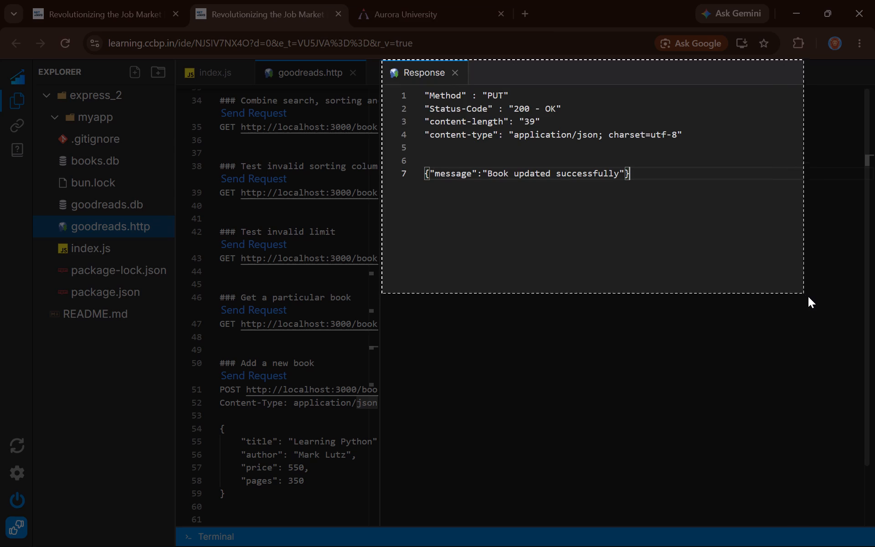
pyautogui.moveTo(808, 296); pyautogui.dragTo(819, 299)
pyautogui.click(461, 330)
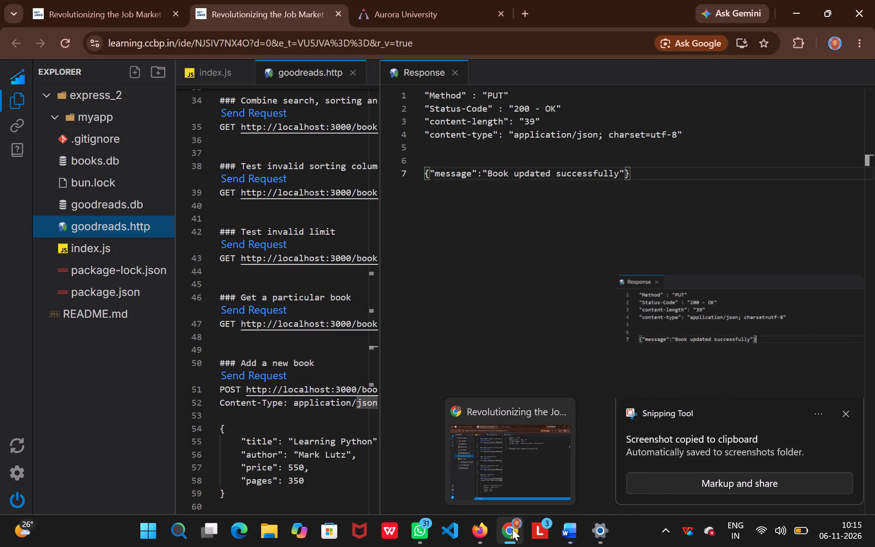
pyautogui.click(510, 472)
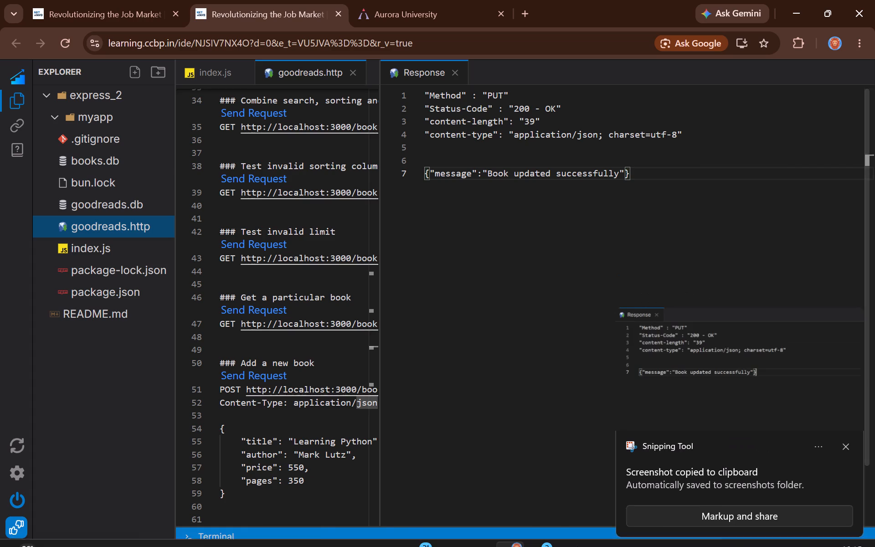
pyautogui.click(568, 470)
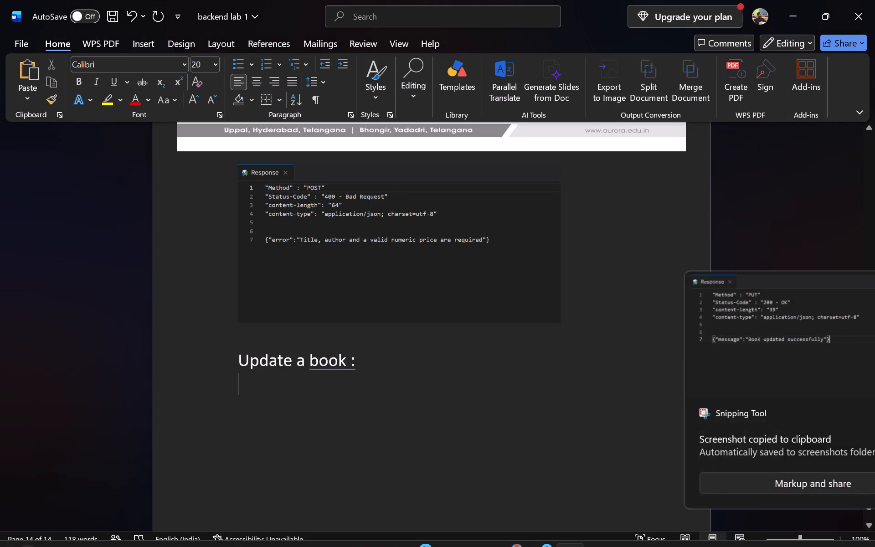
pyautogui.hotkey('ctrl', 'v')
pyautogui.scroll(-1, 371, 419)
pyautogui.press('Return')
pyautogui.press('Return')
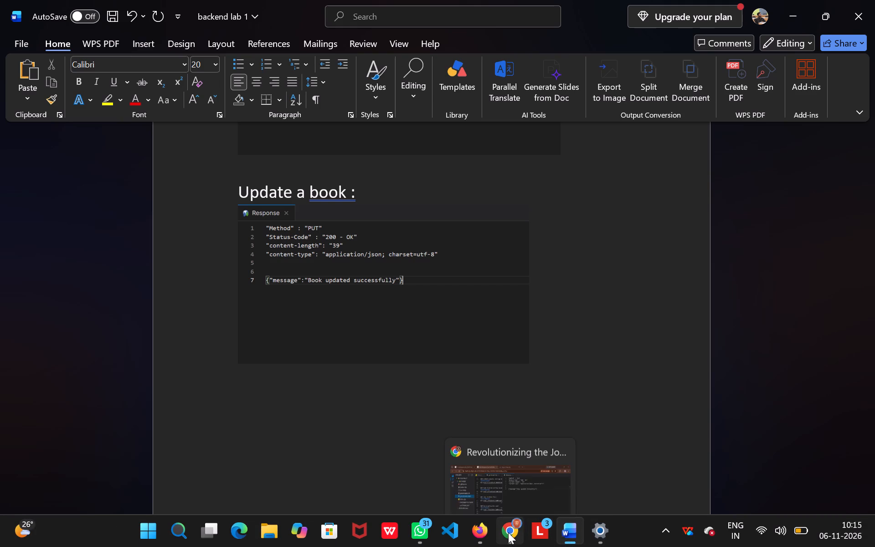
# Switch back to Chrome and close the "Update a book" response.
pyautogui.click(513, 484)
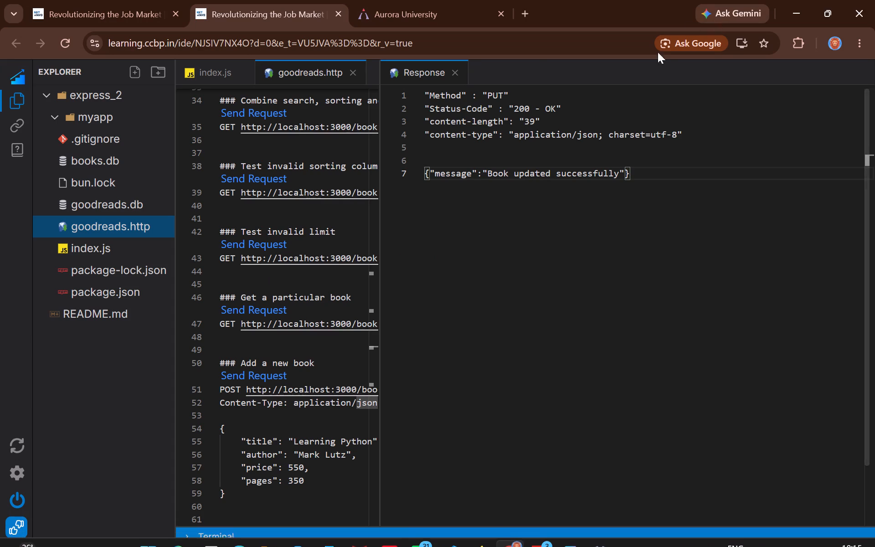
pyautogui.click(458, 70)
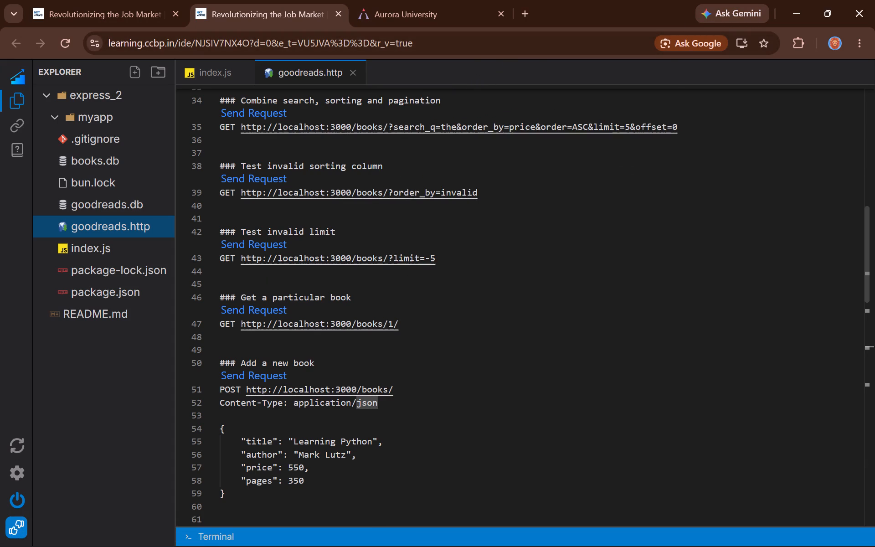
# Copy the request title "Test update with invalid book ID (404)" into Word as a heading ending with " :", followed by a line break.
pyautogui.scroll(-16, 430, 313)
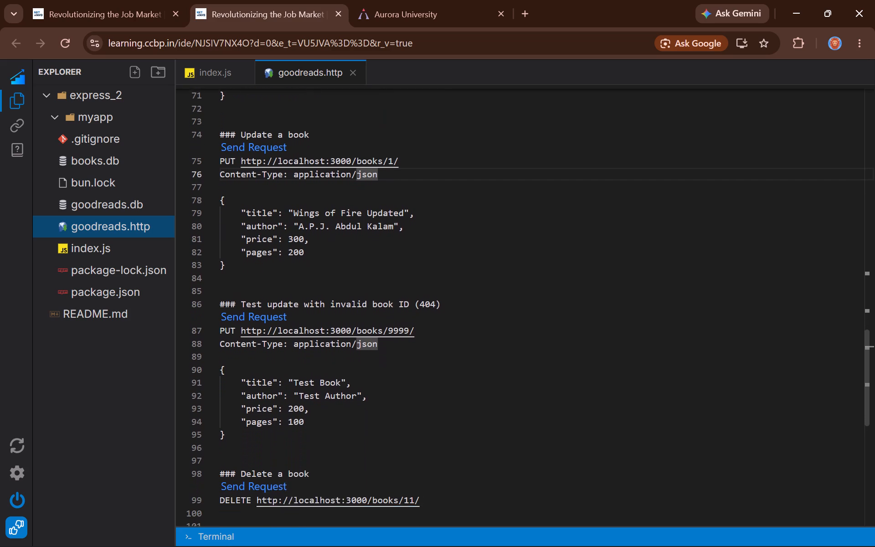
pyautogui.scroll(-3, 430, 313)
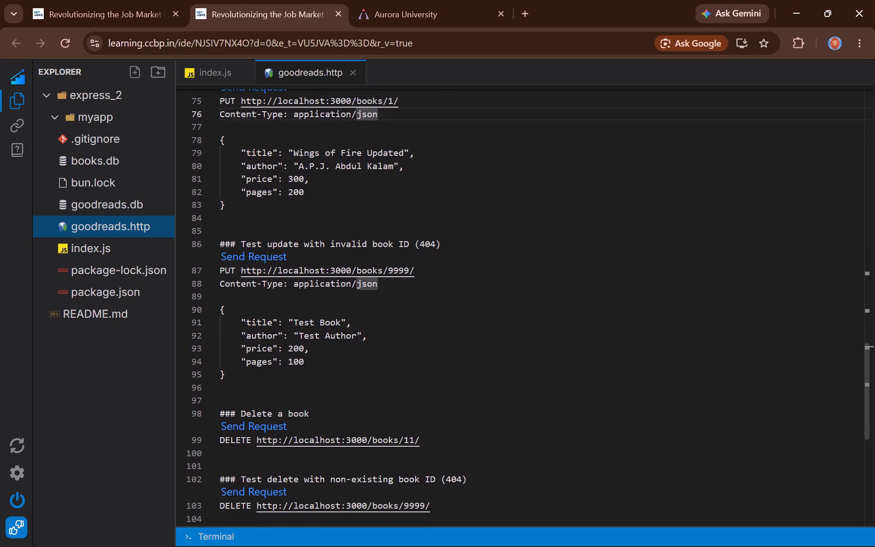
pyautogui.moveTo(242, 245); pyautogui.dragTo(457, 239)
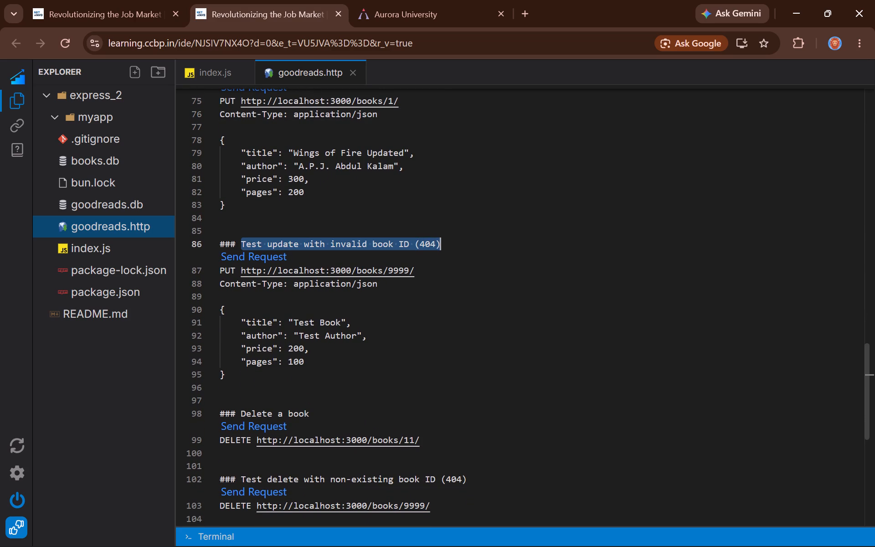
pyautogui.hotkey('ctrl', 'c')
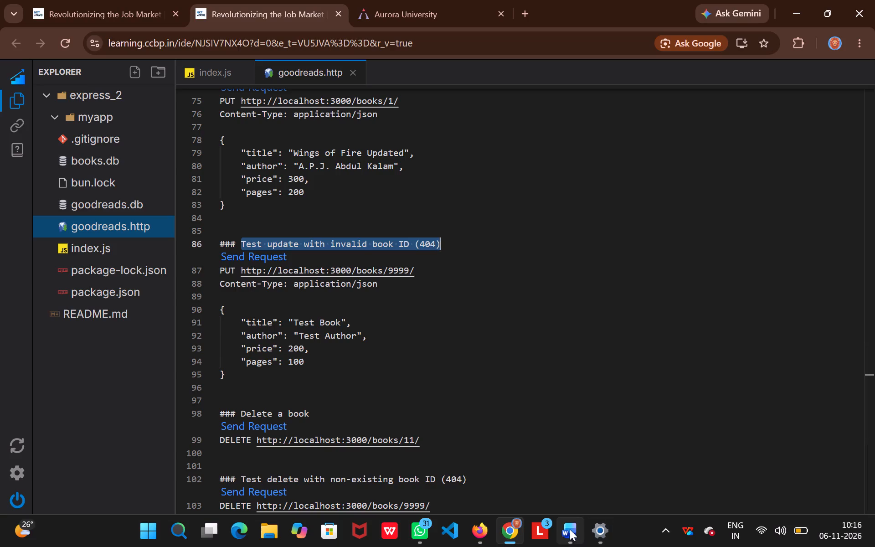
pyautogui.click(569, 482)
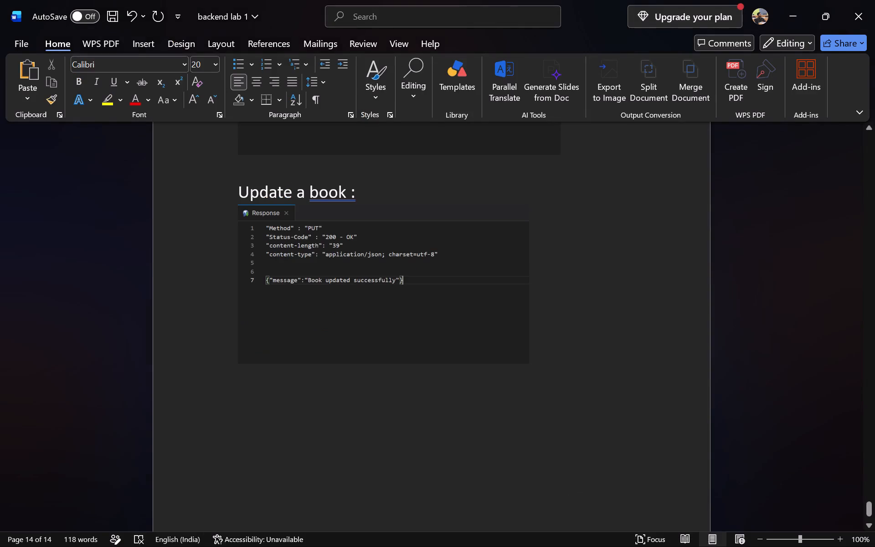
pyautogui.hotkey('ctrl', 'v')
pyautogui.press('space')
pyautogui.hotkey('shift', ':')
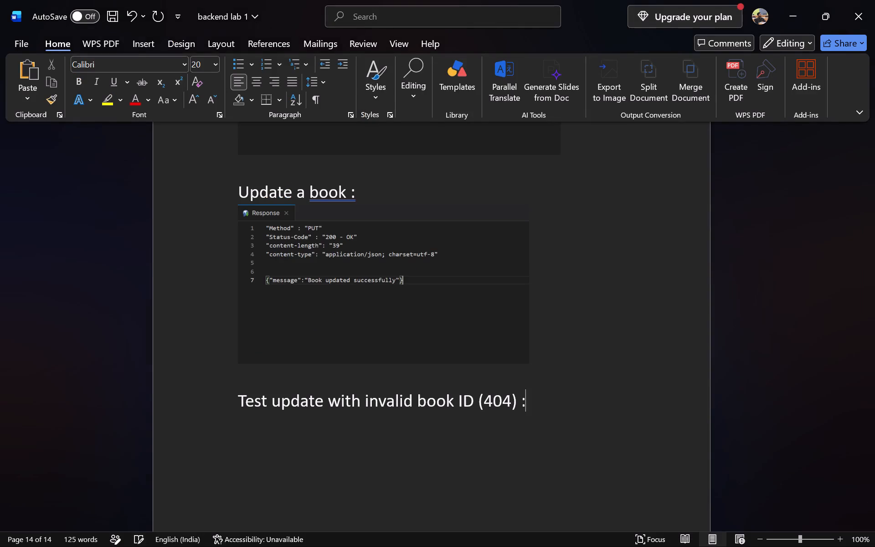
pyautogui.press('Return')
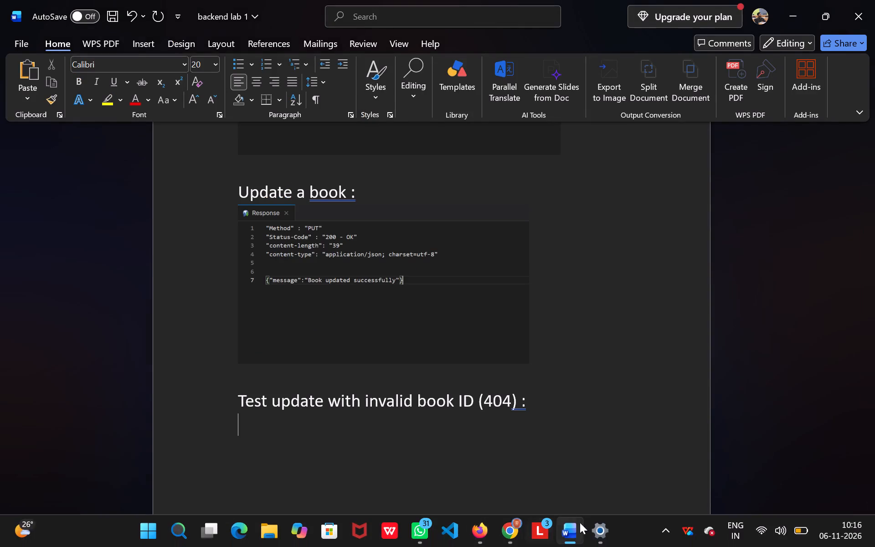
# Switch back to Chrome and send the "Test update with invalid book ID (404)" request.
pyautogui.click(509, 468)
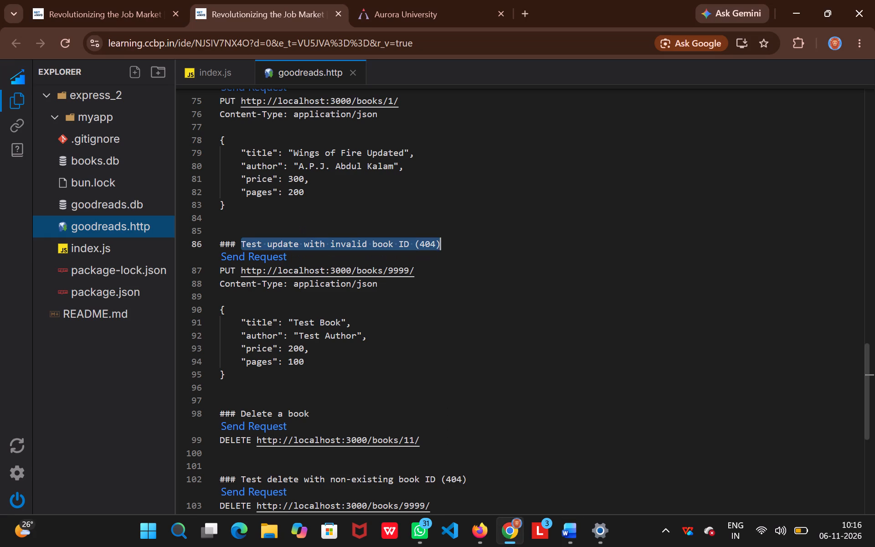
pyautogui.click(408, 342)
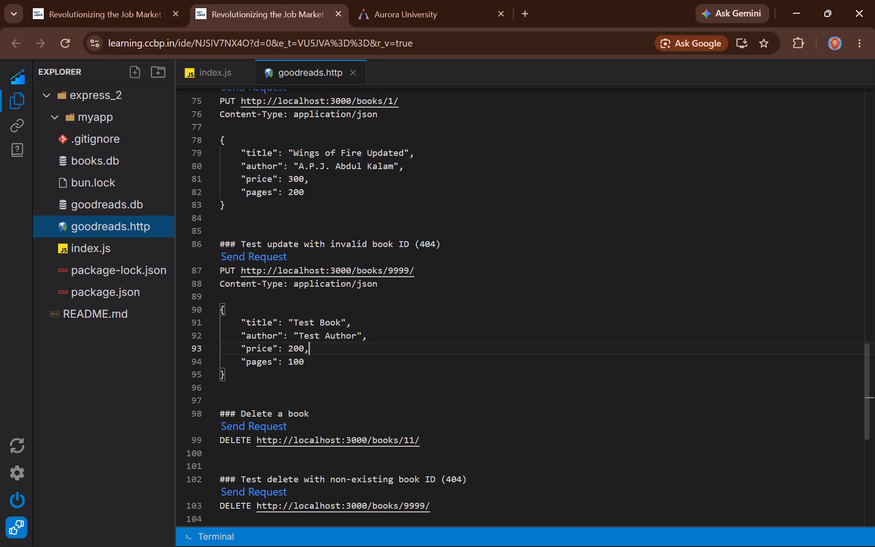
pyautogui.click(263, 254)
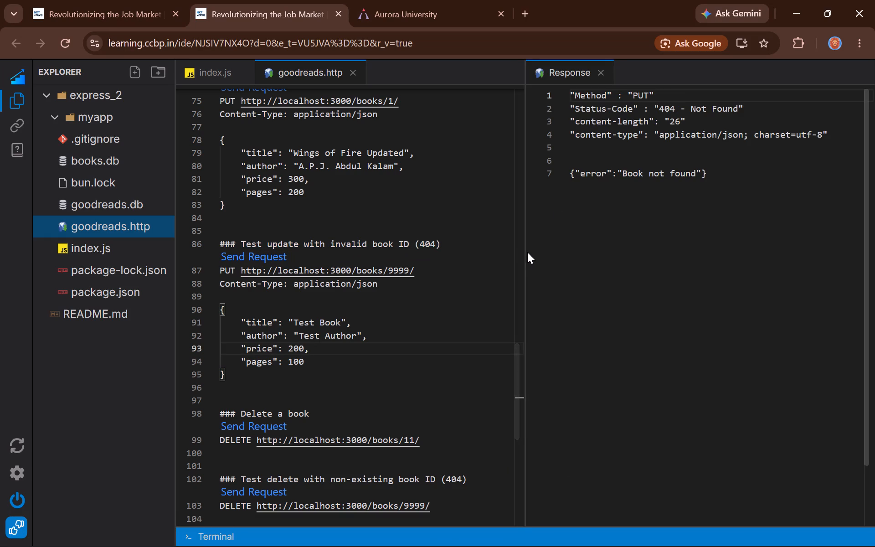
# Widen the Response pane, capture it, and paste the screenshot in Word under "Test update with invalid book ID (404) :", followed by two line breaks.
pyautogui.moveTo(524, 252); pyautogui.dragTo(407, 246)
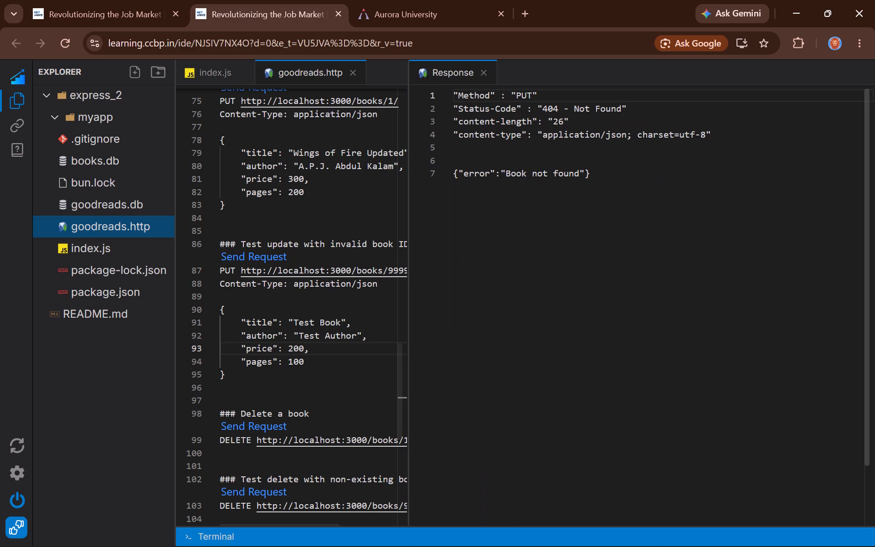
pyautogui.press('shift+super+s')
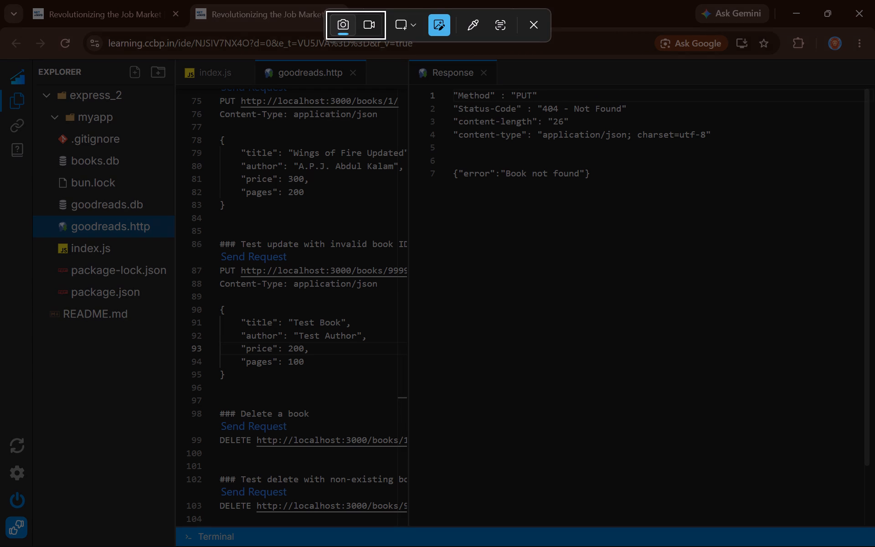
pyautogui.moveTo(412, 63); pyautogui.dragTo(815, 287)
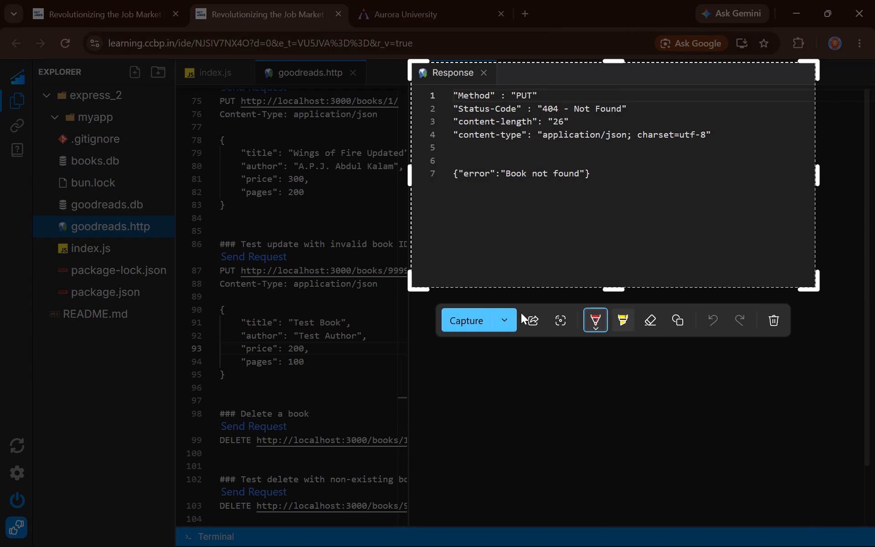
pyautogui.click(468, 325)
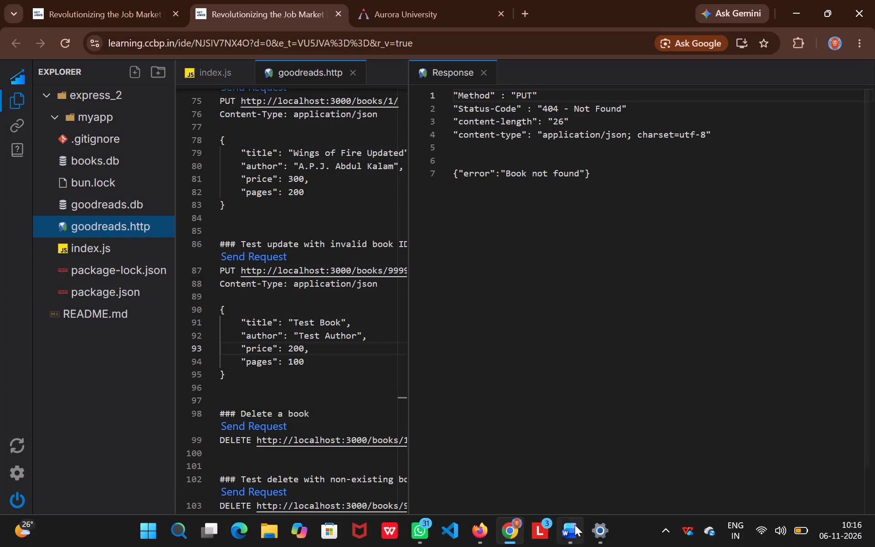
pyautogui.click(566, 465)
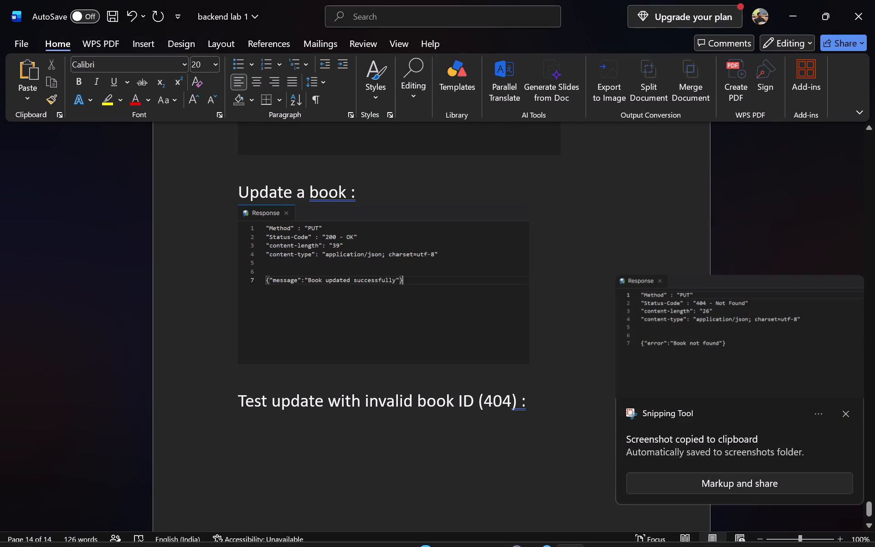
pyautogui.hotkey('ctrl', 'v')
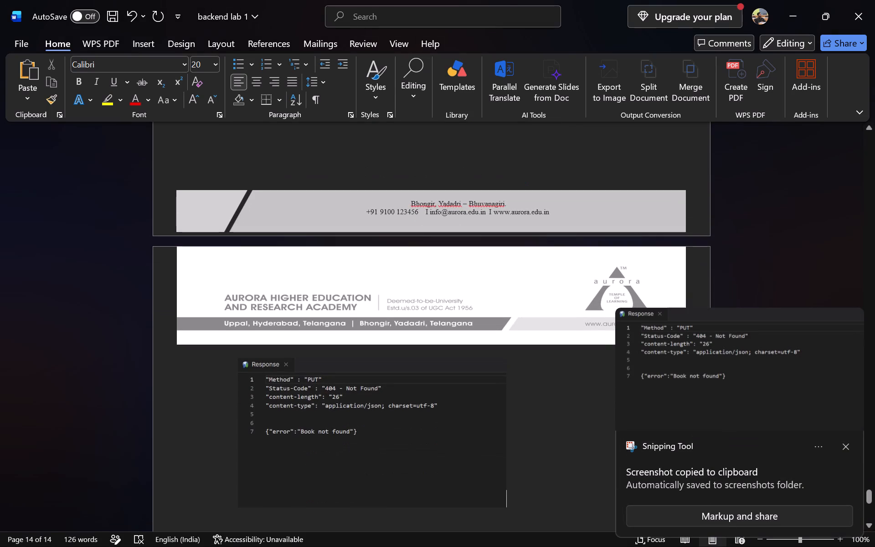
pyautogui.scroll(1, 497, 473)
pyautogui.scroll(-2, 497, 473)
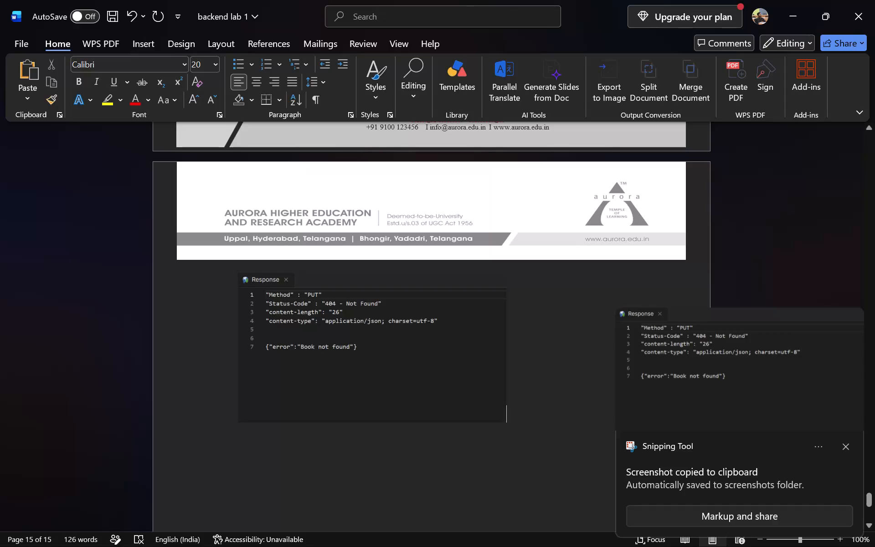
pyautogui.press('Return')
pyautogui.press('Return')
pyautogui.scroll(-1, 576, 374)
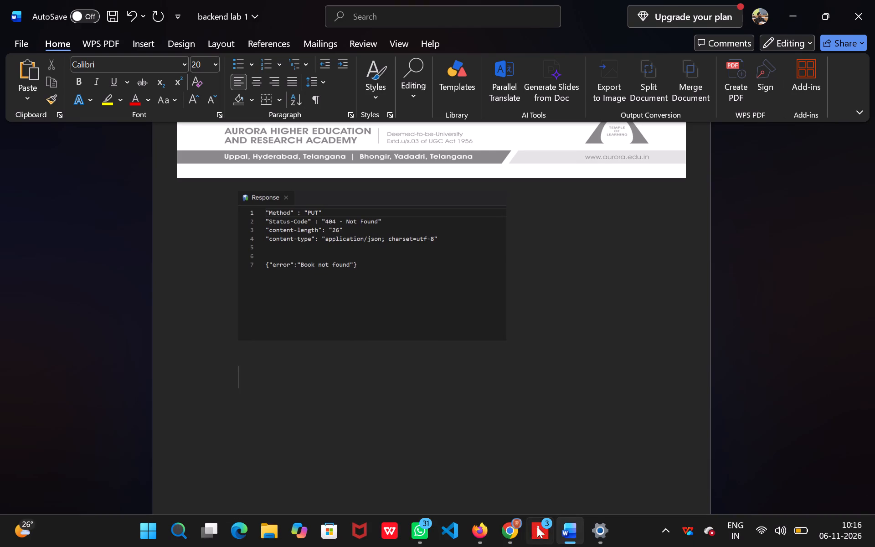
# Switch back to Chrome and close the "Test update with invalid book ID (404)" response.
pyautogui.click(509, 477)
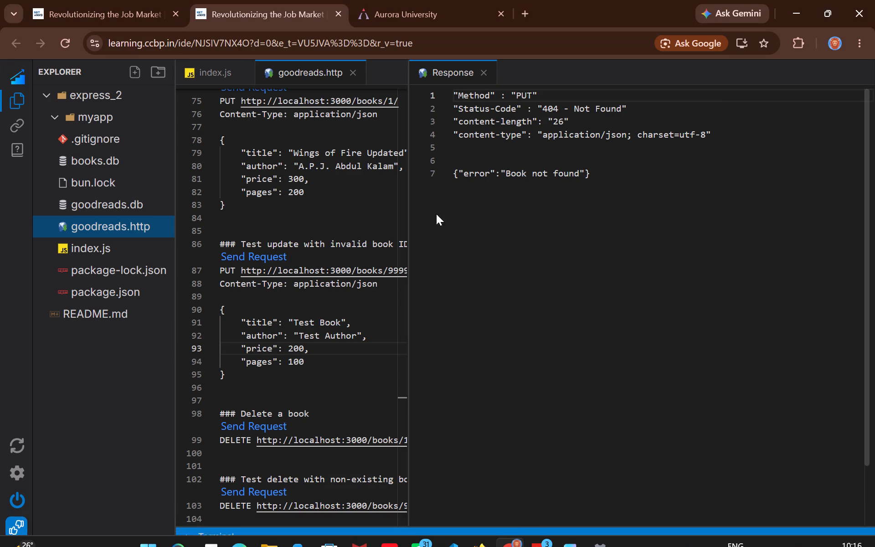
pyautogui.click(482, 72)
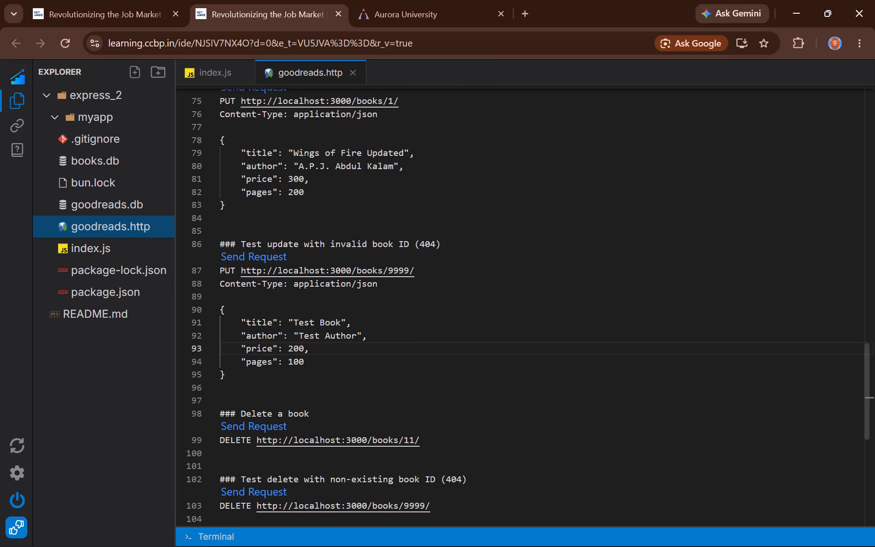
# Copy the request title "Delete a book" into Word as a heading ending with " :", followed by a line break.
pyautogui.scroll(-3, 383, 309)
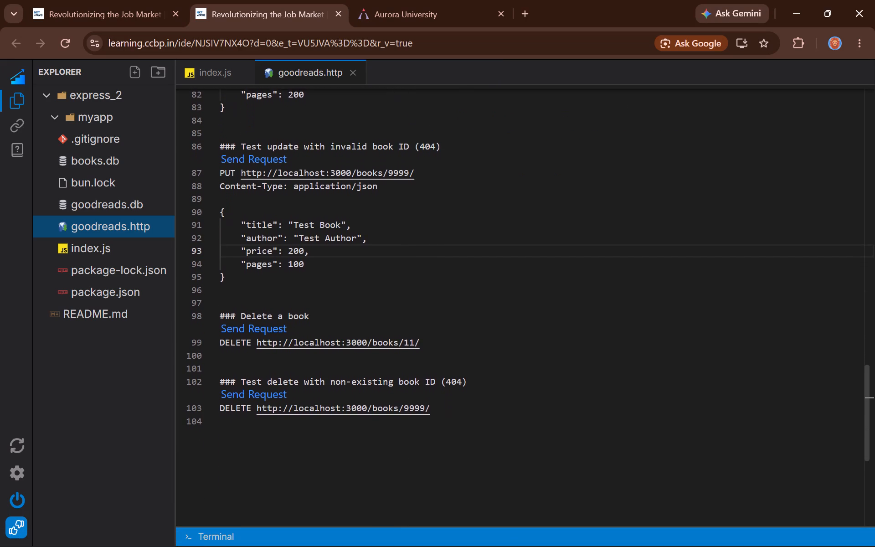
pyautogui.scroll(-2, 383, 309)
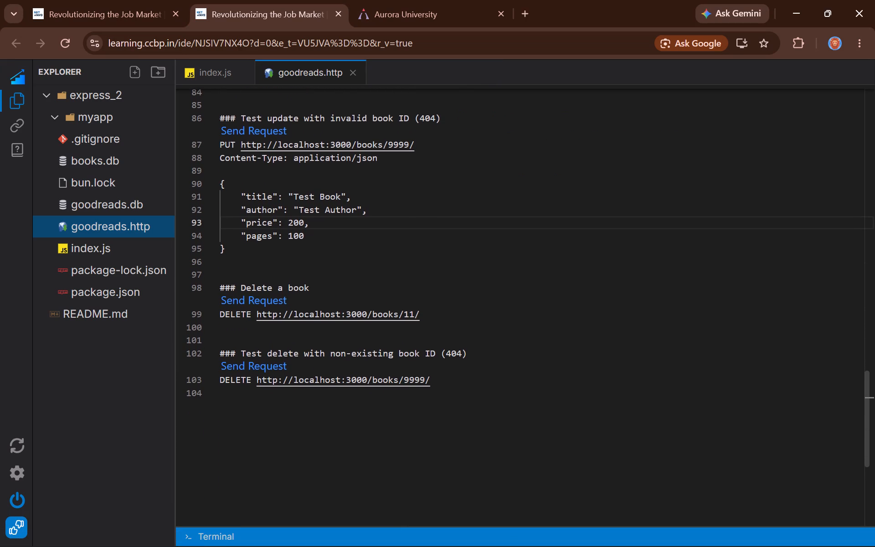
pyautogui.moveTo(241, 287); pyautogui.dragTo(329, 285)
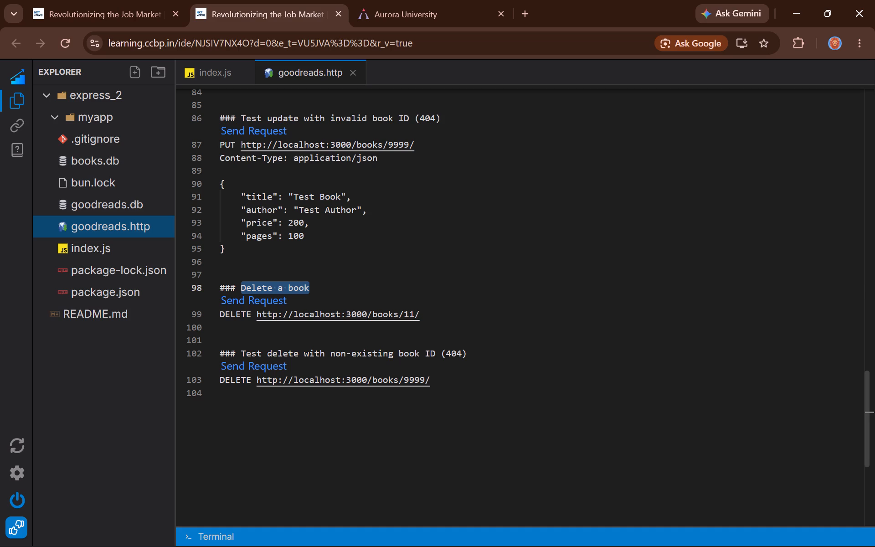
pyautogui.hotkey('ctrl', 'c')
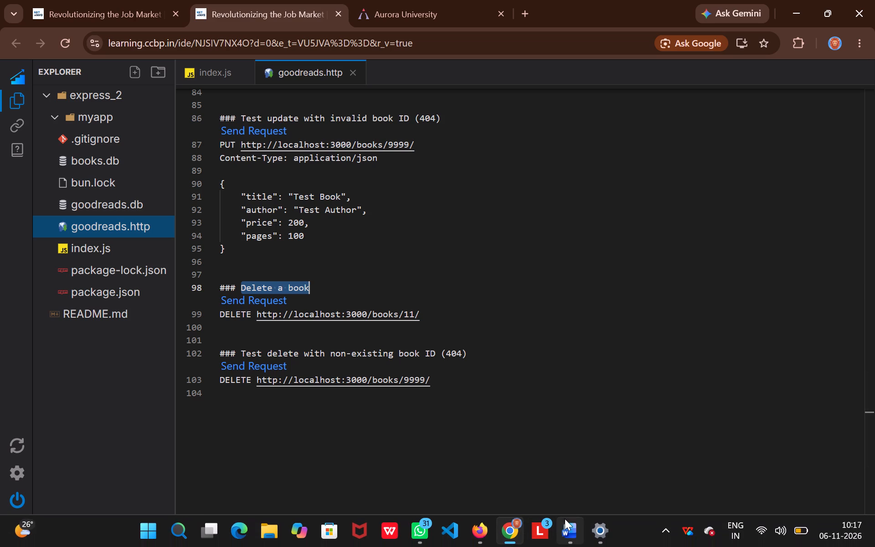
pyautogui.click(569, 481)
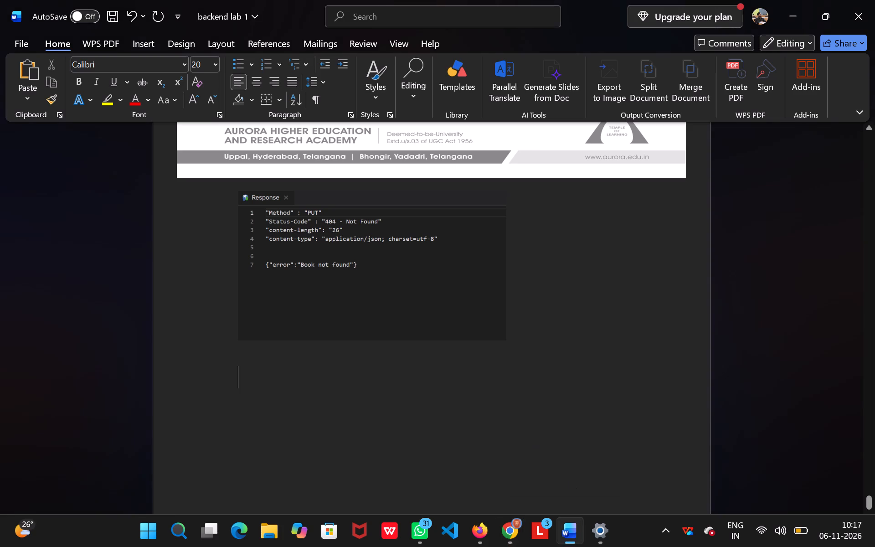
pyautogui.hotkey('ctrl', 'v')
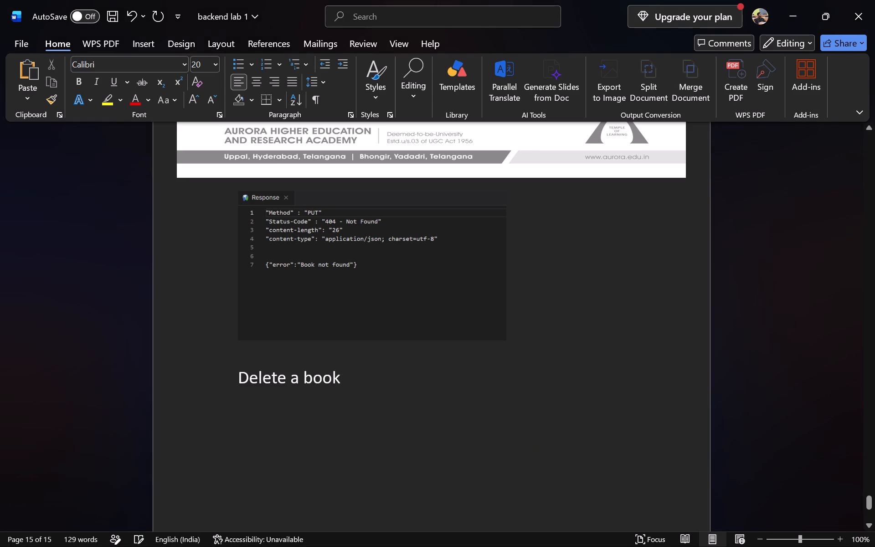
pyautogui.press('space')
pyautogui.hotkey('shift', ':')
pyautogui.press('Return')
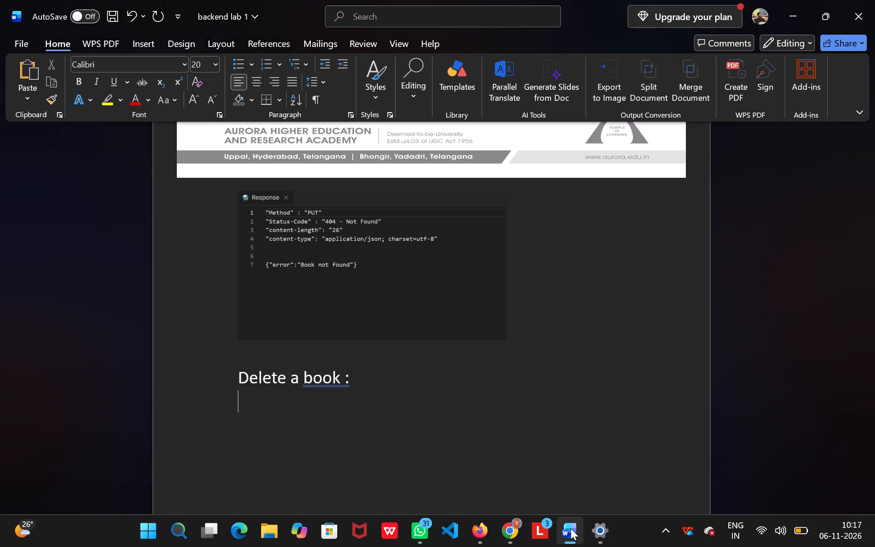
# Switch back to Chrome and send the "Delete a book" request.
pyautogui.click(506, 473)
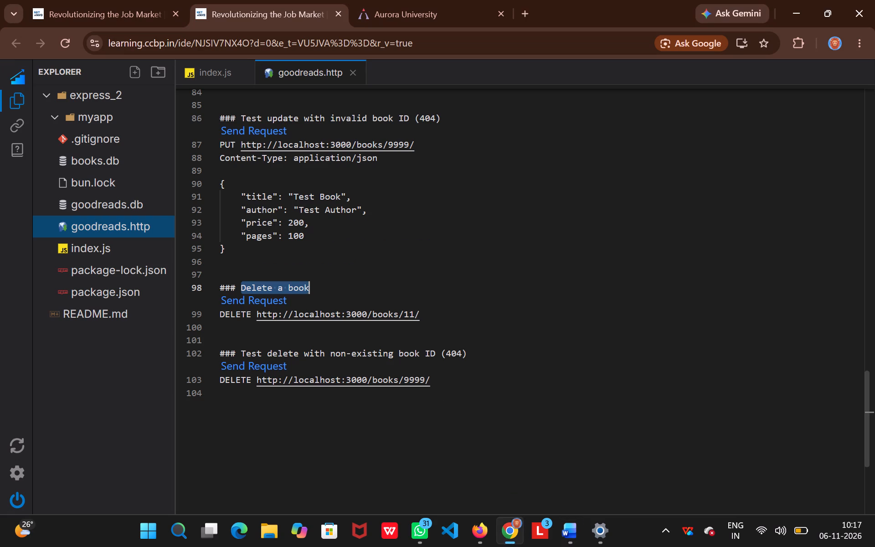
pyautogui.click(397, 283)
pyautogui.click(269, 301)
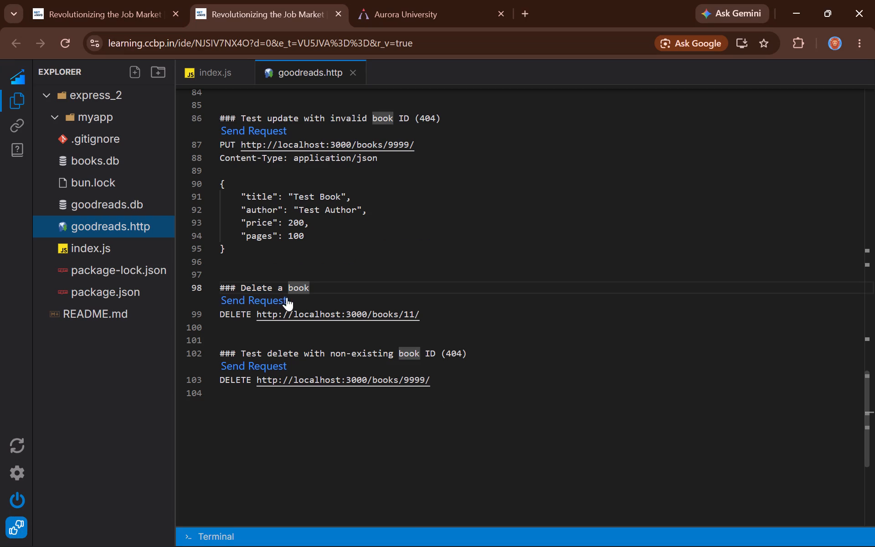
pyautogui.click(278, 299)
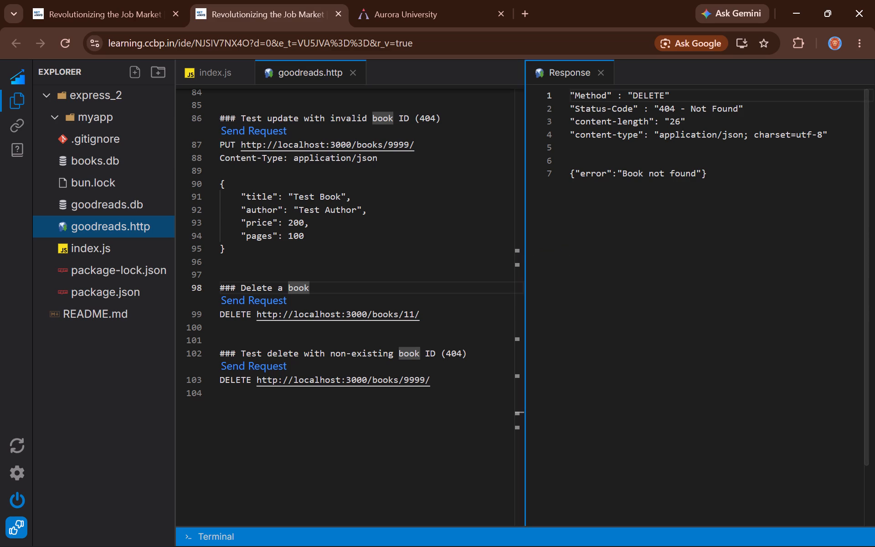
# Widen the Response pane, capture it, and paste the screenshot in Word under "Delete a book :", followed by one line break.
pyautogui.moveTo(525, 244); pyautogui.dragTo(357, 249)
pyautogui.click(444, 269)
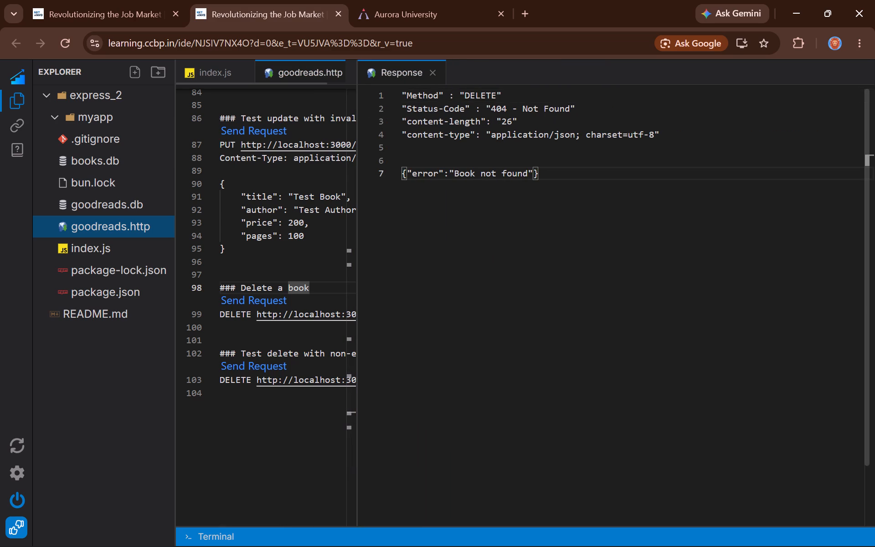
pyautogui.press('shift+super+s')
pyautogui.moveTo(357, 62); pyautogui.dragTo(817, 266)
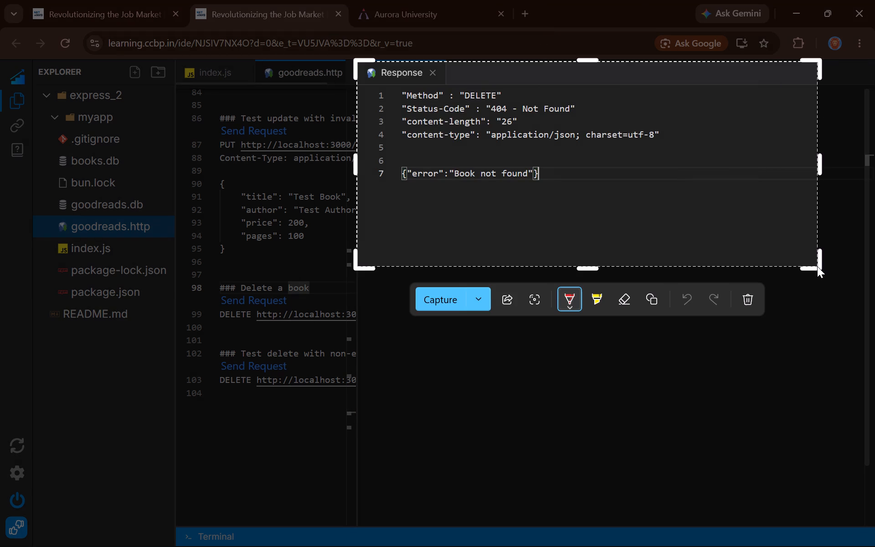
pyautogui.click(460, 294)
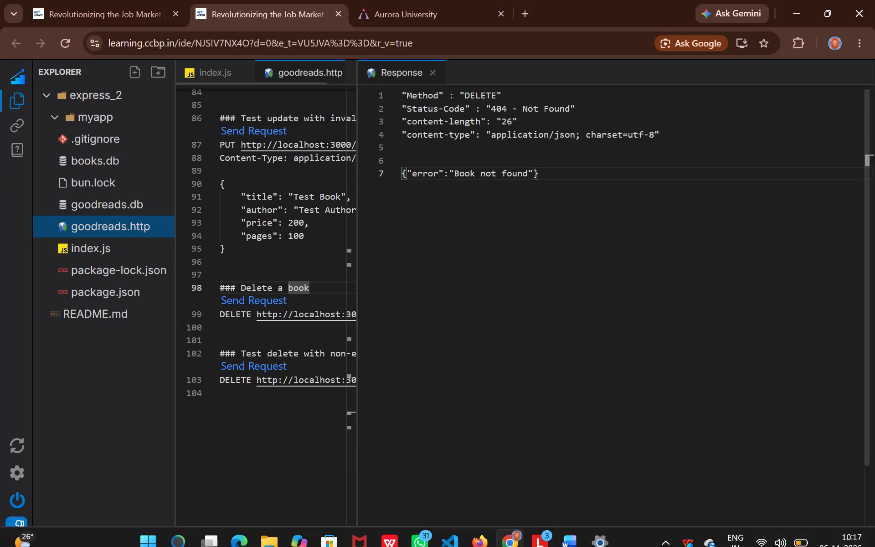
pyautogui.click(564, 475)
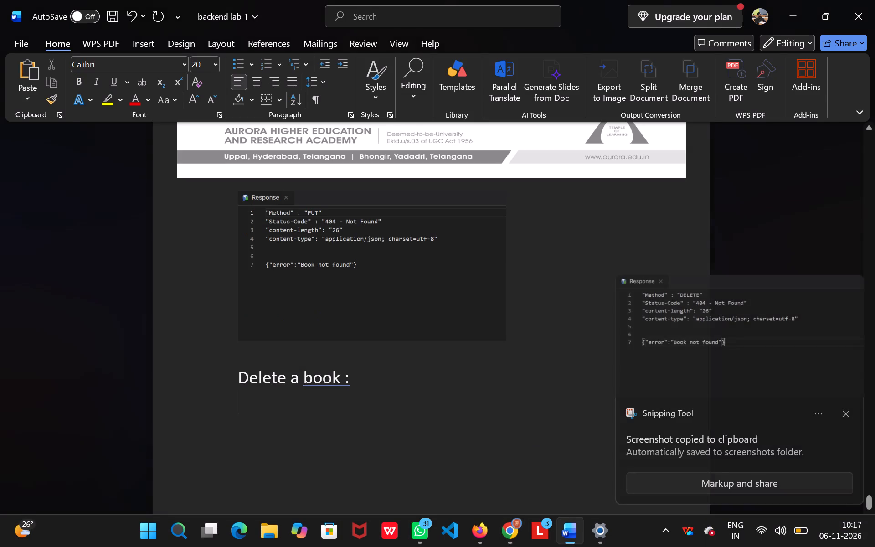
pyautogui.hotkey('ctrl', 'v')
pyautogui.scroll(-1, 399, 408)
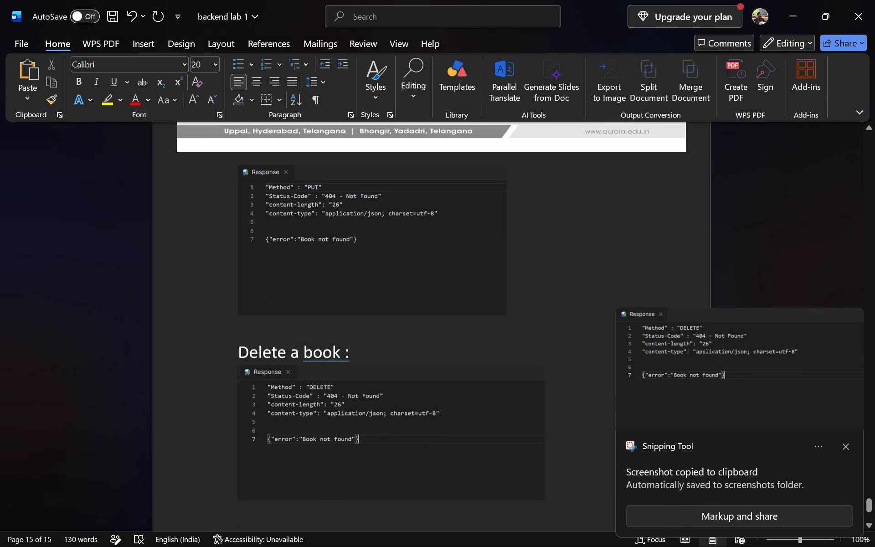
pyautogui.scroll(-1, 399, 408)
pyautogui.press('Return')
pyautogui.press('Return')
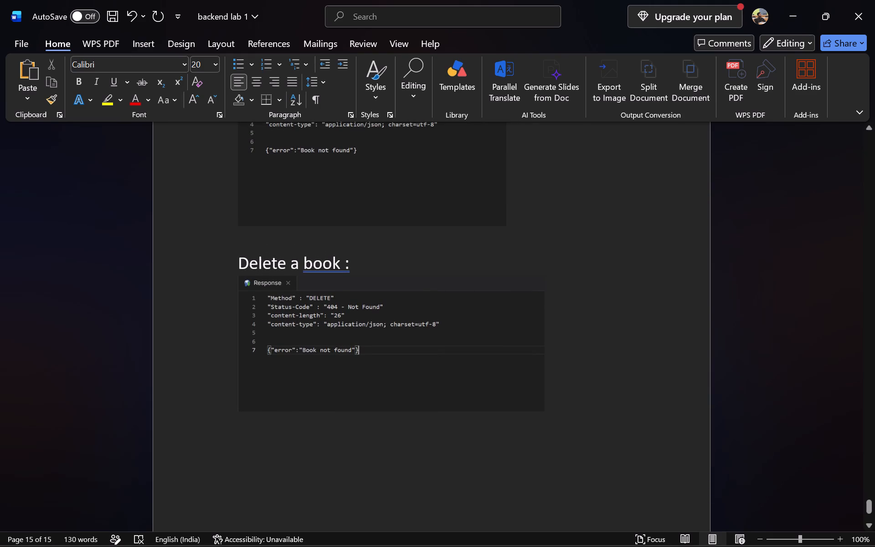
pyautogui.press('BackSpace')
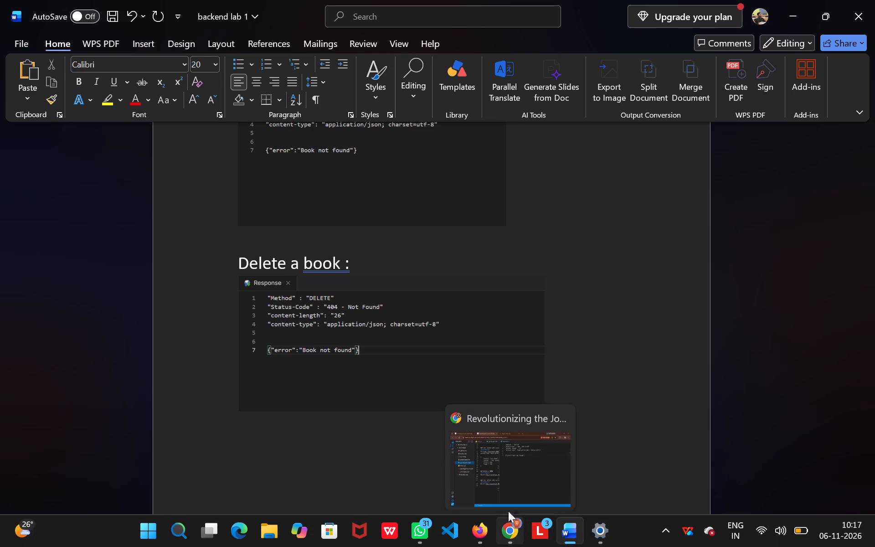
# Switch back to Chrome and close the "Delete a book" response.
pyautogui.click(500, 464)
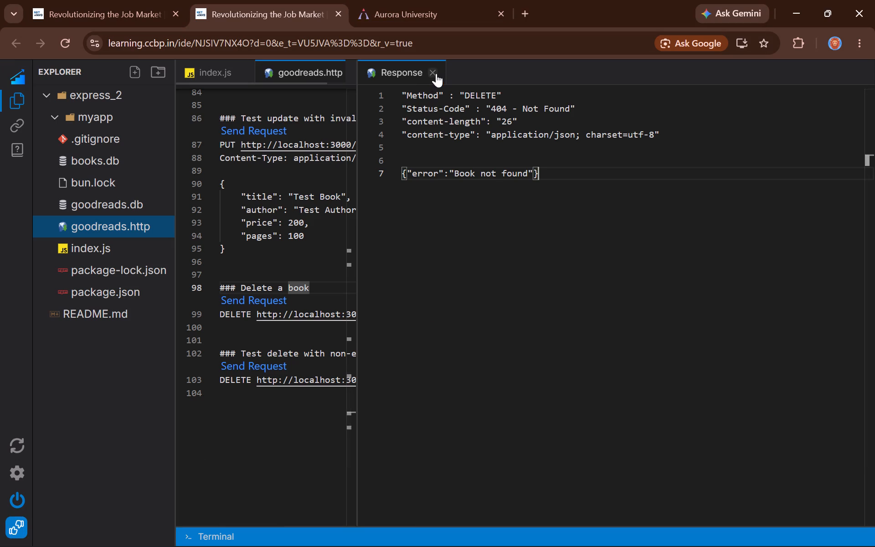
pyautogui.click(436, 73)
# Copy the request title "Test delete with non-existing book ID (404)" into Word below the last screenshot as a heading, followed by a line break.
pyautogui.moveTo(242, 351); pyautogui.dragTo(285, 342)
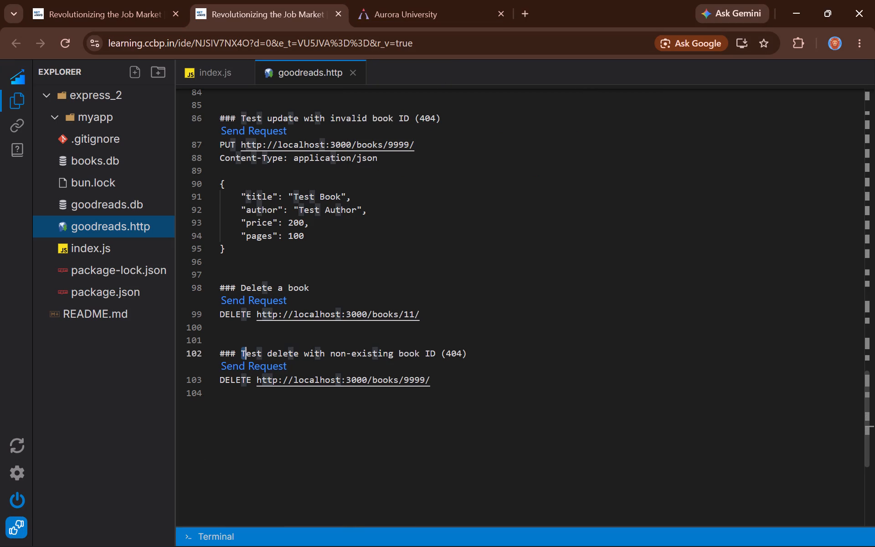
pyautogui.moveTo(285, 342); pyautogui.dragTo(484, 356)
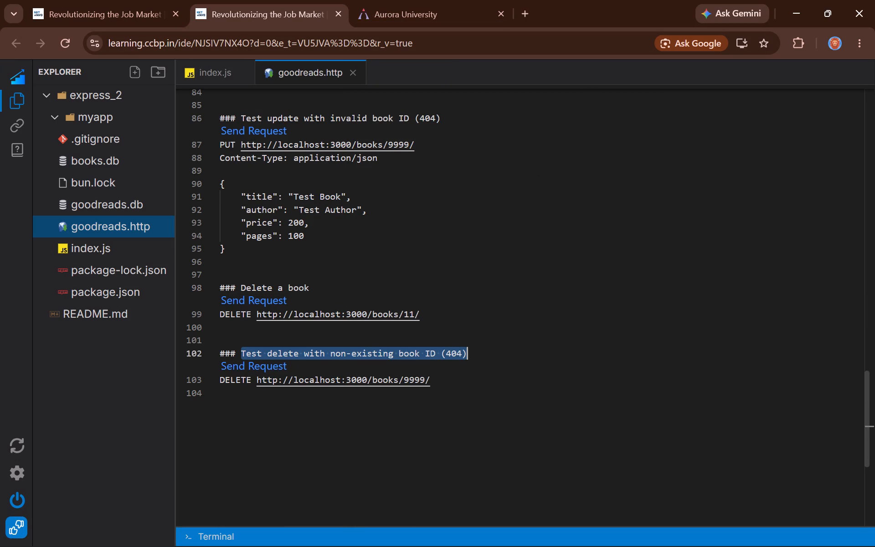
pyautogui.hotkey('ctrl', 'c')
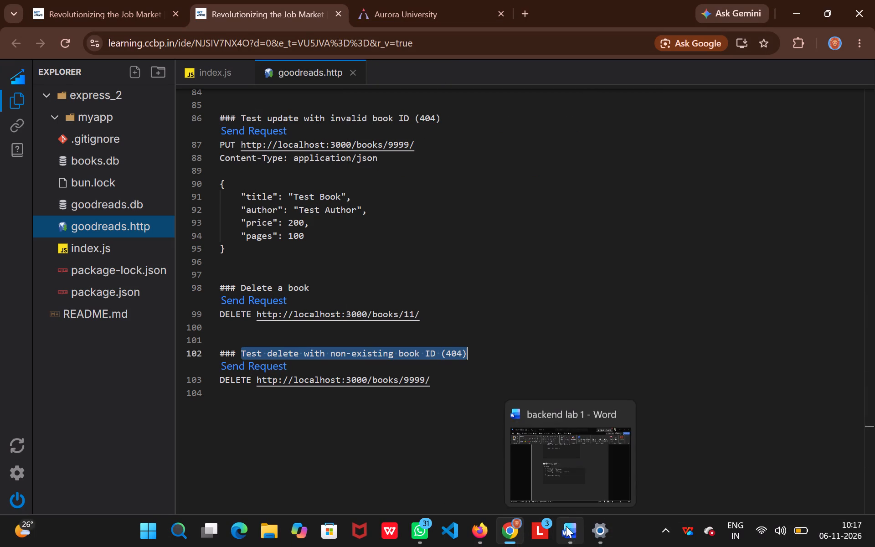
pyautogui.click(561, 473)
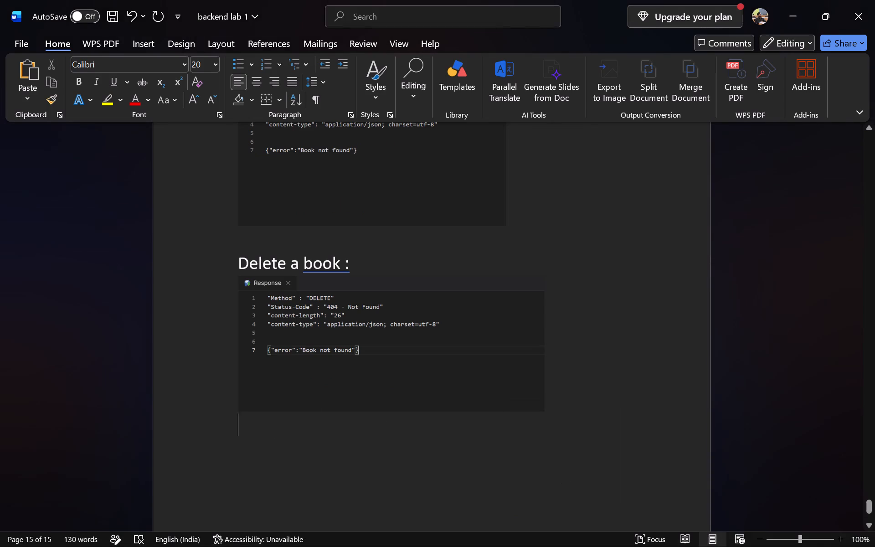
pyautogui.hotkey('ctrl', 'v')
pyautogui.press('Return')
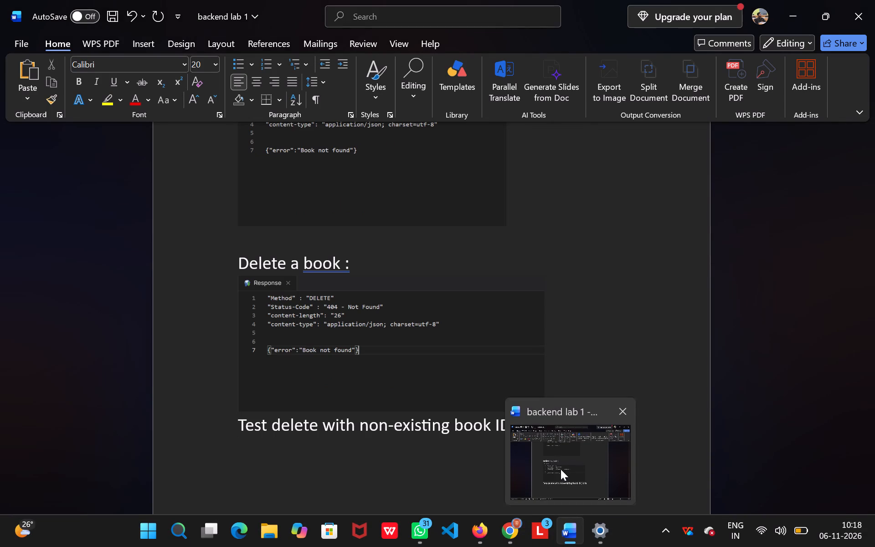
# Switch back to Chrome and send the "Test delete with non-existing book ID (404)" request.
pyautogui.click(507, 478)
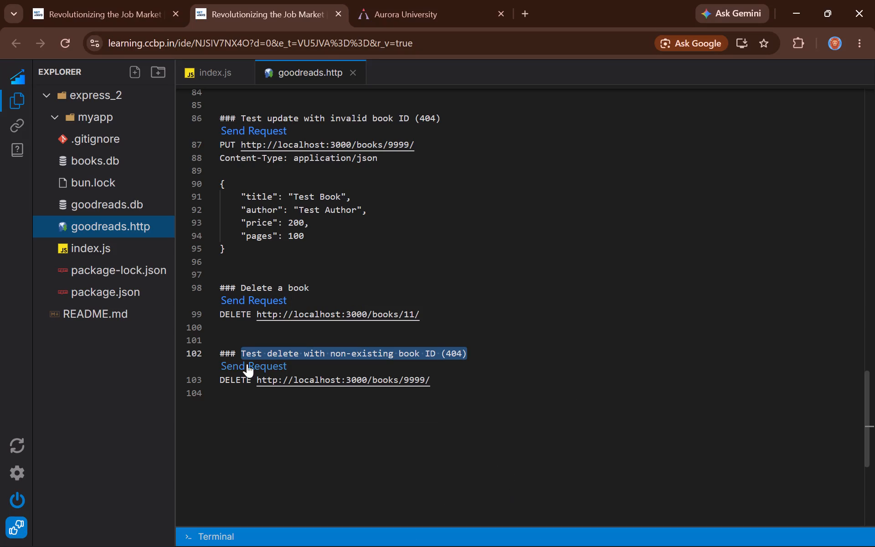
pyautogui.click(241, 365)
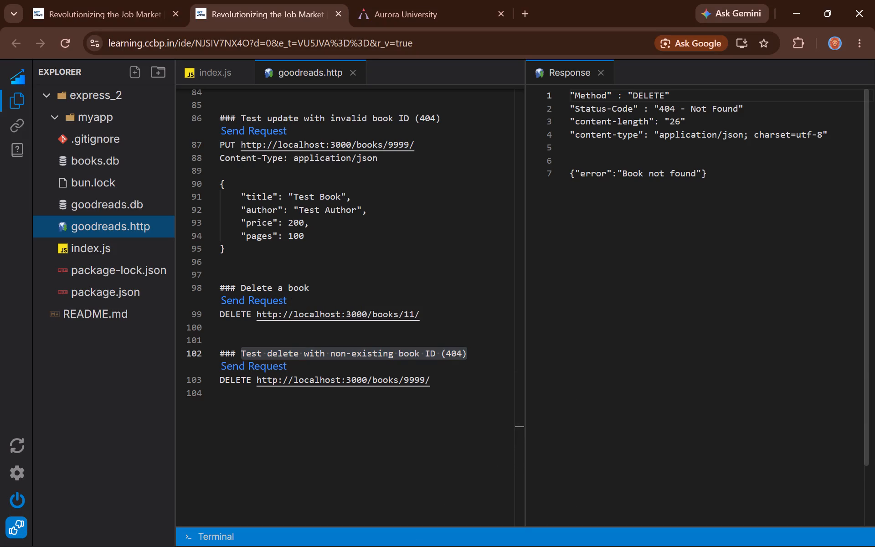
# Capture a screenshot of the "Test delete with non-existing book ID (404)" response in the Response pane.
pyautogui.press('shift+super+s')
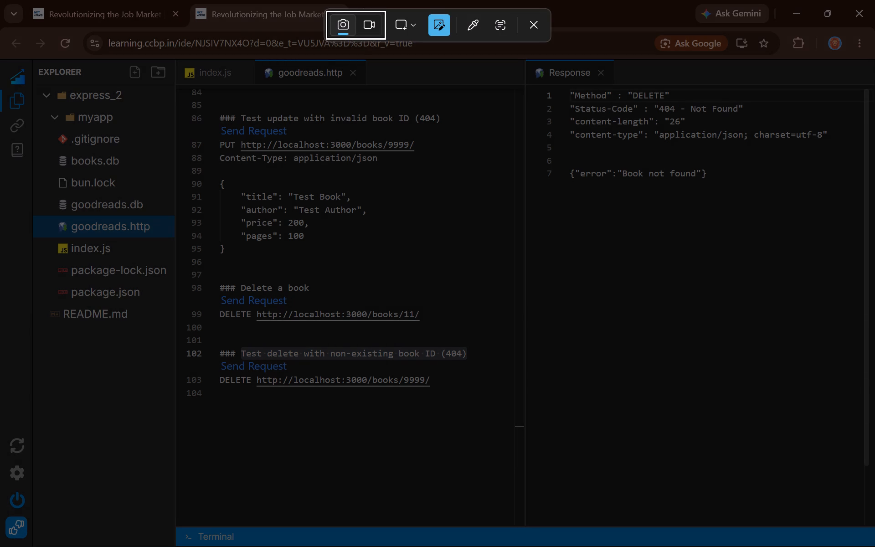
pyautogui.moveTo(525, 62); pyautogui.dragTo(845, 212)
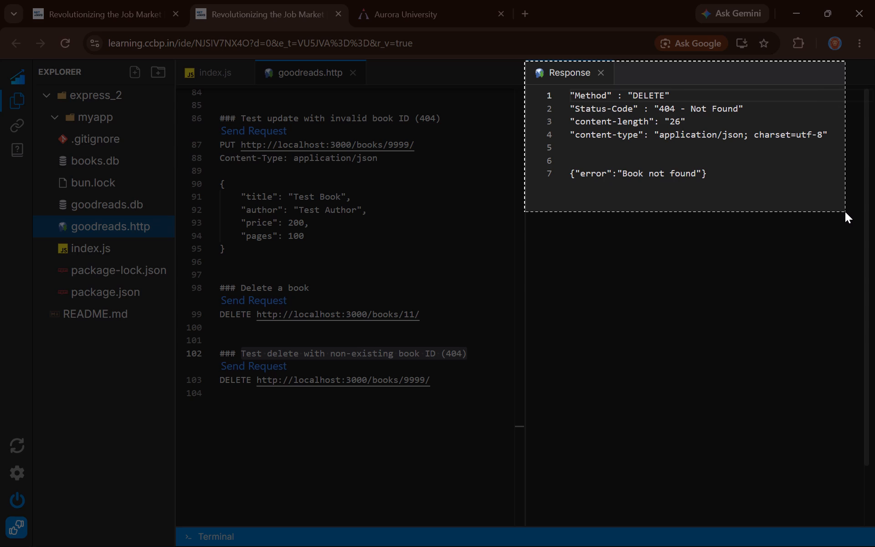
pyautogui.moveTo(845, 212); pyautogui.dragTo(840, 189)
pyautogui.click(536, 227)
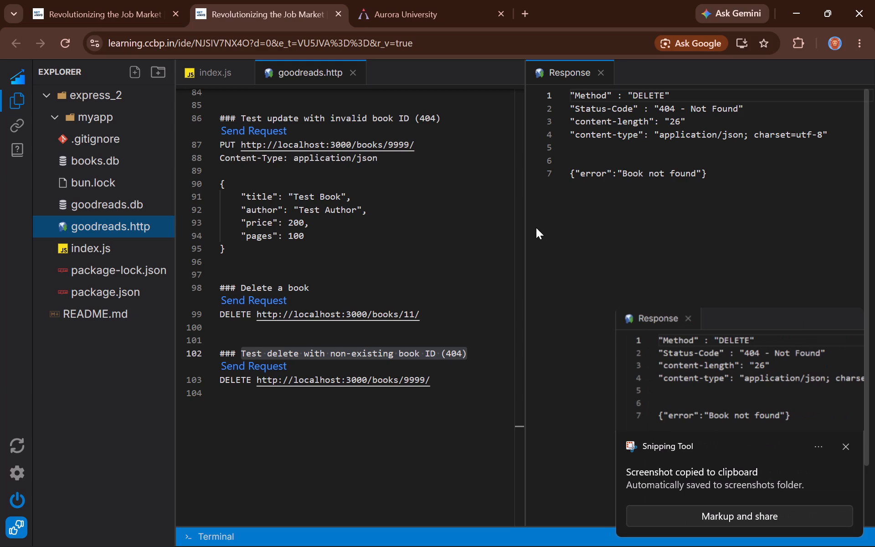
# Resend the "Delete a book" and "Test delete with non-existing book ID (404)" requests several times and compare their responses.
pyautogui.click(253, 300)
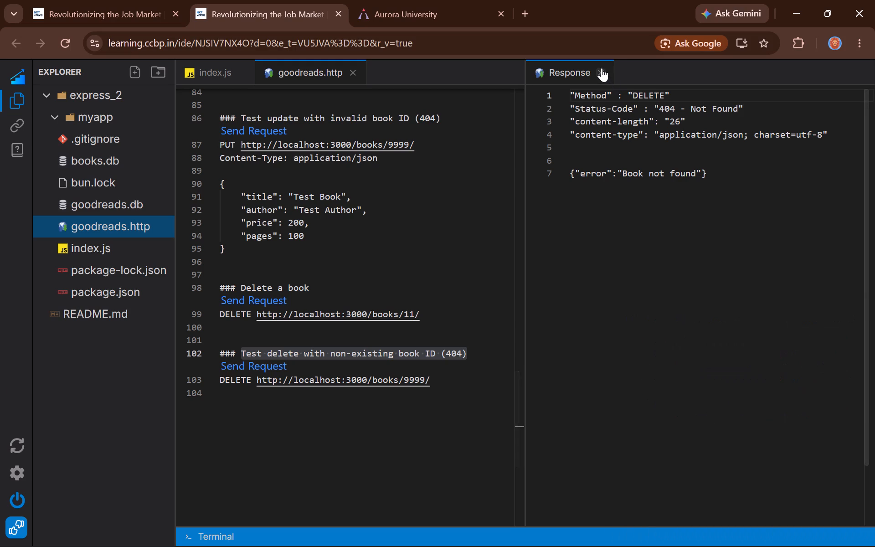
pyautogui.click(602, 68)
pyautogui.click(250, 296)
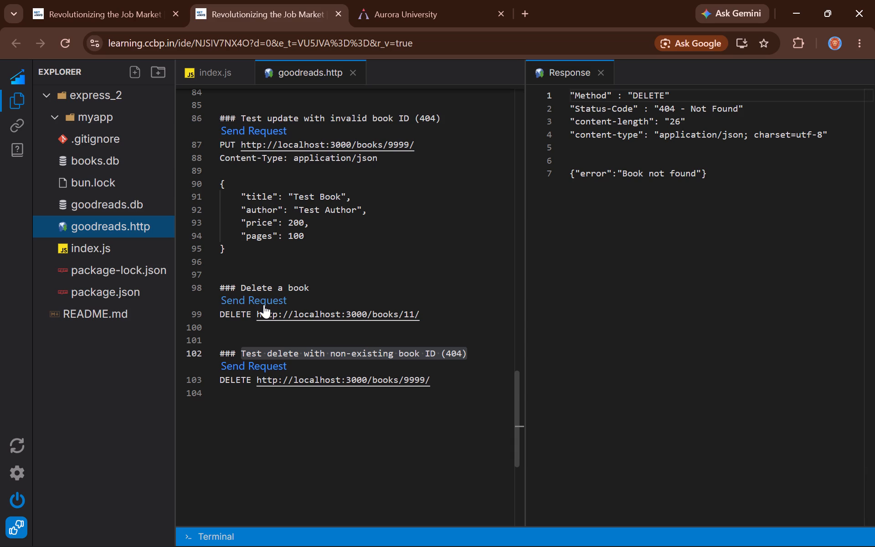
pyautogui.click(264, 304)
pyautogui.click(271, 299)
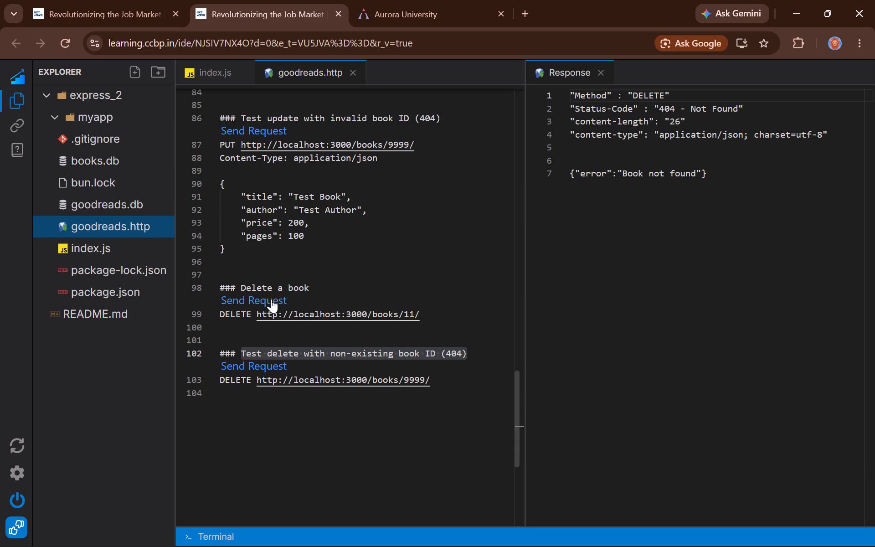
pyautogui.click(271, 299)
pyautogui.click(267, 366)
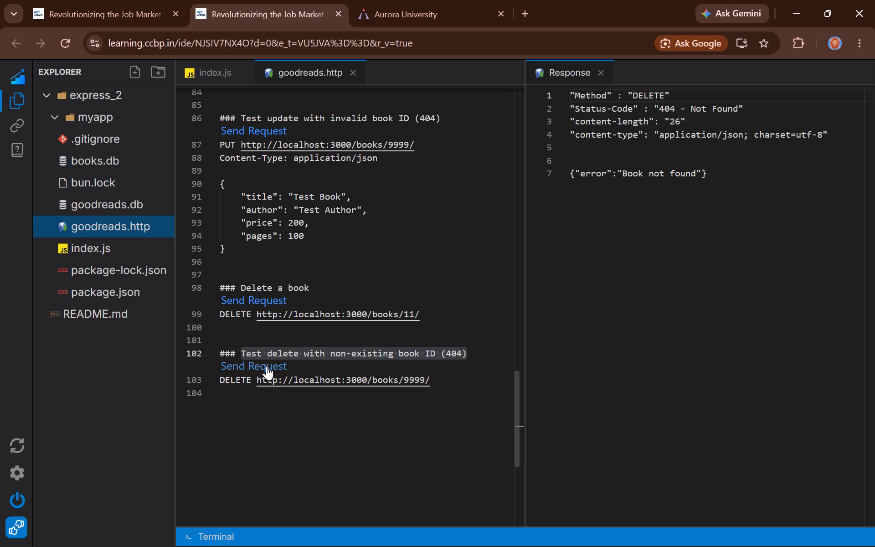
pyautogui.click(267, 366)
pyautogui.click(598, 76)
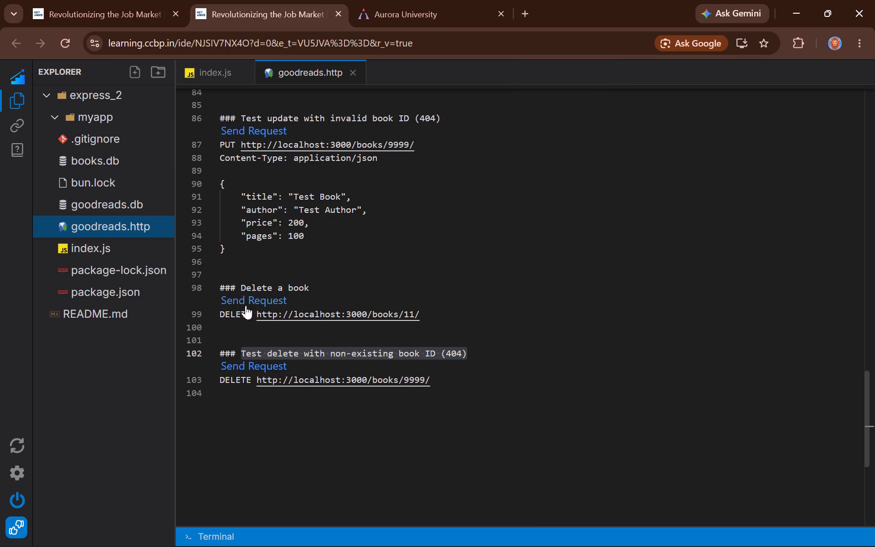
pyautogui.click(269, 371)
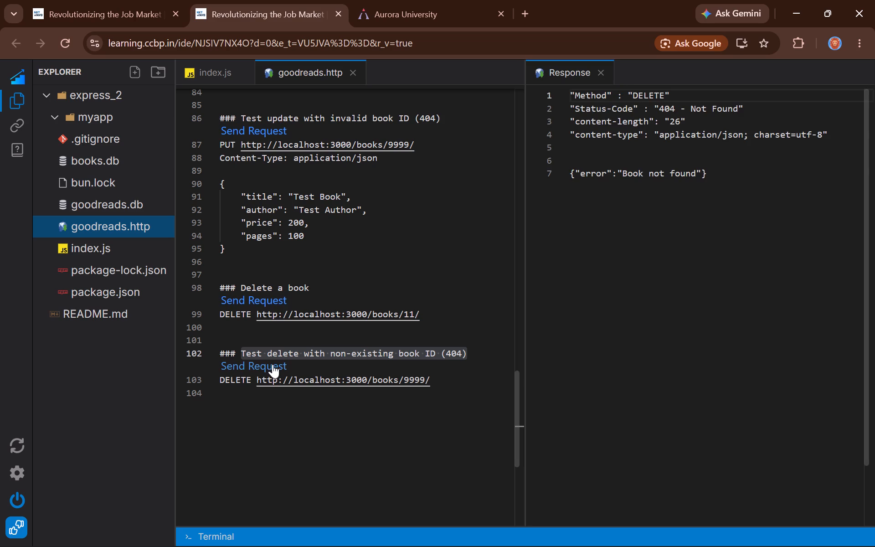
pyautogui.click(273, 362)
pyautogui.click(273, 362)
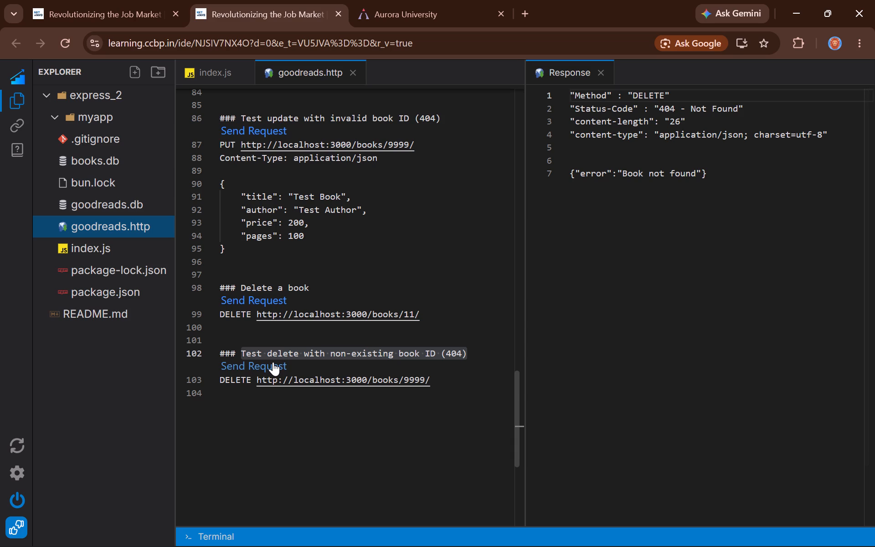
pyautogui.click(277, 303)
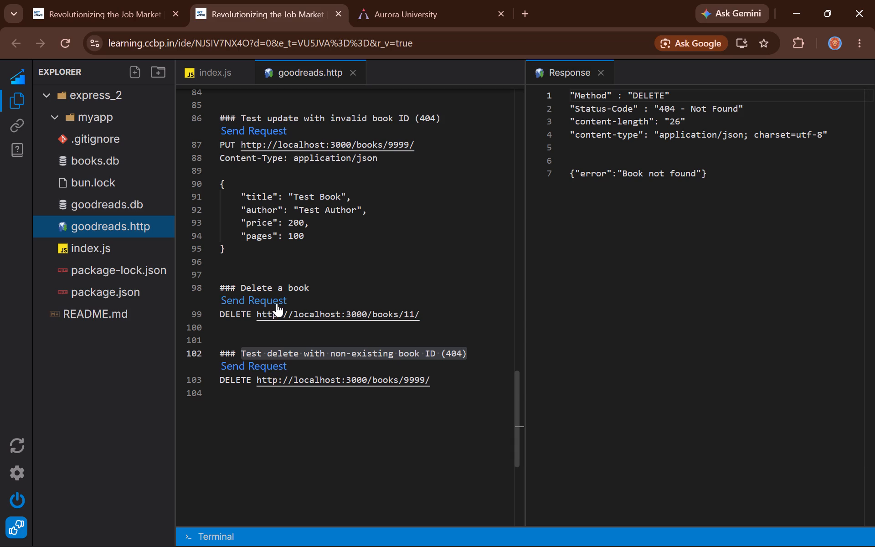
pyautogui.click(277, 303)
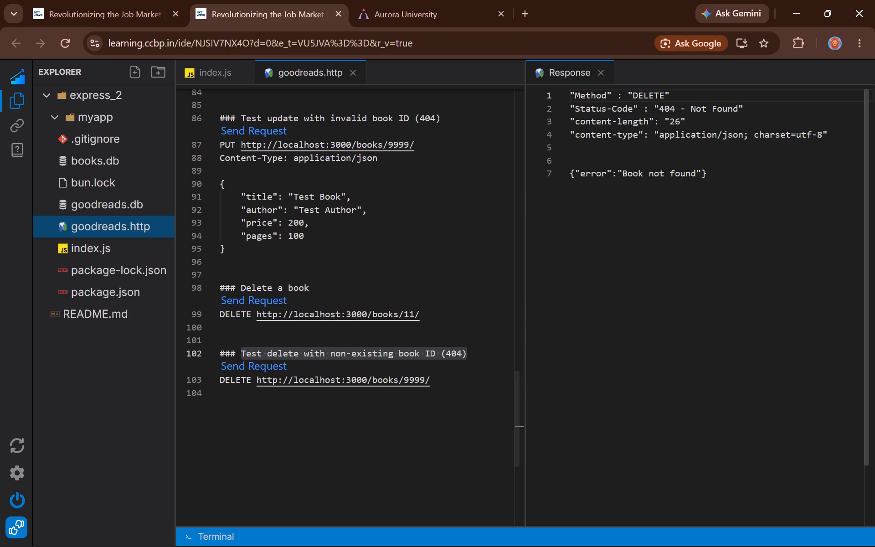
# Recheck both delete requests by closing the old response and sending each again, finishing with the Response pane closed.
pyautogui.click(602, 72)
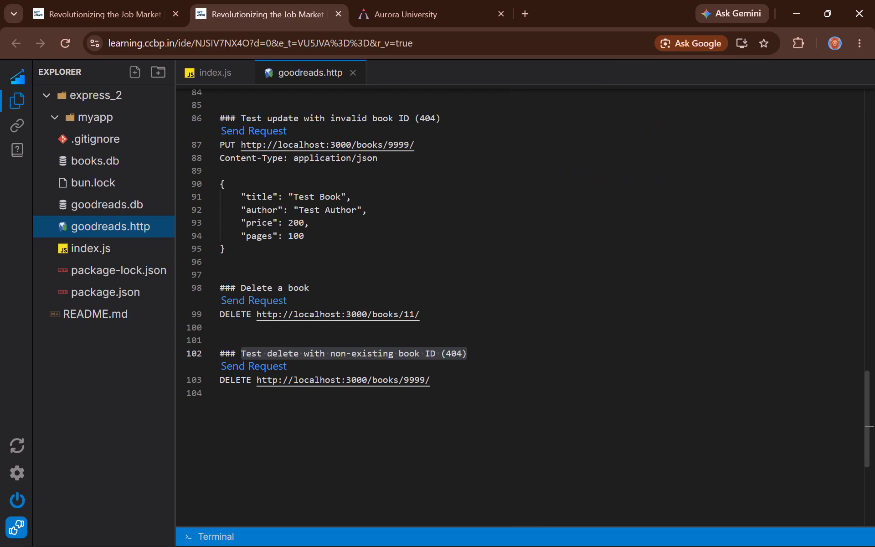
pyautogui.click(271, 300)
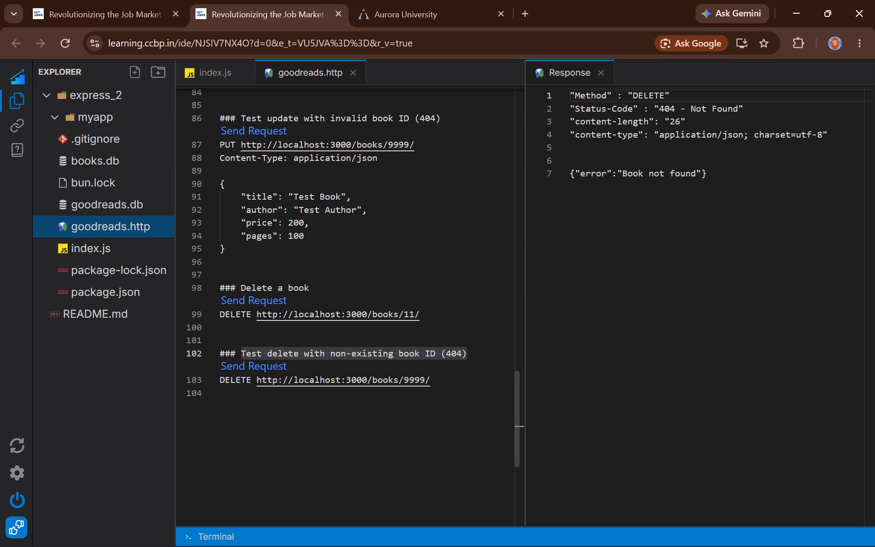
pyautogui.click(407, 245)
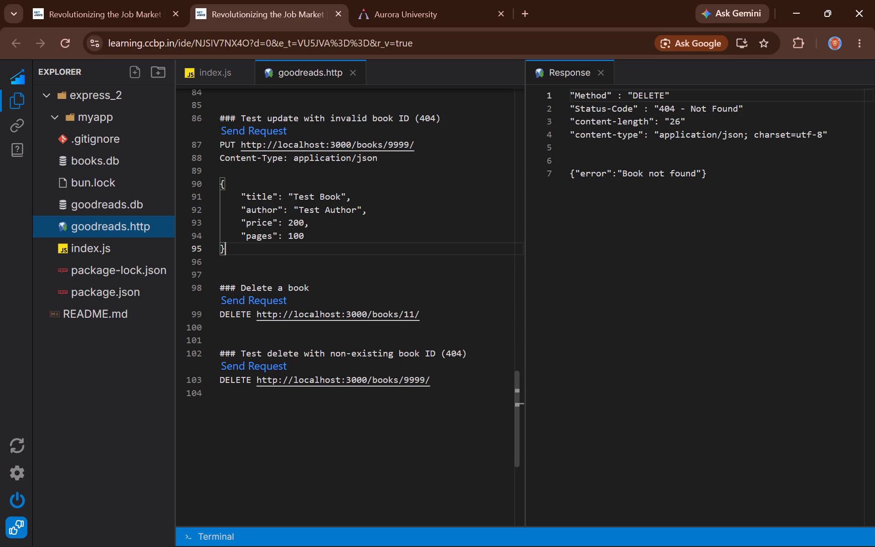
pyautogui.click(268, 299)
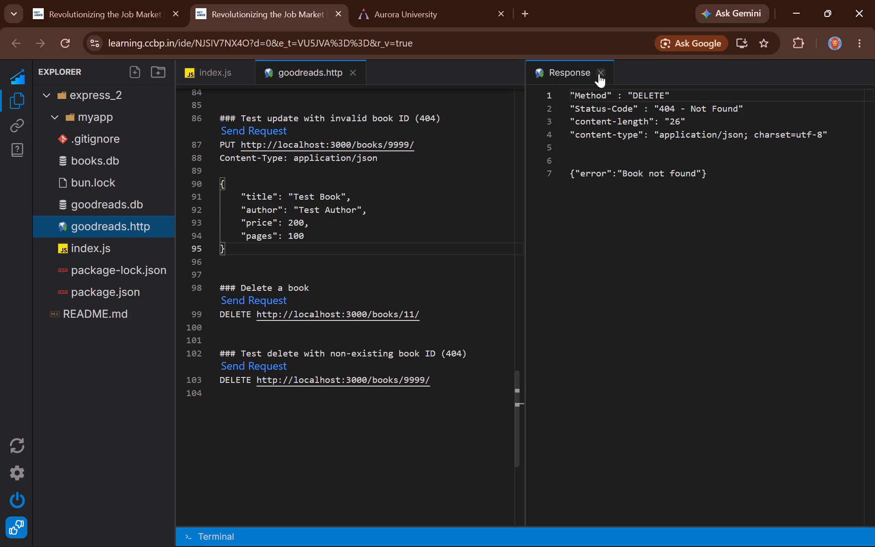
pyautogui.click(604, 73)
pyautogui.click(249, 297)
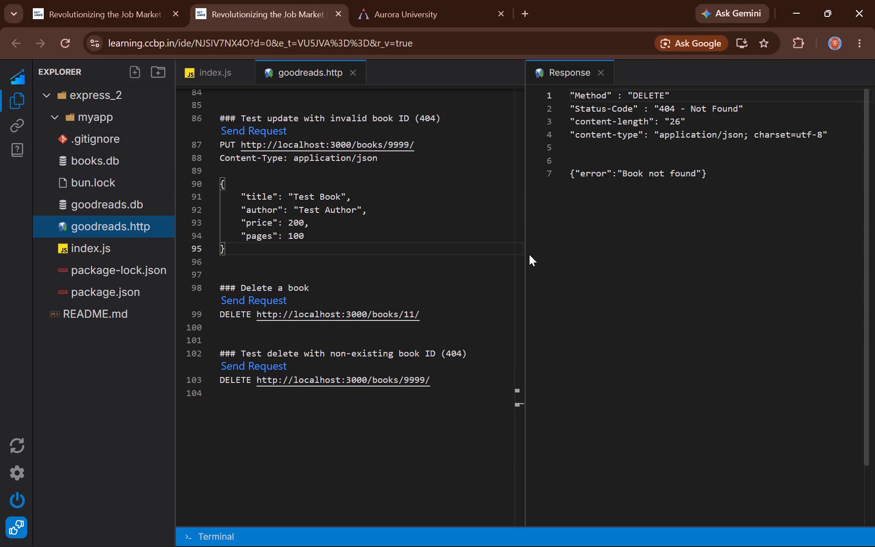
pyautogui.click(604, 71)
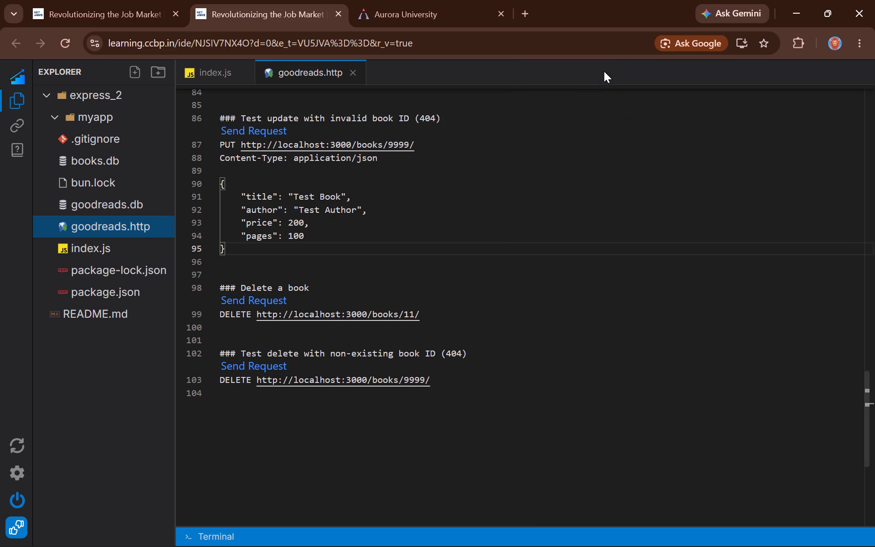
pyautogui.click(258, 364)
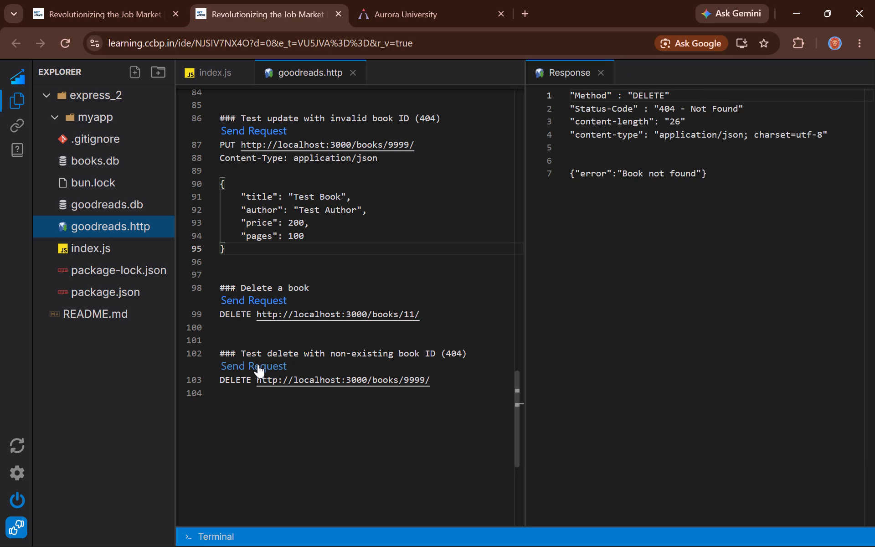
pyautogui.click(262, 299)
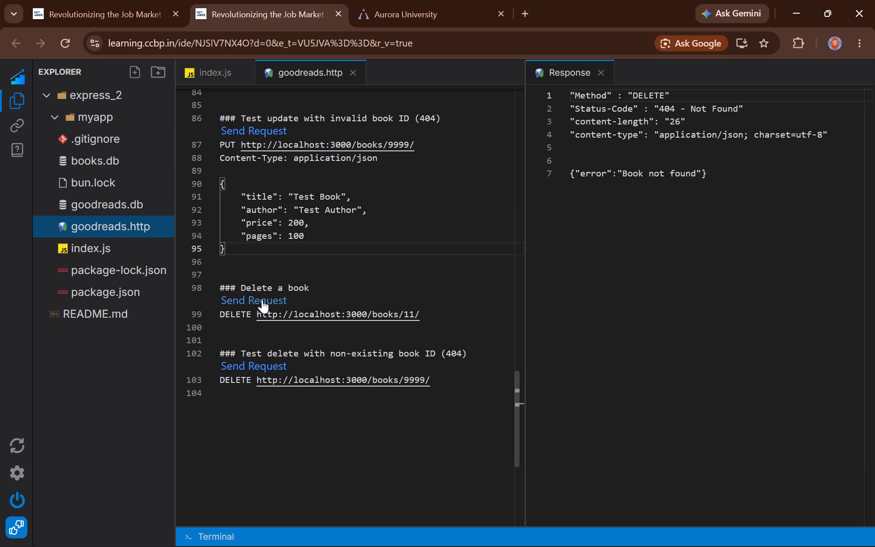
pyautogui.click(262, 299)
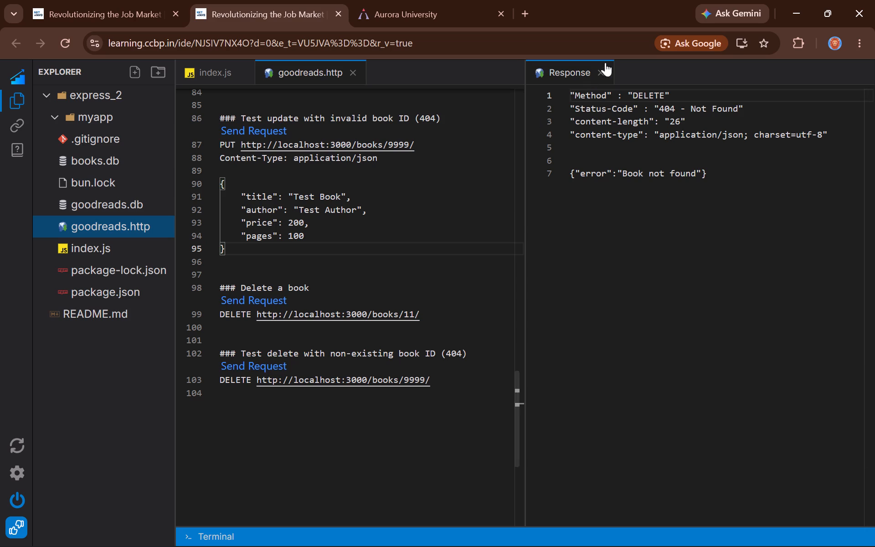
pyautogui.click(603, 70)
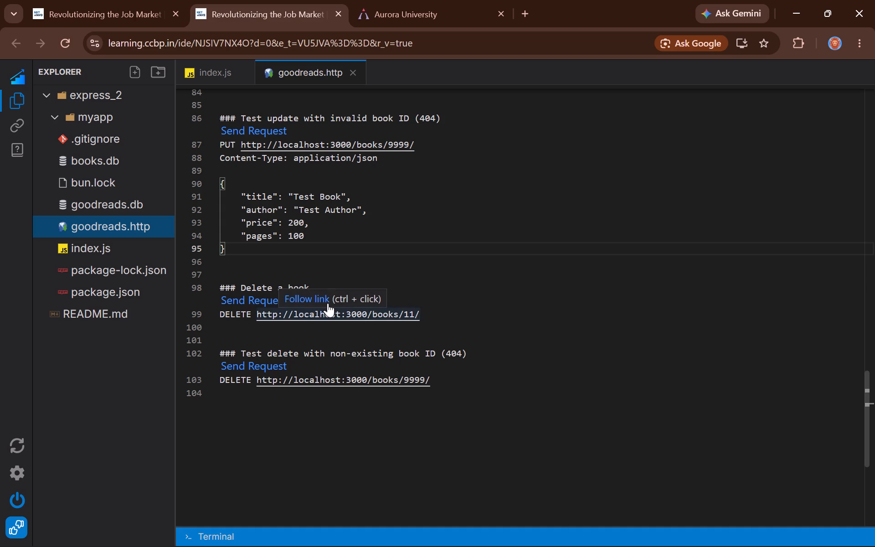
pyautogui.click(314, 298)
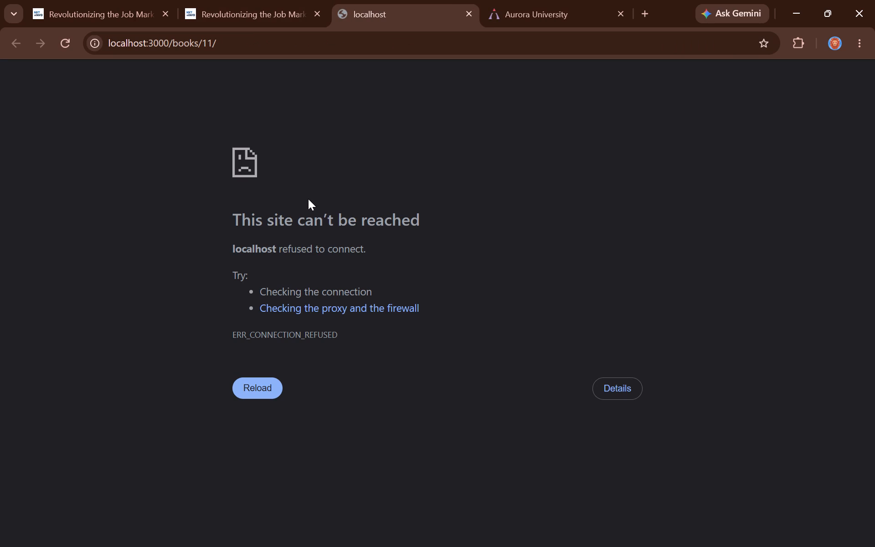
pyautogui.click(280, 0)
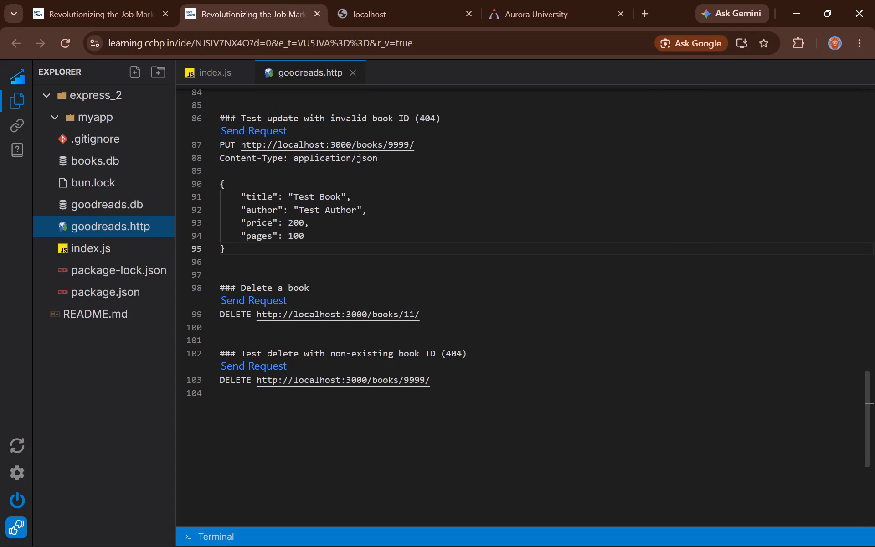
# Send the "Test delete with non-existing book ID (404)" request, close its response, and send it again.
pyautogui.click(267, 367)
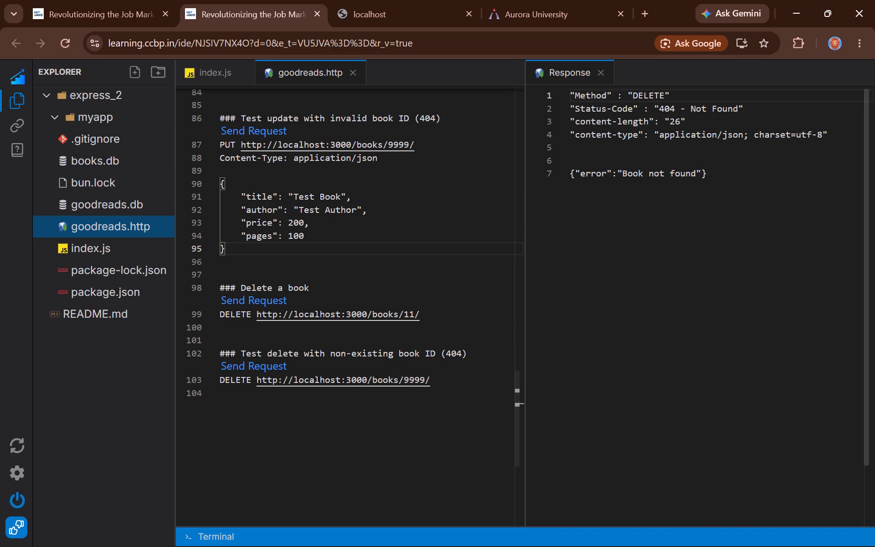
pyautogui.click(600, 72)
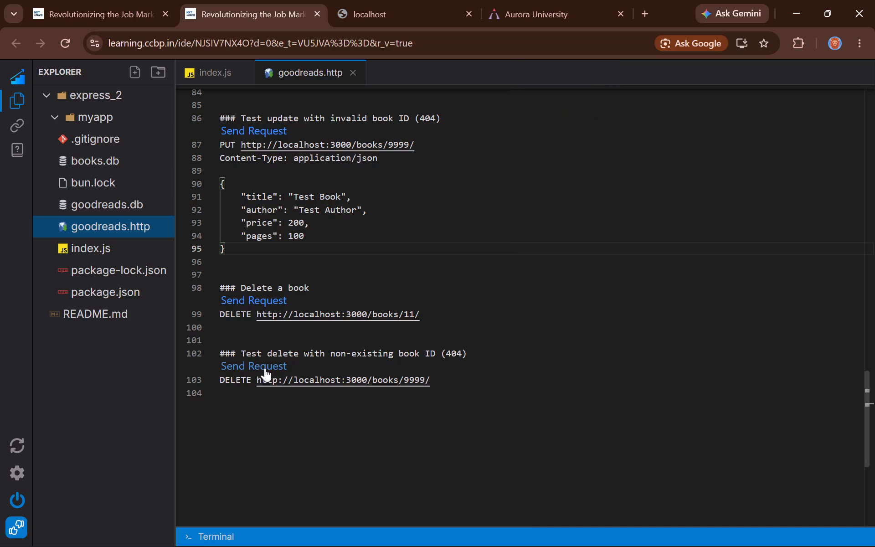
pyautogui.click(265, 368)
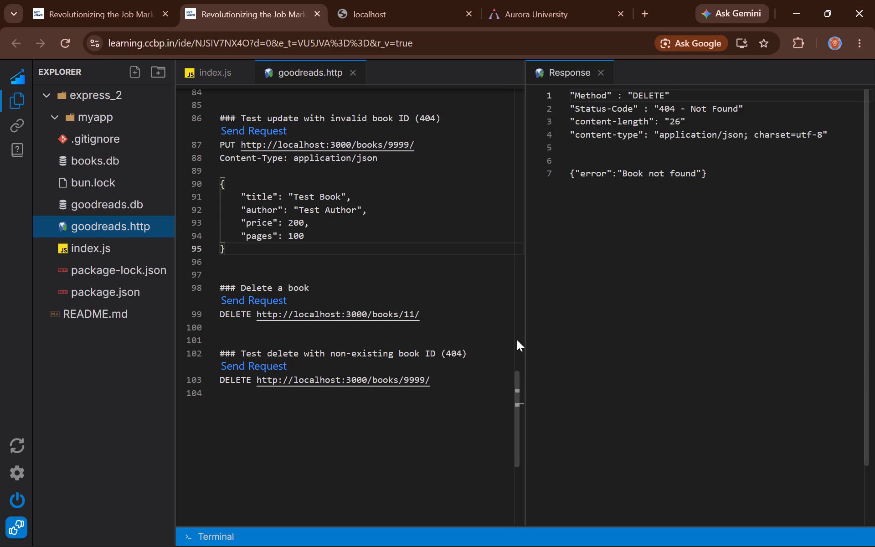
# Capture the Response pane and paste the screenshot in Word under the "Test delete with non-existing book ID (404)" heading.
pyautogui.press('shift+super+s')
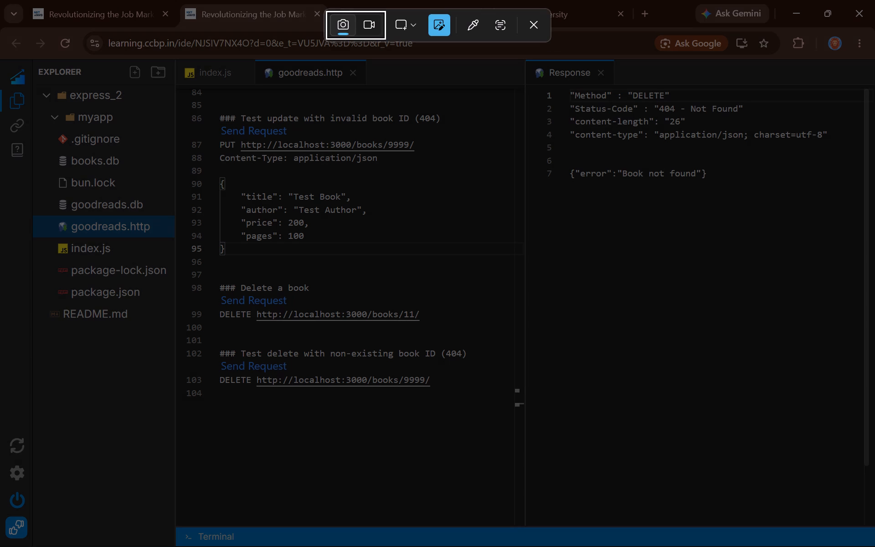
pyautogui.moveTo(526, 61); pyautogui.dragTo(852, 220)
pyautogui.click(547, 249)
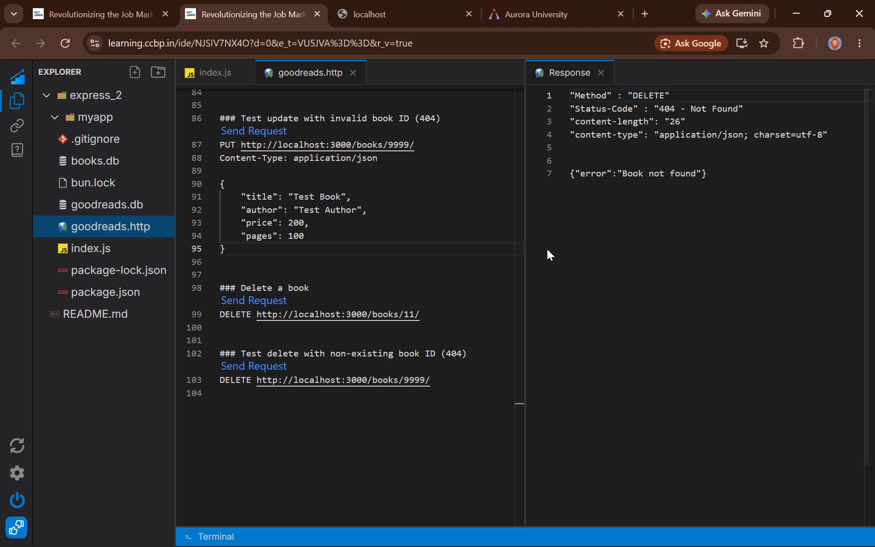
pyautogui.click(556, 471)
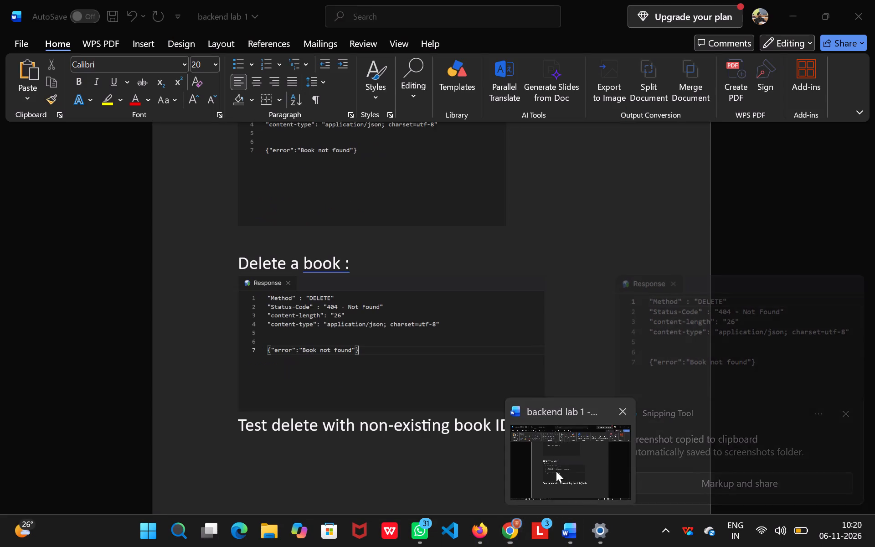
pyautogui.hotkey('ctrl', 'v')
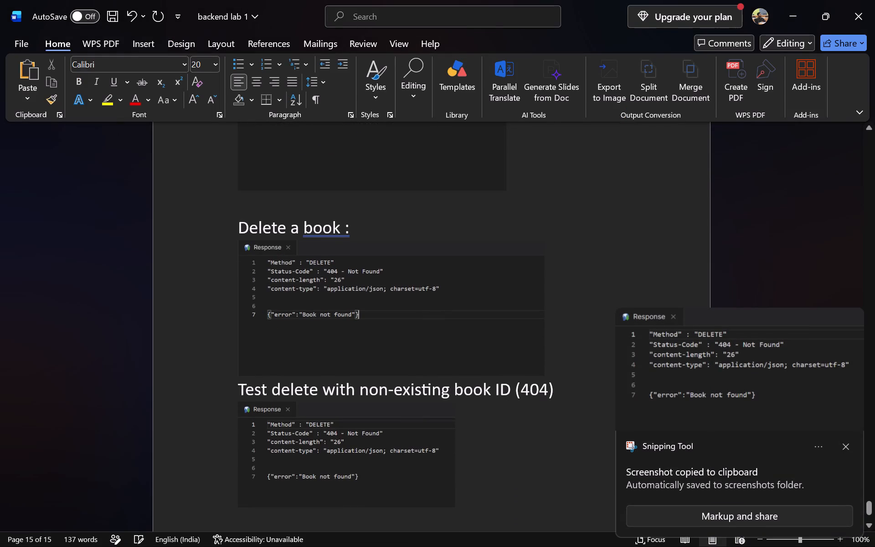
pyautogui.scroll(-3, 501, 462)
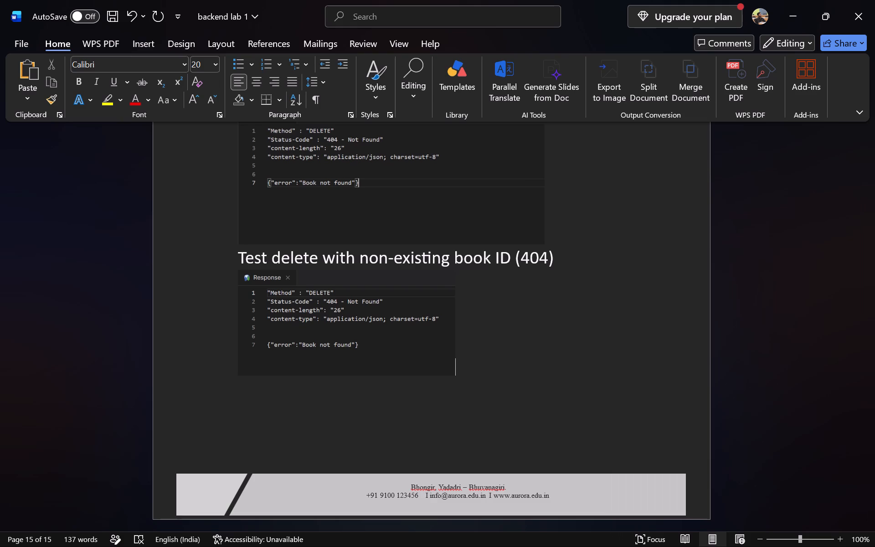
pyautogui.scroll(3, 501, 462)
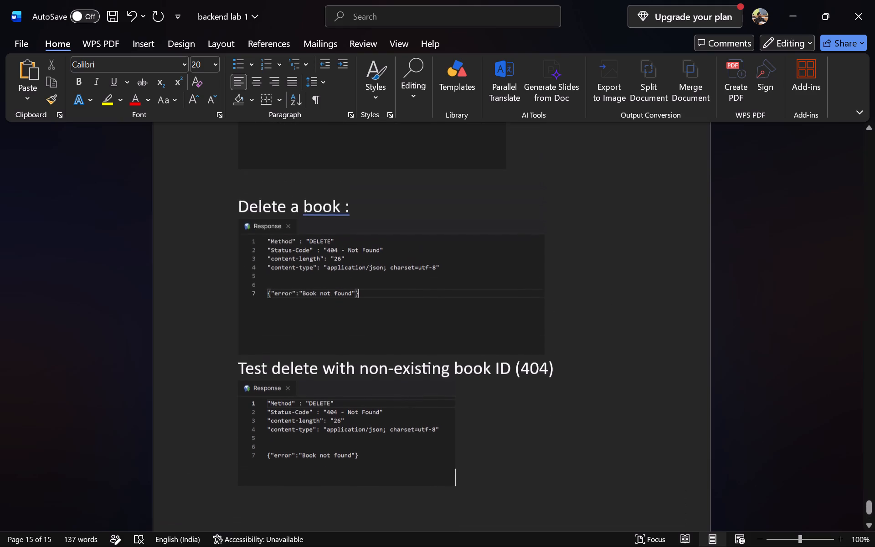
# Review the pasted response screenshots under the update and delete headings in the lab report.
pyautogui.scroll(1, 501, 462)
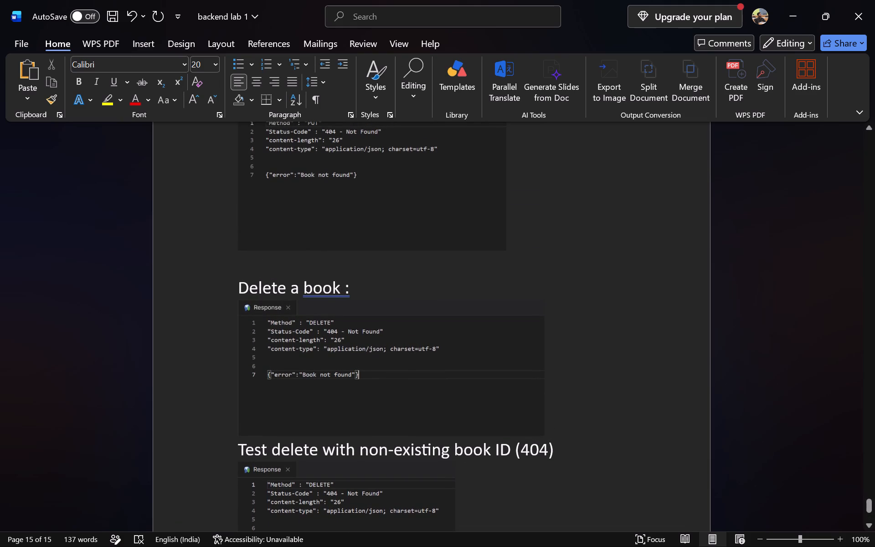
pyautogui.scroll(1, 501, 462)
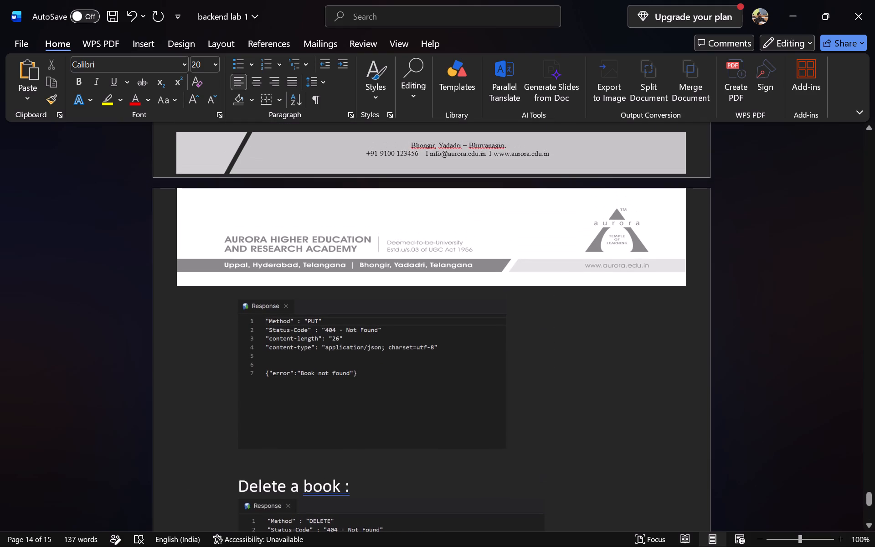
pyautogui.scroll(5, 501, 462)
pyautogui.scroll(-1, 501, 462)
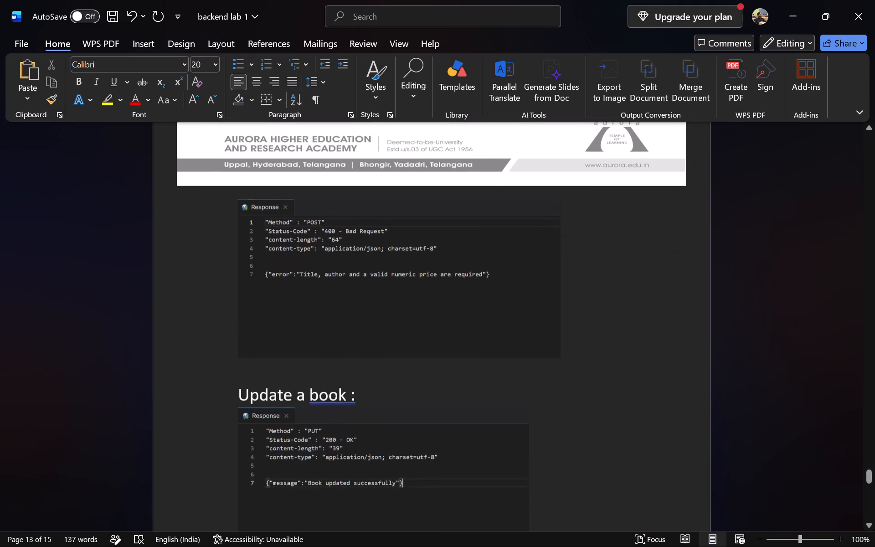
pyautogui.scroll(-1, 501, 462)
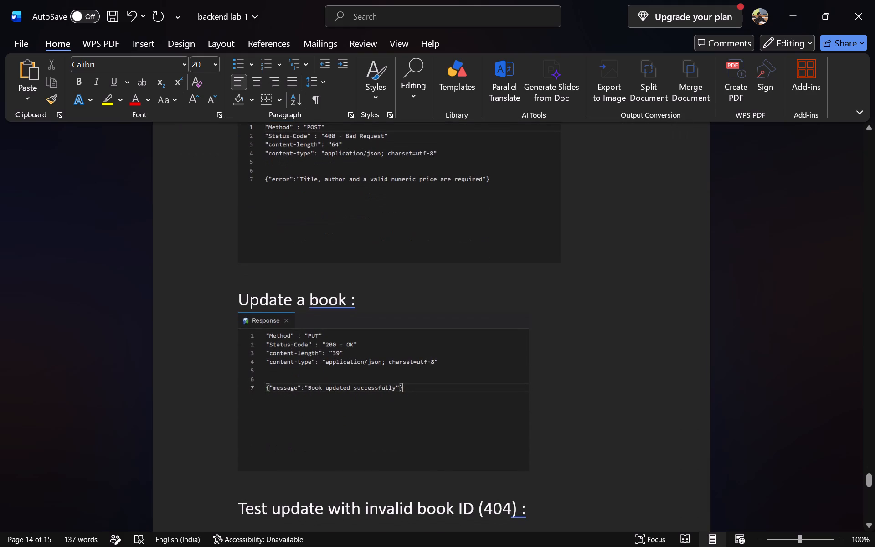
pyautogui.scroll(1, 501, 462)
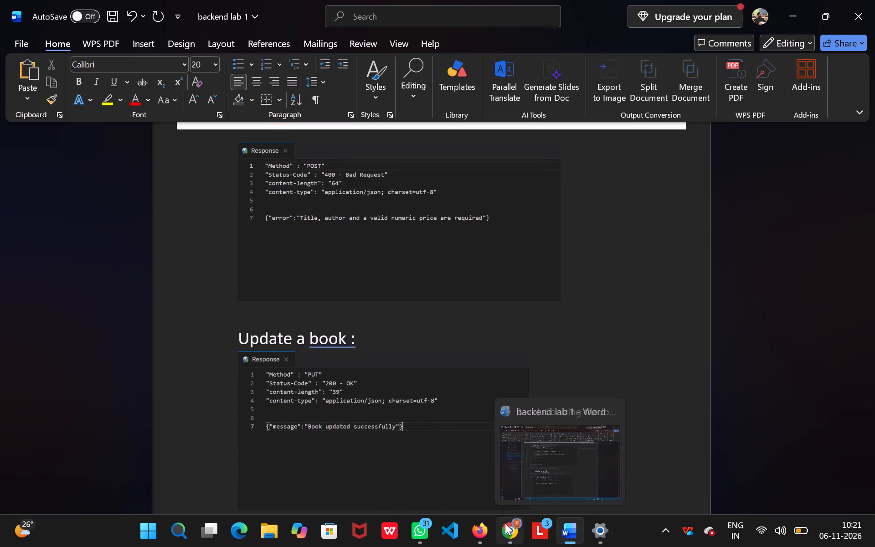
# Switch to Chrome, resend the "Delete a book" request in goodreads.http, and check its response text.
pyautogui.click(506, 463)
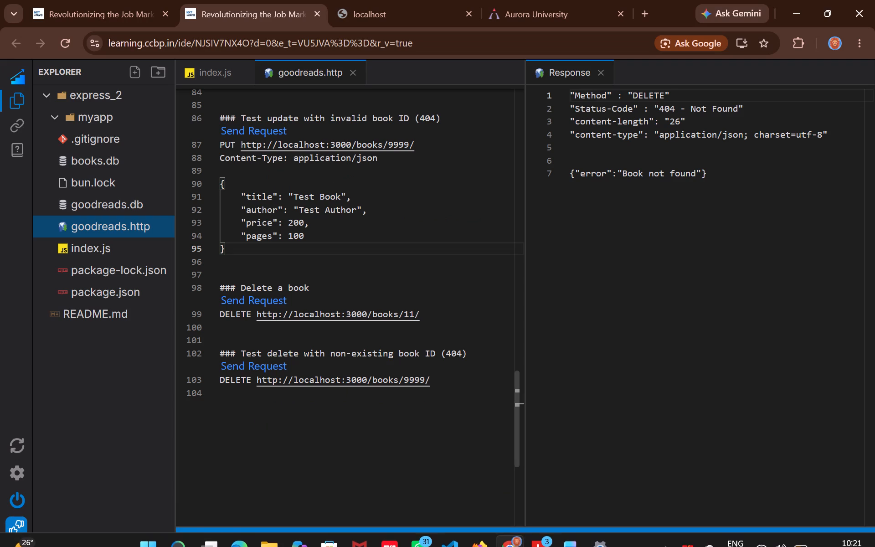
pyautogui.click(265, 299)
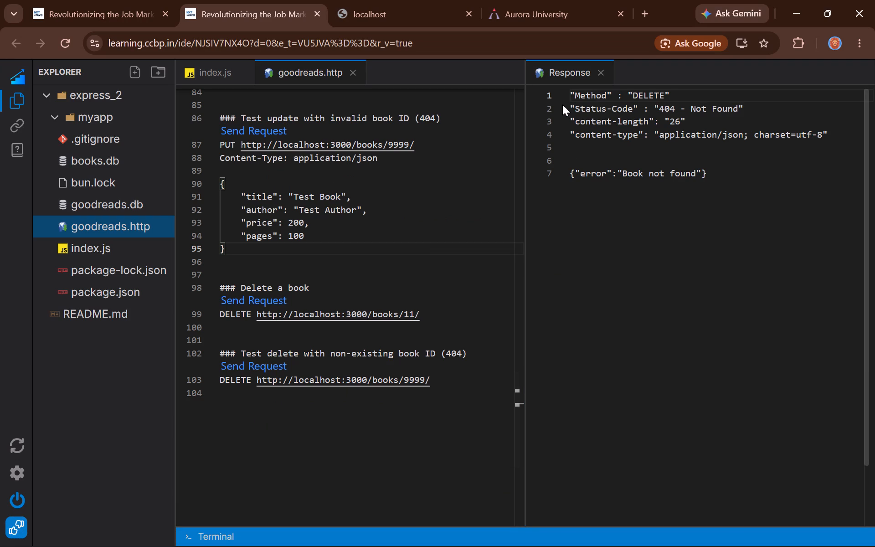
pyautogui.moveTo(570, 91); pyautogui.dragTo(760, 235)
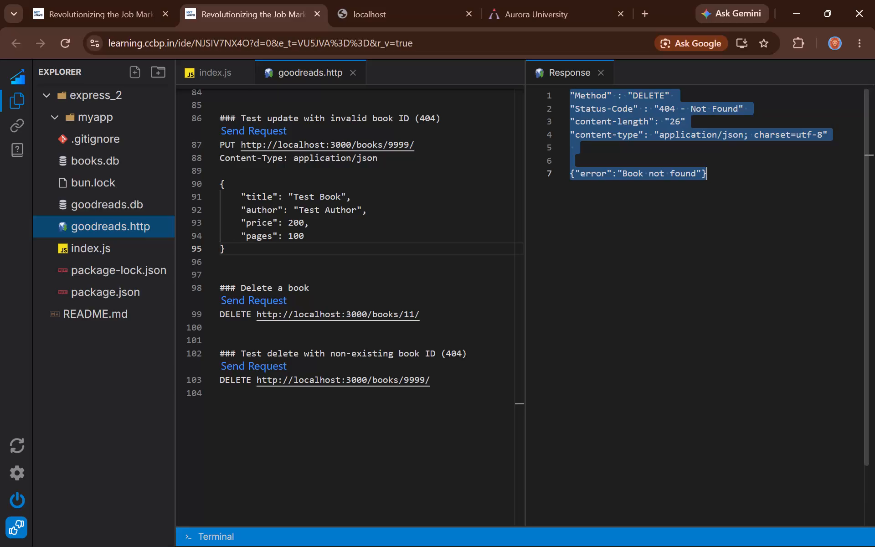
pyautogui.click(760, 235)
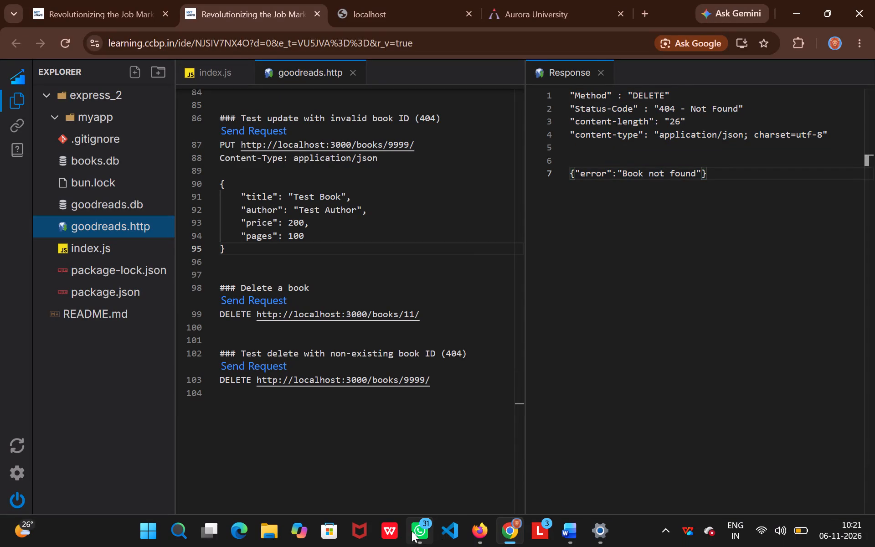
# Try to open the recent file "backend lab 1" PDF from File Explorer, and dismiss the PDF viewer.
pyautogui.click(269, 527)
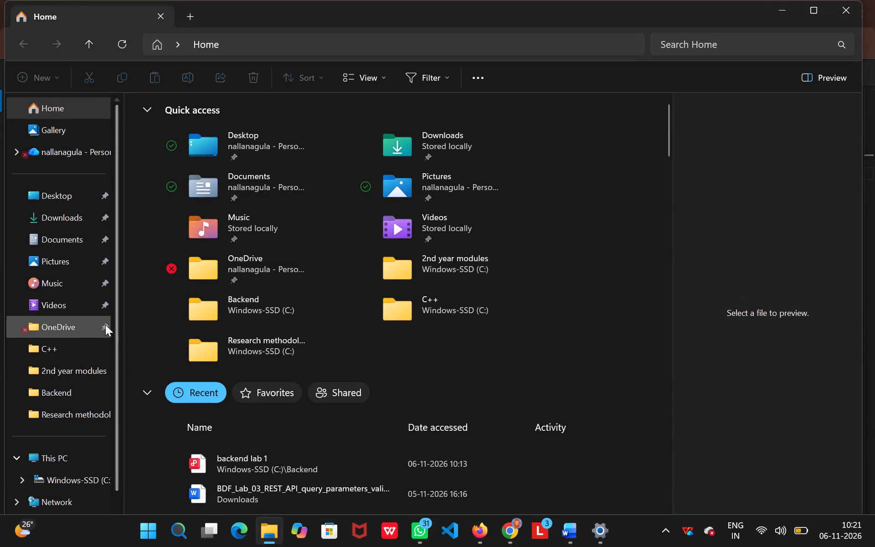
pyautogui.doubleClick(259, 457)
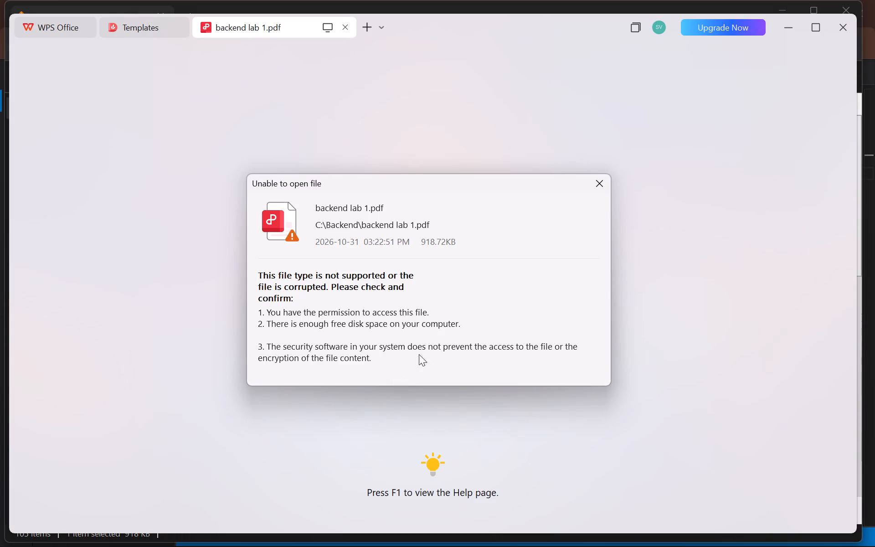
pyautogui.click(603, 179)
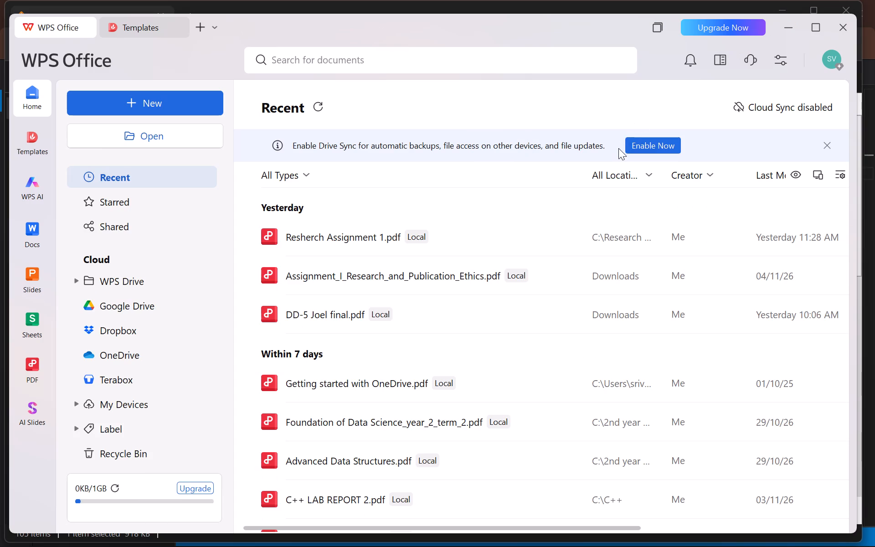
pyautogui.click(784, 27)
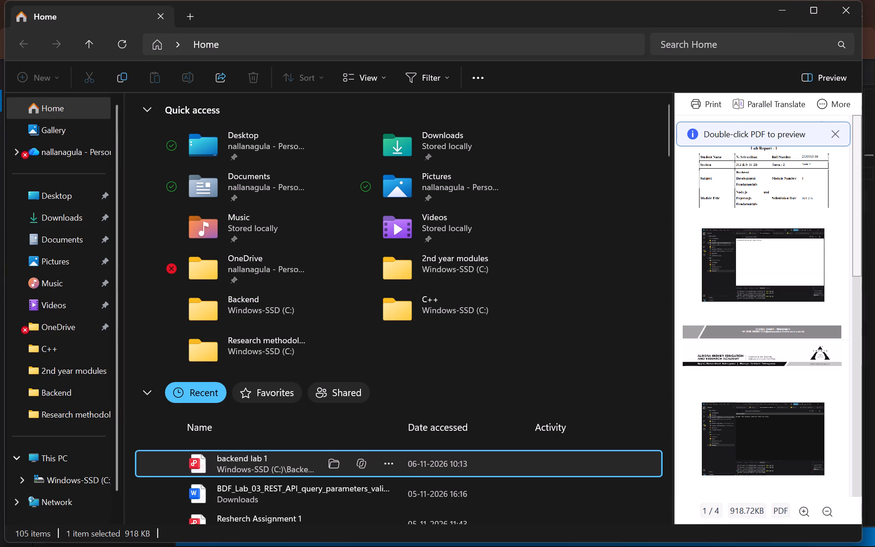
# Open the "Backend lab 2" PDF from the Backend folder in File Explorer.
pyautogui.click(71, 361)
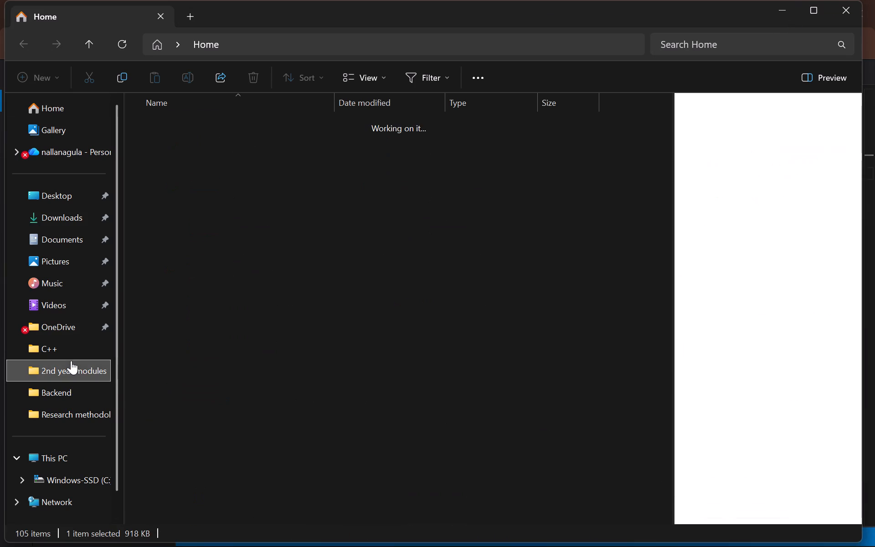
pyautogui.click(68, 396)
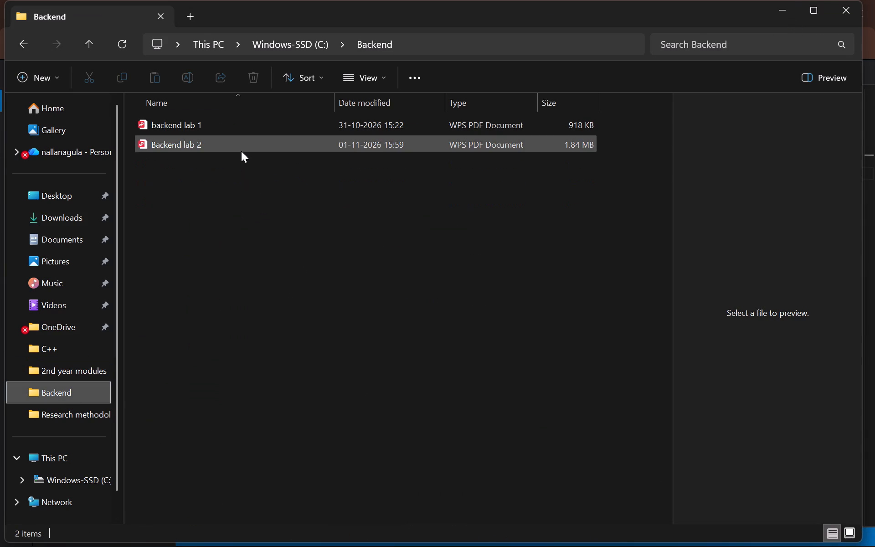
pyautogui.doubleClick(241, 150)
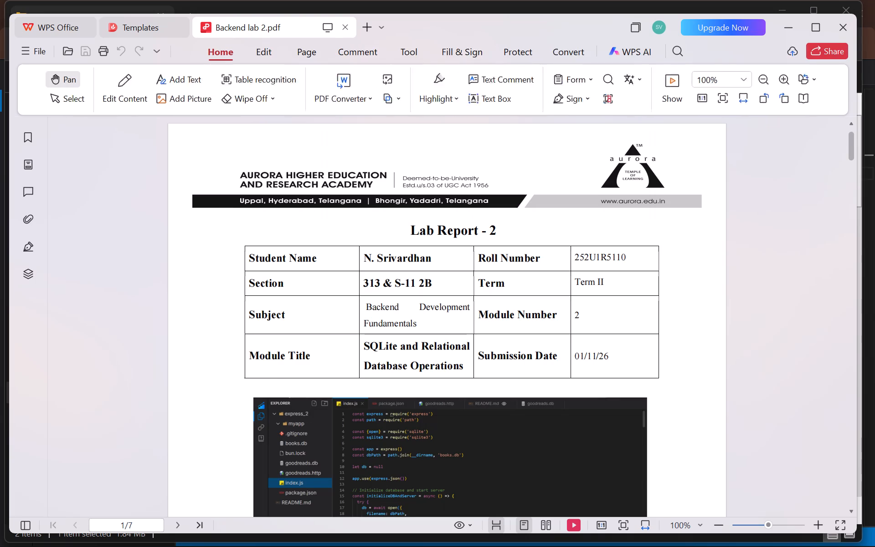
# Examine how the last pages of the lab 2 report present the add, update and delete request outputs.
pyautogui.scroll(-9, 450, 250)
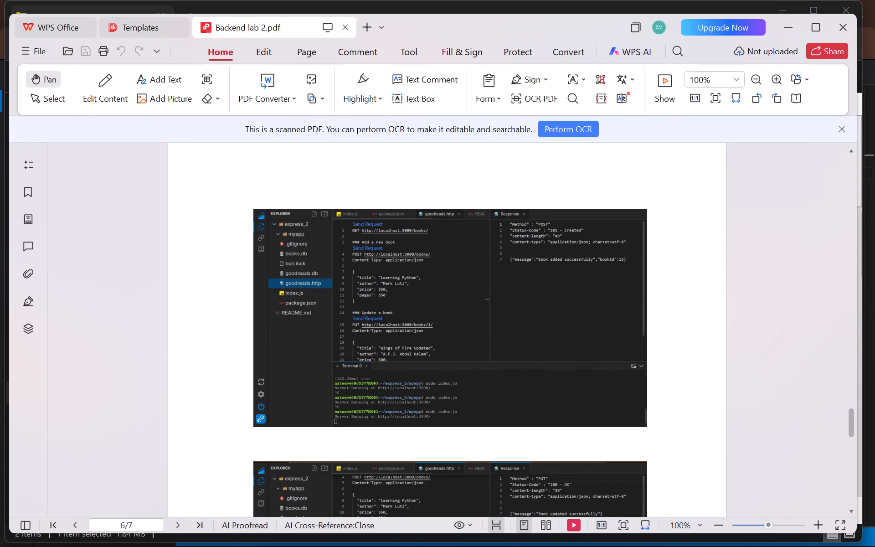
pyautogui.scroll(-3, 490, 280)
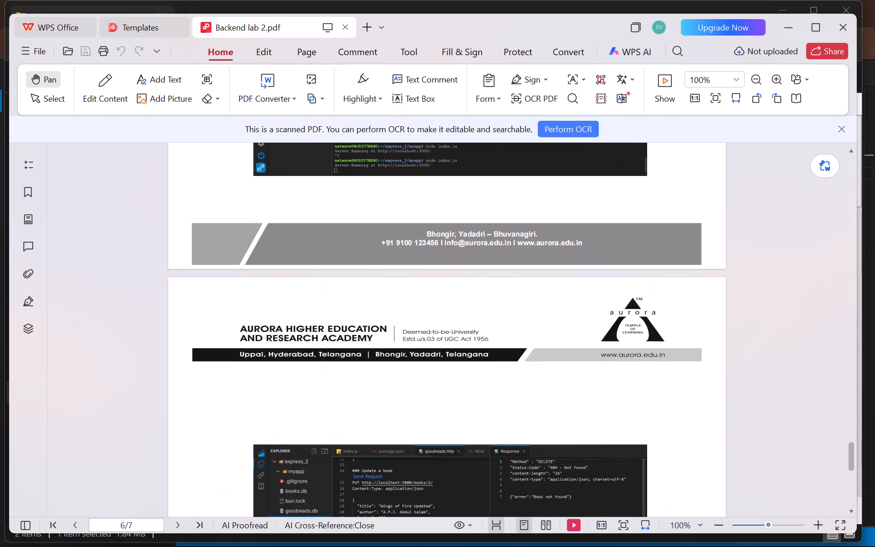
pyautogui.scroll(-2, 490, 280)
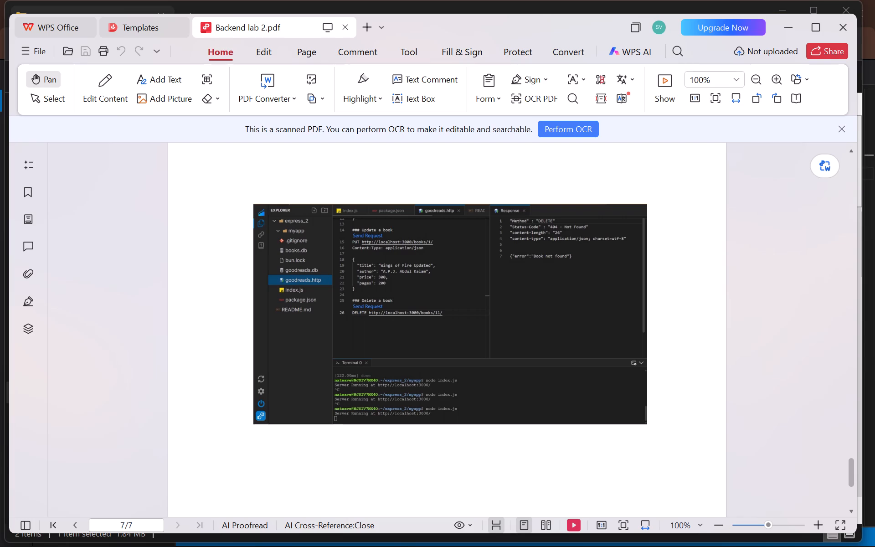
pyautogui.scroll(-4, 490, 280)
pyautogui.scroll(1, 490, 280)
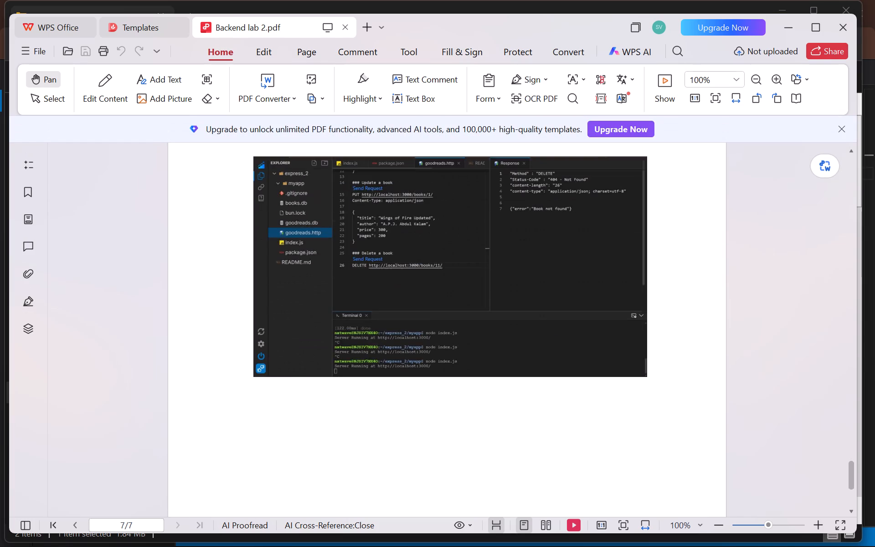
pyautogui.scroll(1, 490, 280)
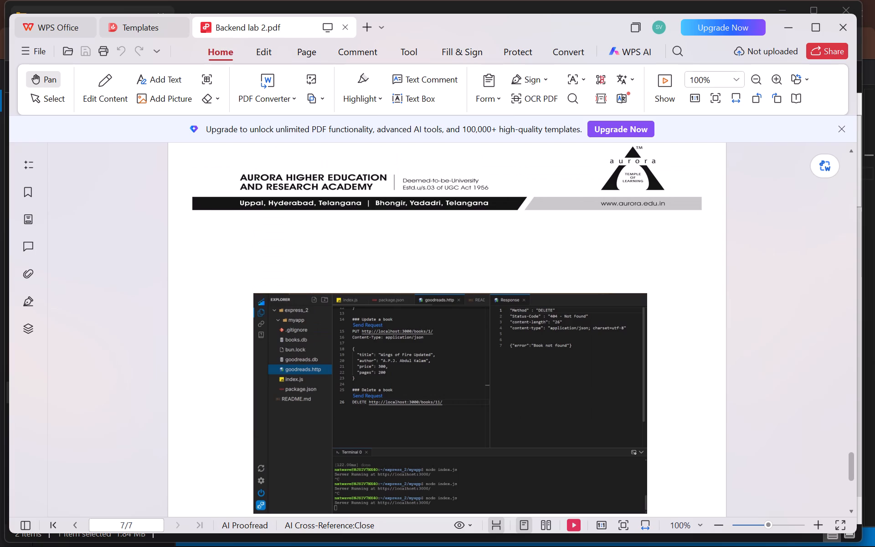
pyautogui.scroll(3, 490, 280)
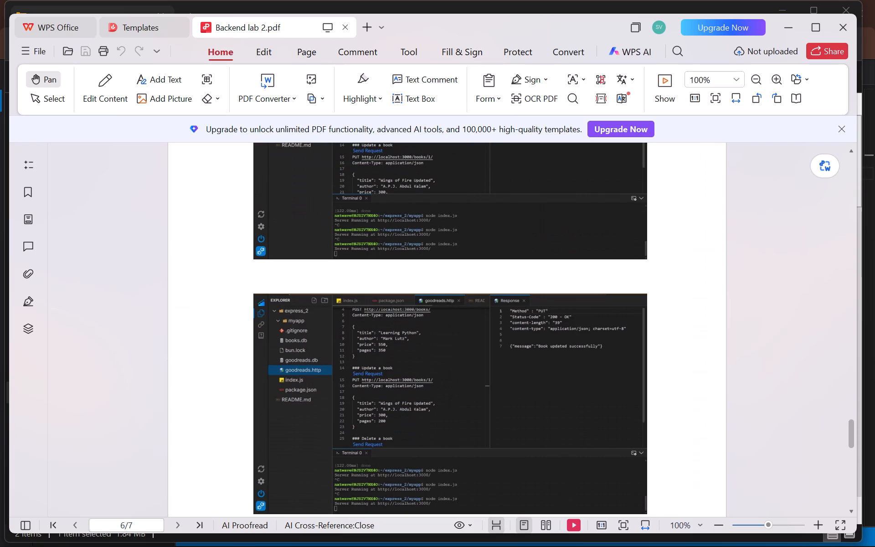
pyautogui.scroll(-7, 490, 280)
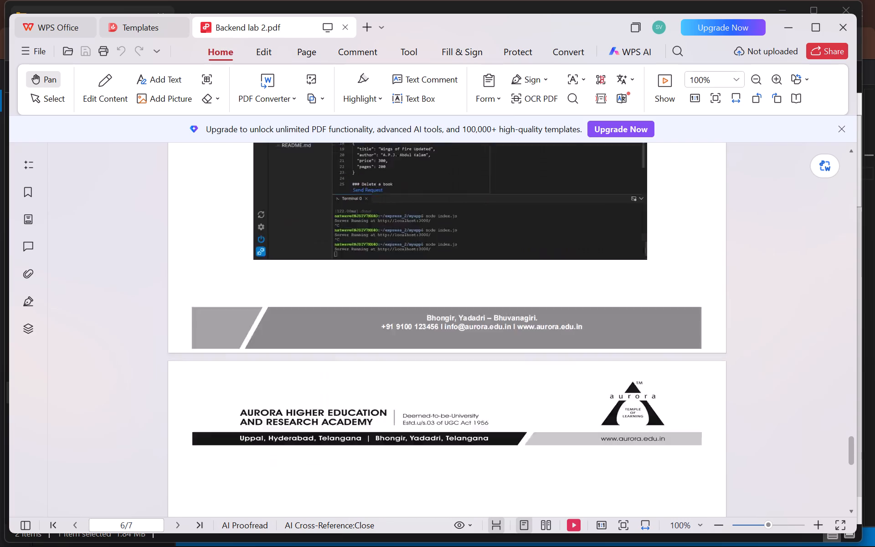
pyautogui.scroll(1, 490, 280)
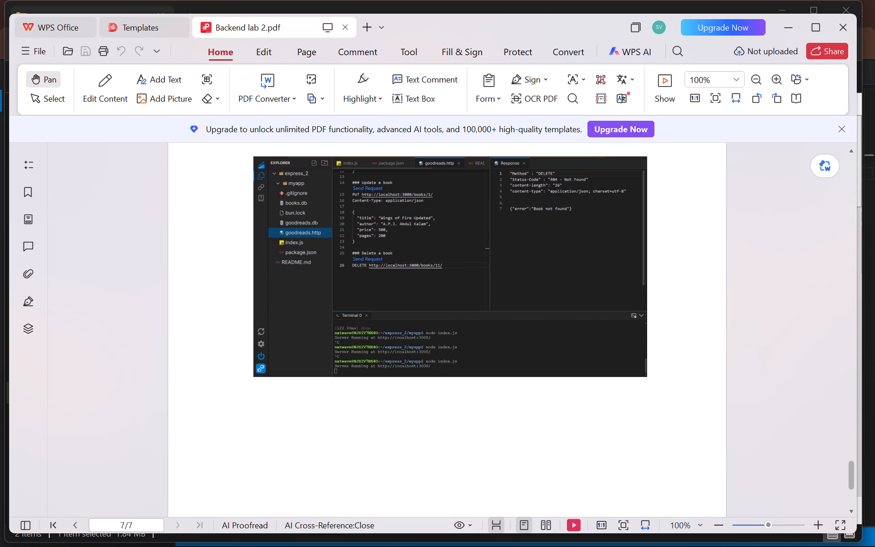
pyautogui.scroll(3, 490, 280)
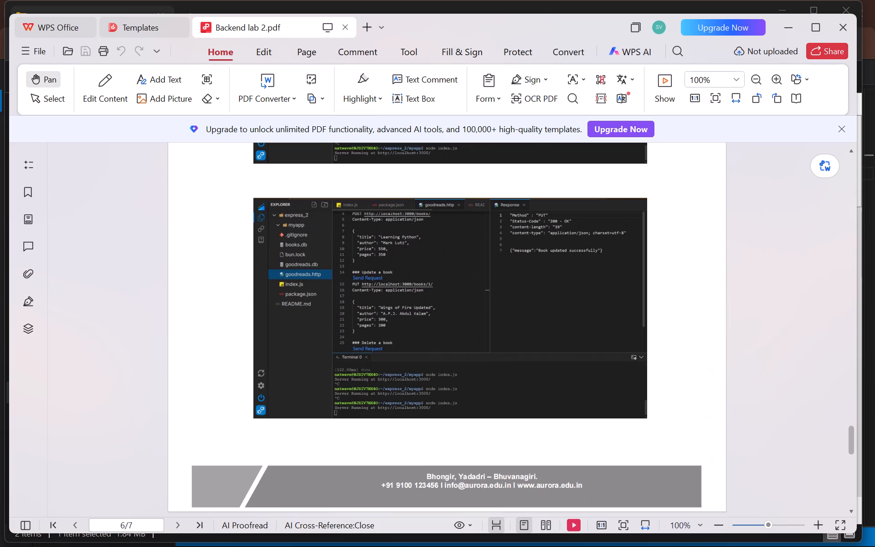
pyautogui.scroll(-6, 490, 280)
pyautogui.scroll(1, 490, 280)
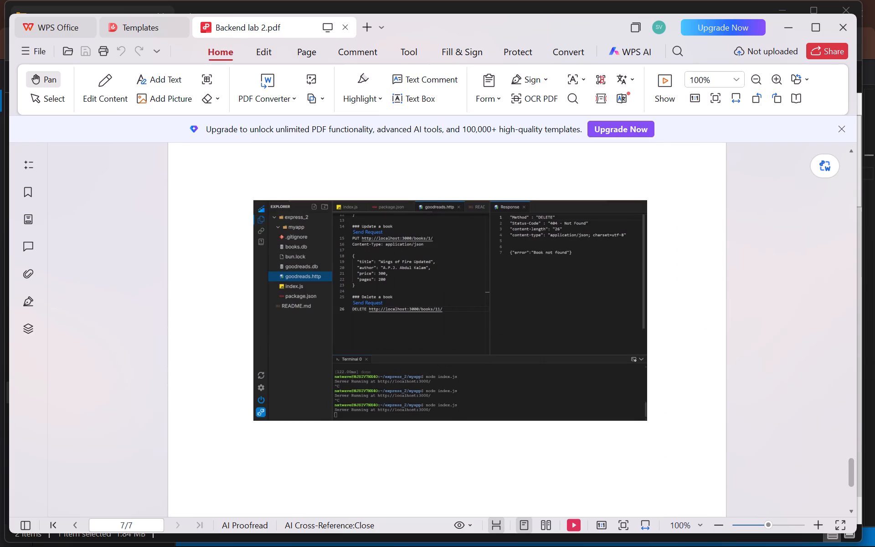
# Look back through the lab 2 report's browser output and code screenshots up to the details table on page 1.
pyautogui.scroll(8, 496, 297)
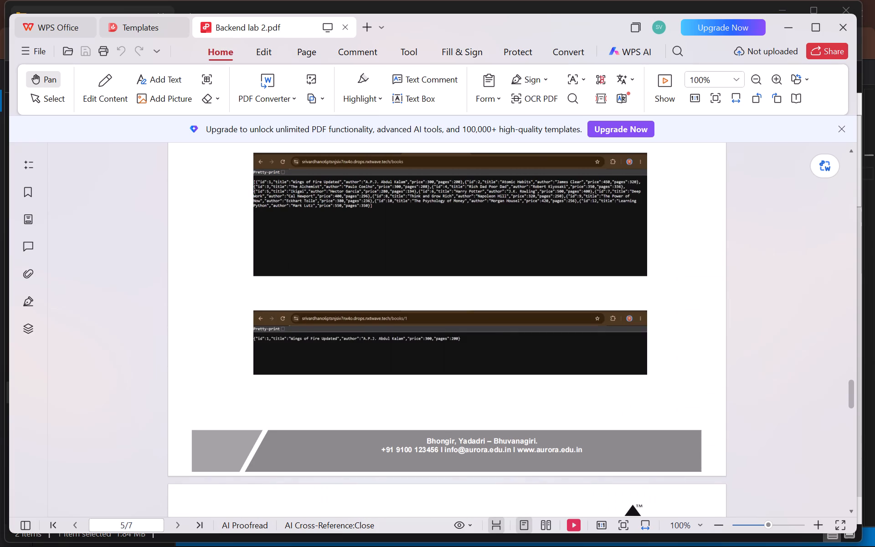
pyautogui.scroll(2, 496, 297)
pyautogui.scroll(-1, 496, 297)
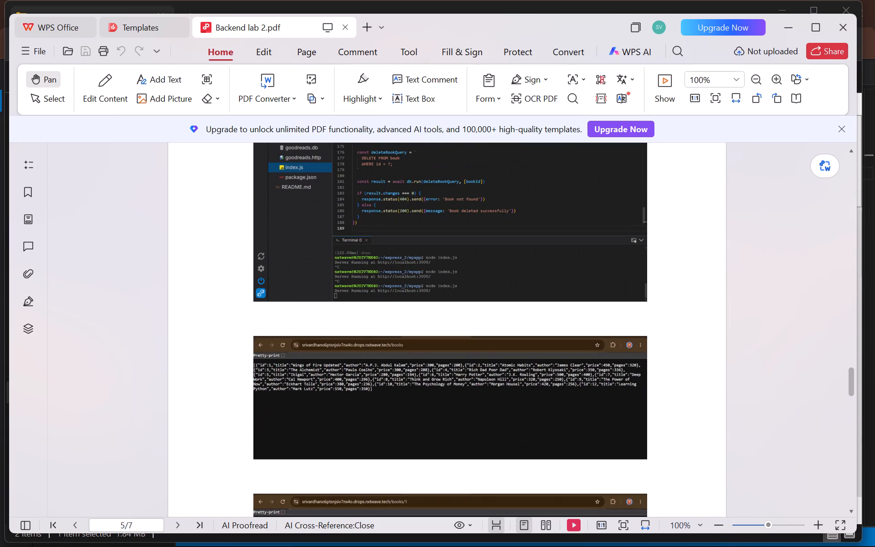
pyautogui.scroll(4, 496, 297)
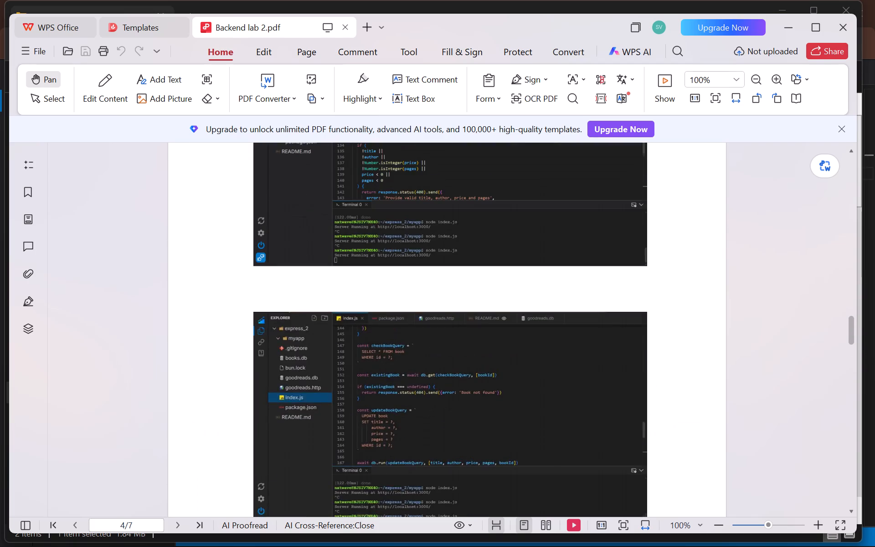
pyautogui.scroll(8, 496, 297)
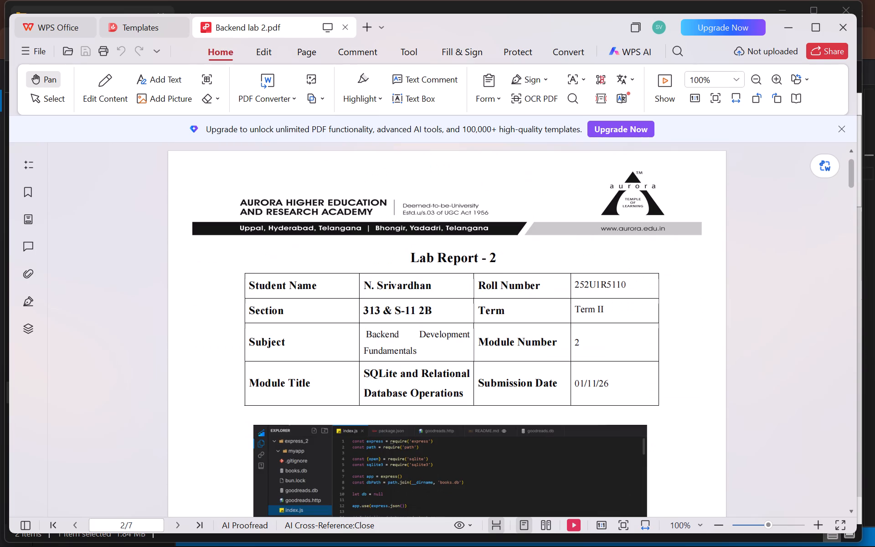
pyautogui.scroll(1, 496, 297)
# Switch to the Word report and set the report number in the page 1 heading to "Lab Report - 3".
pyautogui.hotkey('alt', 'Tab')
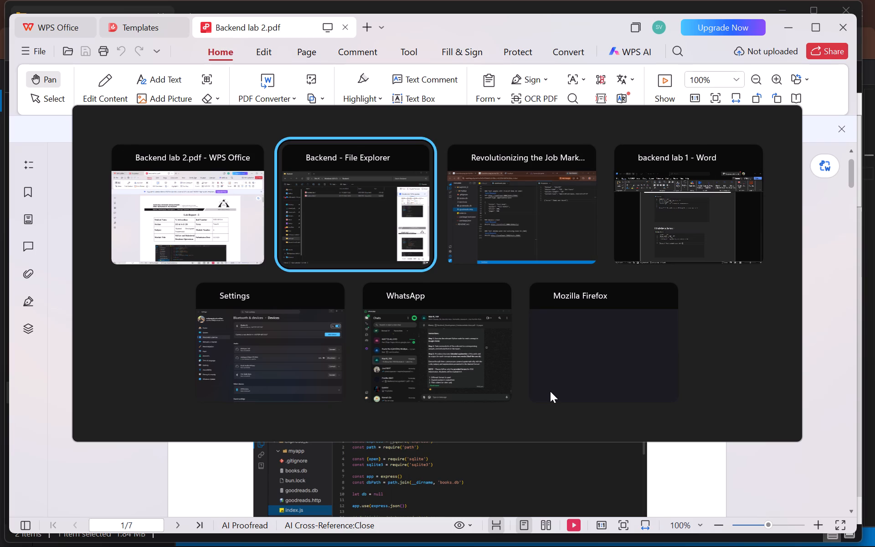
pyautogui.hotkey('alt', 'Tab')
pyautogui.hotkey('alt', 'Tab')
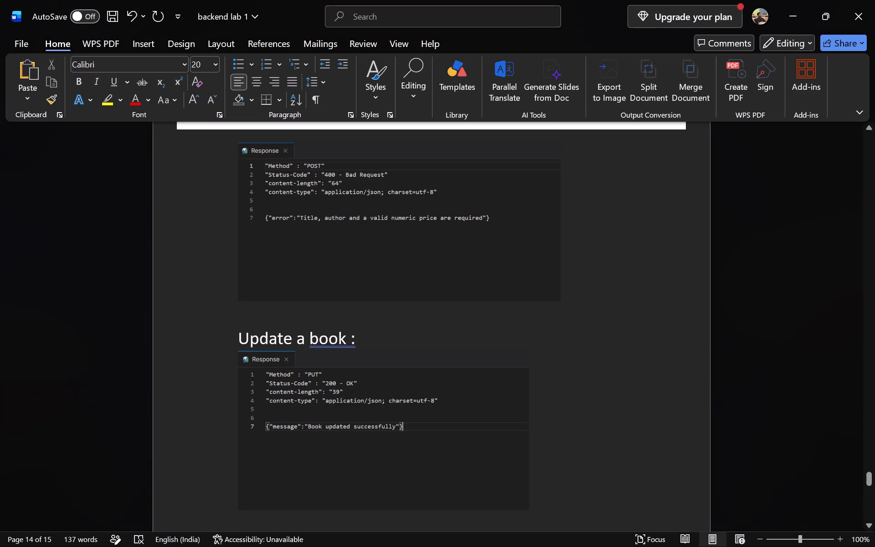
pyautogui.scroll(-5, 550, 391)
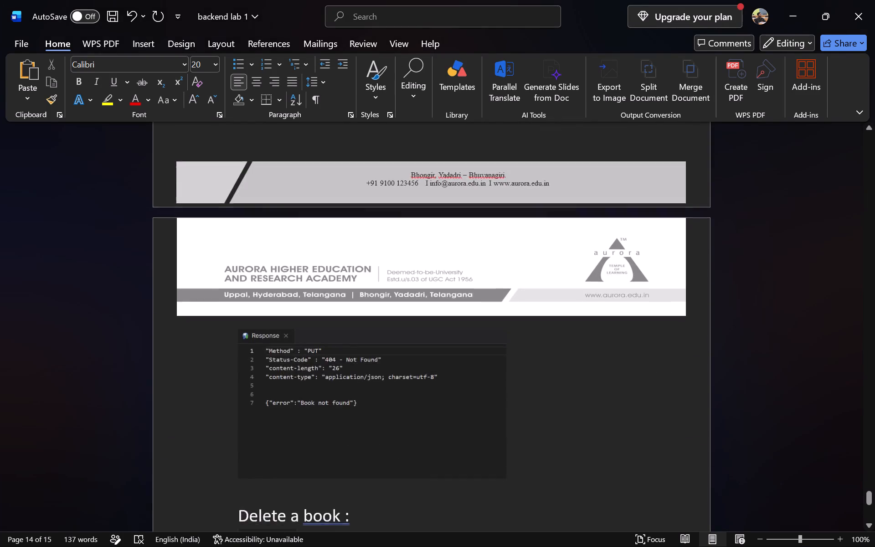
pyautogui.scroll(-10, 550, 391)
pyautogui.scroll(12, 550, 391)
pyautogui.scroll(9, 550, 391)
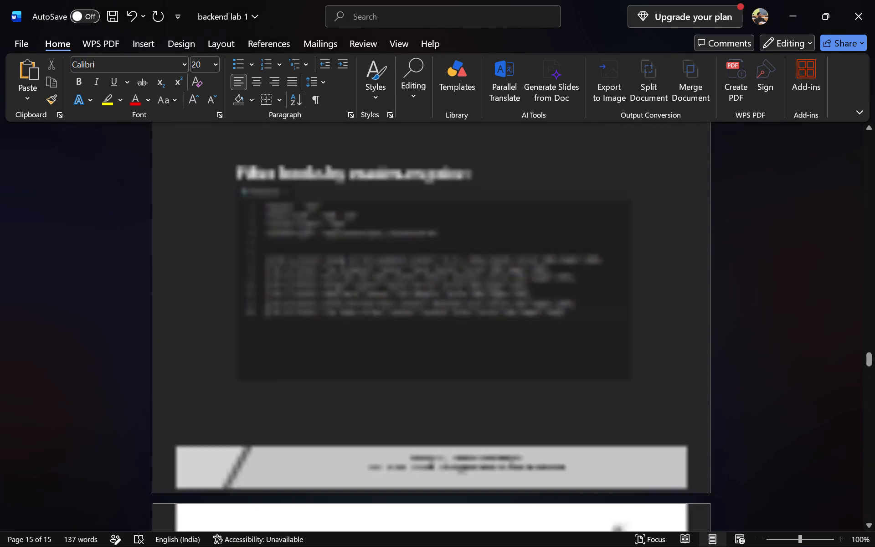
pyautogui.scroll(20, 550, 391)
pyautogui.scroll(13, 550, 391)
pyautogui.scroll(17, 550, 391)
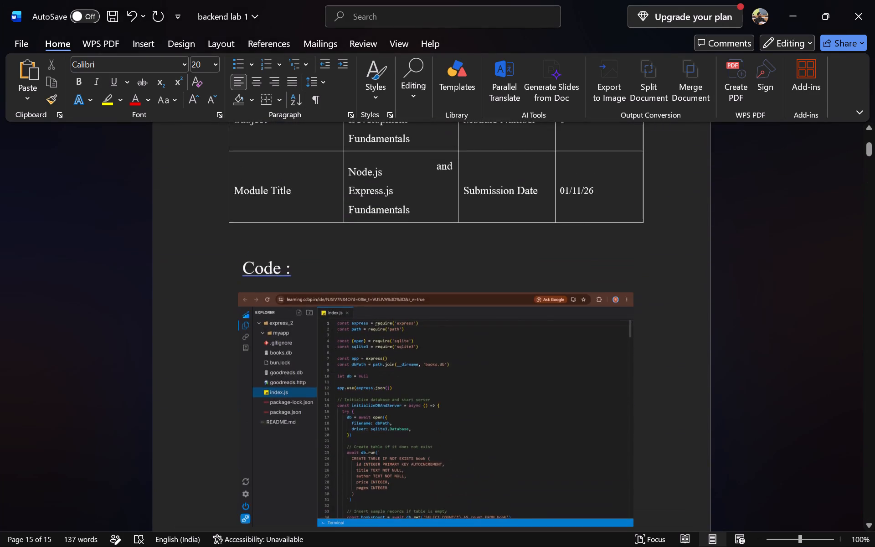
pyautogui.scroll(6, 550, 391)
pyautogui.click(487, 251)
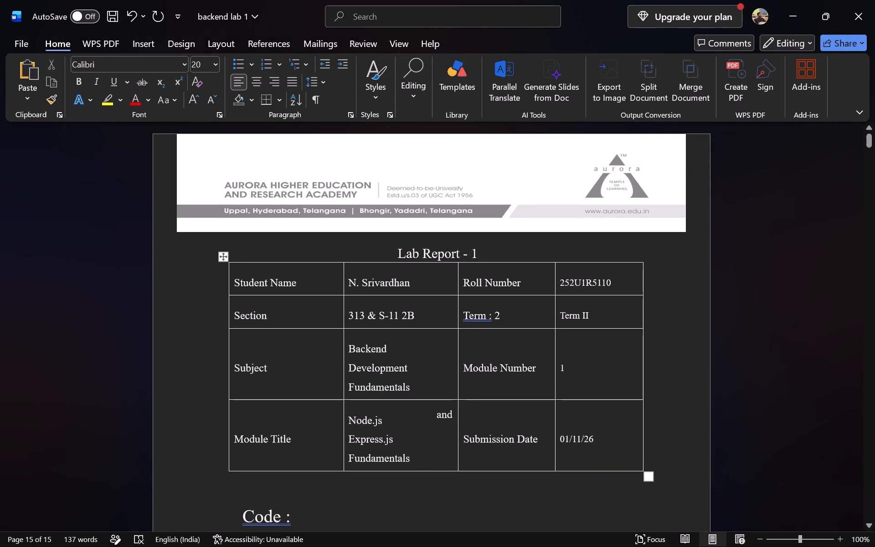
pyautogui.press('BackSpace')
pyautogui.press('BackSpace')
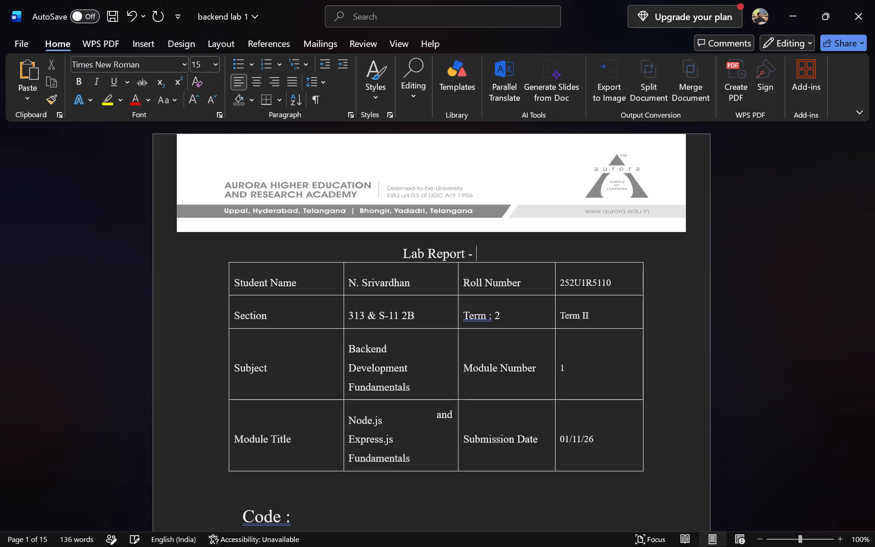
pyautogui.press('3')
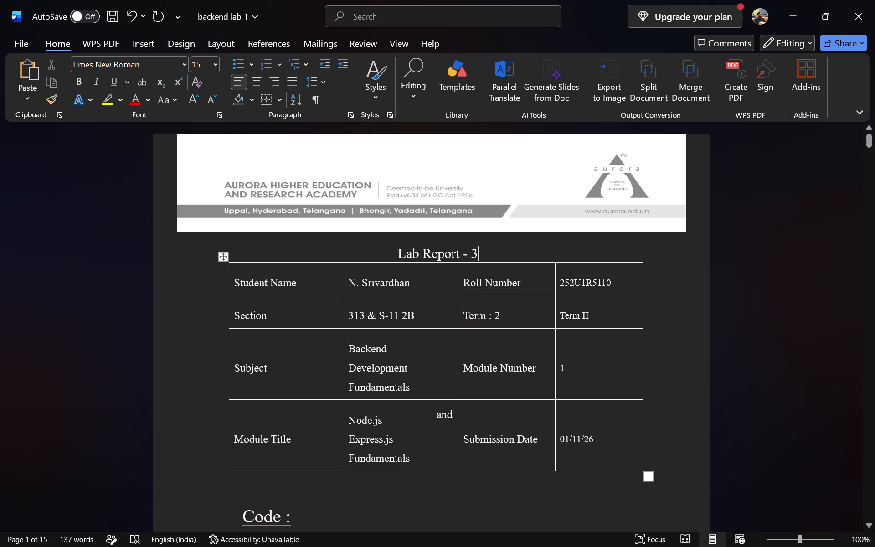
# Set the Module Number in the details table to 3.
pyautogui.click(582, 374)
pyautogui.press('BackSpace')
pyautogui.press('BackSpace')
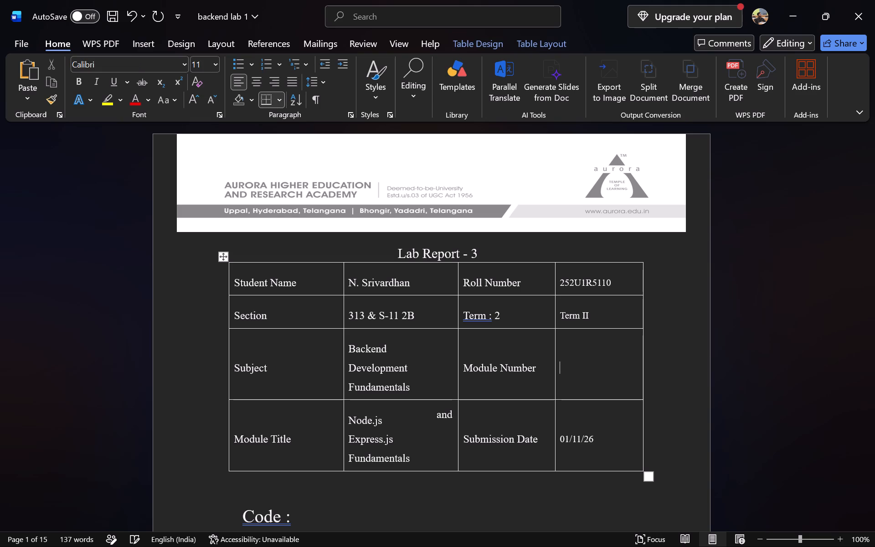
pyautogui.press('3')
# Set the Submission Date in the details table to 08/11/26.
pyautogui.click(567, 441)
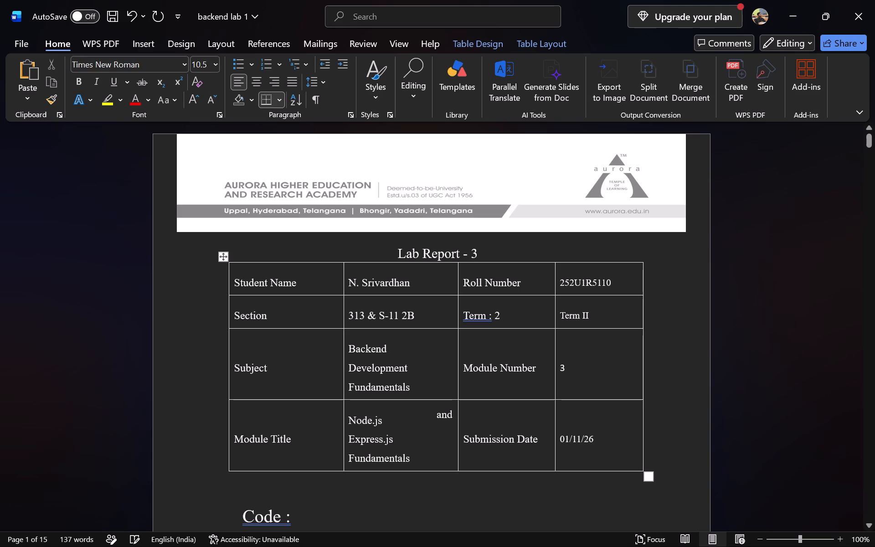
pyautogui.press('BackSpace')
pyautogui.press('8')
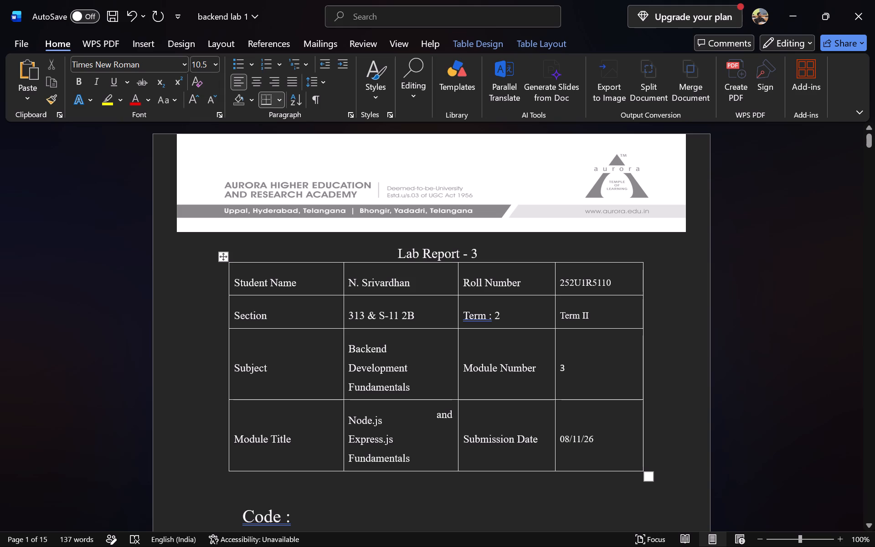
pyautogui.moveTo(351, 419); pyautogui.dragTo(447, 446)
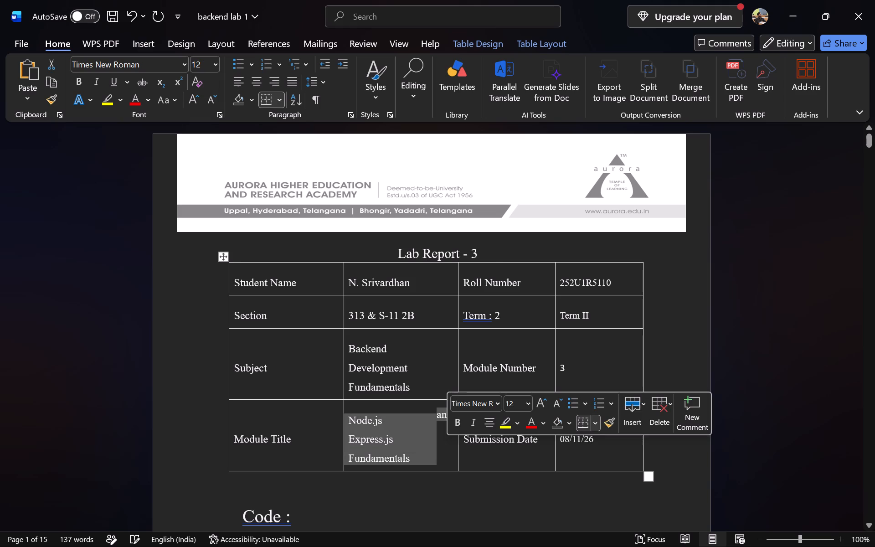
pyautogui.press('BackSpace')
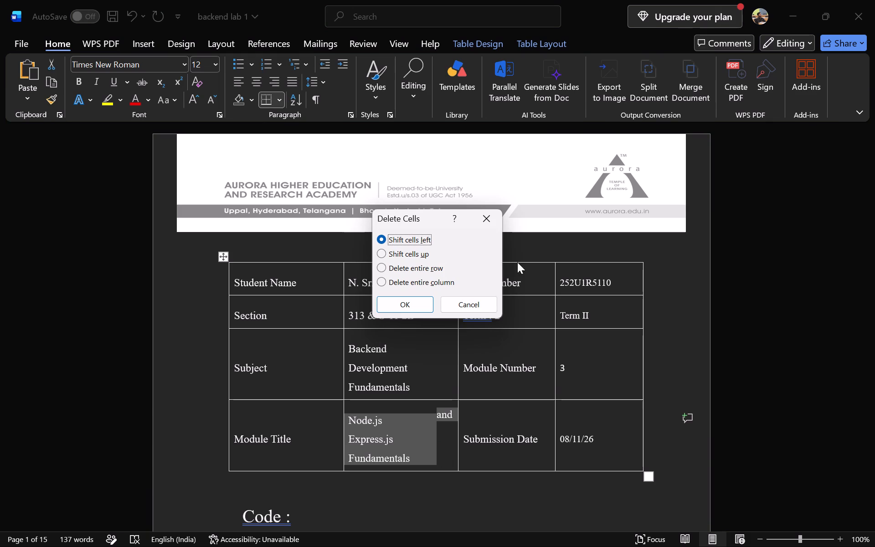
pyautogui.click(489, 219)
# Clear the text "Node.js Express.js Fundamentals" from the Module Title value cell in the details table.
pyautogui.click(411, 440)
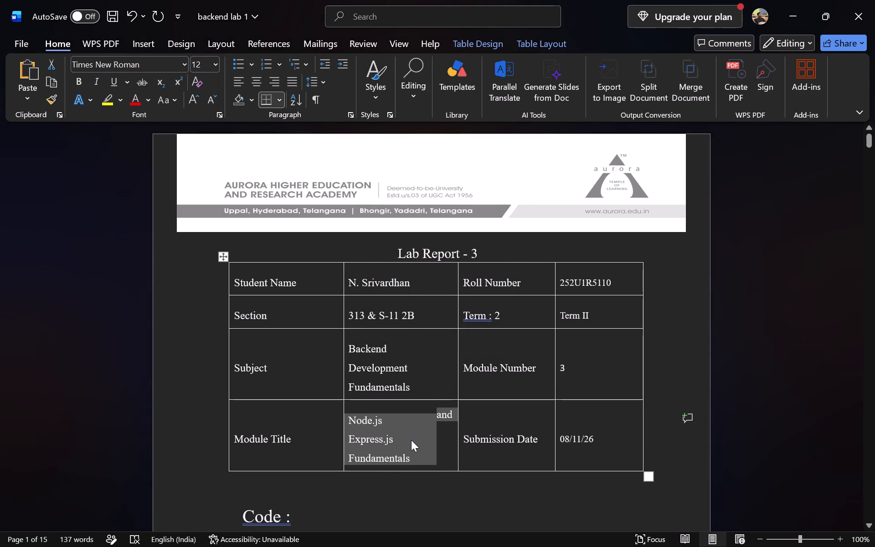
pyautogui.click(412, 453)
pyautogui.moveTo(412, 453); pyautogui.dragTo(401, 453)
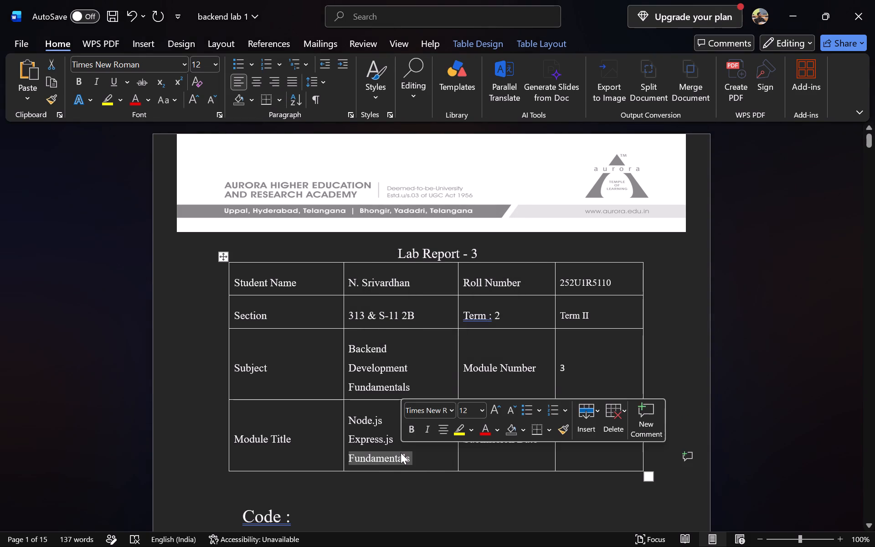
pyautogui.click(414, 457)
pyautogui.press('BackSpace')
pyautogui.press('BackSpace')
pyautogui.press('BackSpace')
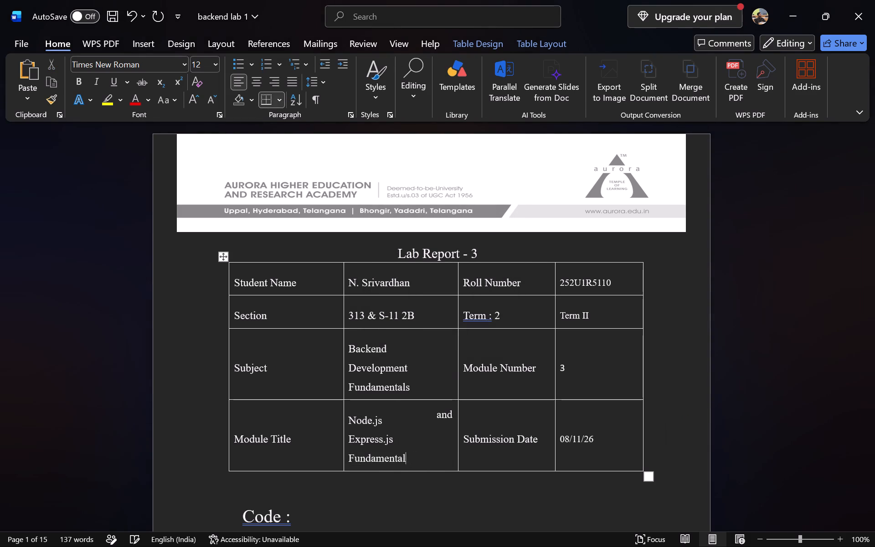
pyautogui.press('BackSpace')
pyautogui.press('BackSpace')
pyautogui.press('BackSpace')
pyautogui.press('BackSpace')
pyautogui.press('BackSpace')
pyautogui.press('BackSpace')
pyautogui.press('BackSpace')
pyautogui.press('BackSpace')
pyautogui.press('BackSpace')
pyautogui.press('BackSpace')
pyautogui.press('BackSpace')
pyautogui.press('BackSpace')
pyautogui.press('BackSpace')
pyautogui.press('BackSpace')
pyautogui.press('BackSpace')
pyautogui.press('BackSpace')
pyautogui.press('BackSpace')
pyautogui.press('BackSpace')
pyautogui.press('BackSpace')
pyautogui.press('BackSpace')
pyautogui.press('BackSpace')
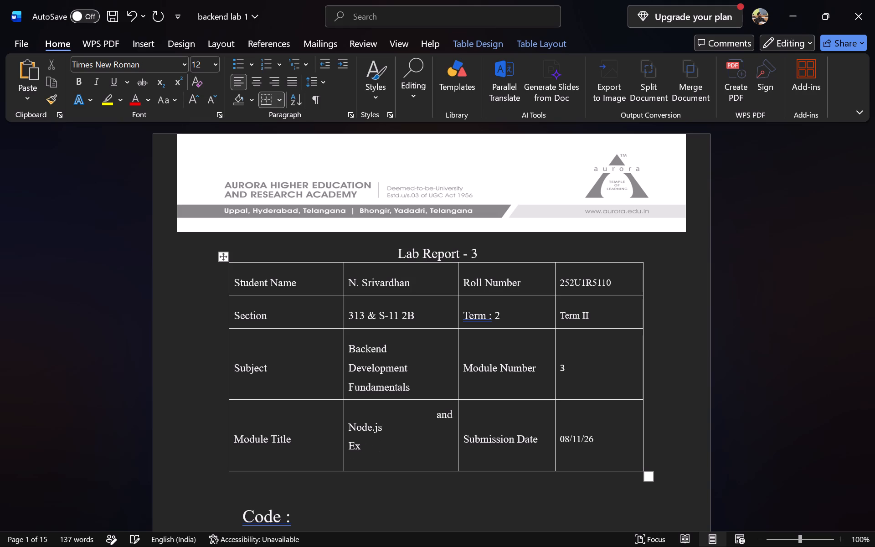
pyautogui.press('BackSpace')
pyautogui.press('BackSpace')
pyautogui.press('BackSpace')
pyautogui.press('BackSpace')
pyautogui.press('BackSpace')
pyautogui.press('BackSpace')
pyautogui.press('BackSpace')
pyautogui.press('BackSpace')
pyautogui.press('BackSpace')
pyautogui.press('BackSpace')
pyautogui.press('BackSpace')
pyautogui.press('BackSpace')
pyautogui.press('BackSpace')
pyautogui.press('BackSpace')
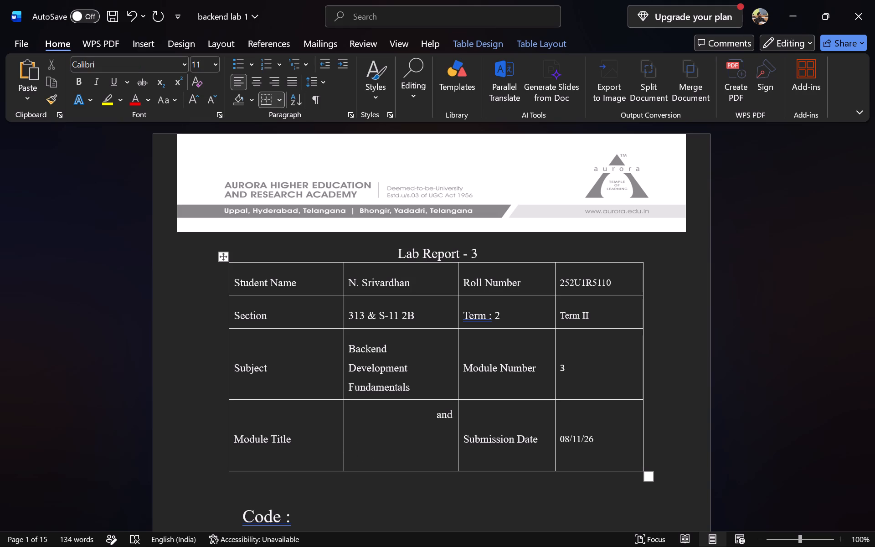
pyautogui.press('BackSpace')
pyautogui.press('BackSpace')
pyautogui.press('BackSpace')
pyautogui.press('BackSpace')
pyautogui.press('BackSpace')
pyautogui.press('BackSpace')
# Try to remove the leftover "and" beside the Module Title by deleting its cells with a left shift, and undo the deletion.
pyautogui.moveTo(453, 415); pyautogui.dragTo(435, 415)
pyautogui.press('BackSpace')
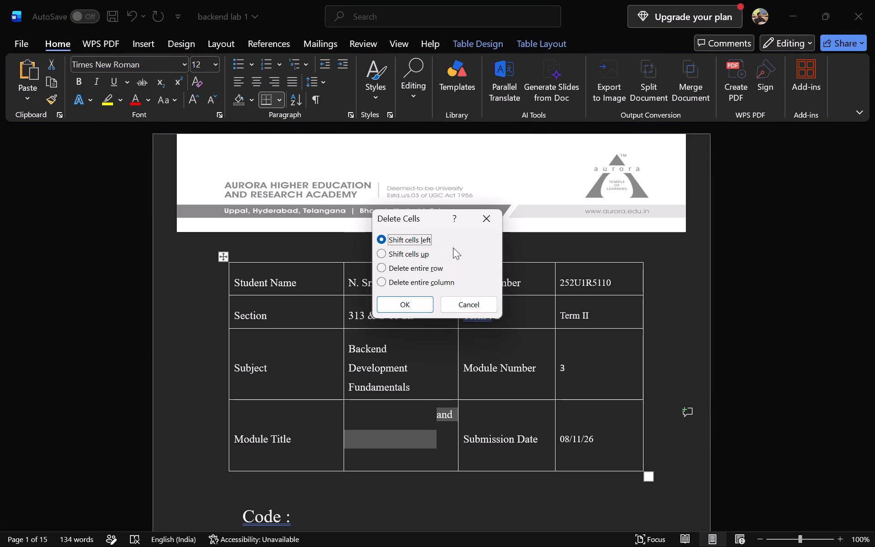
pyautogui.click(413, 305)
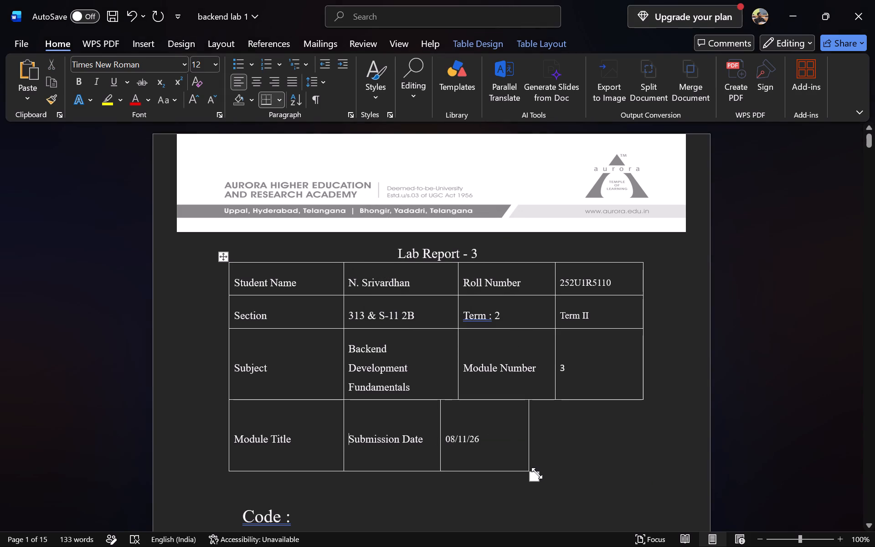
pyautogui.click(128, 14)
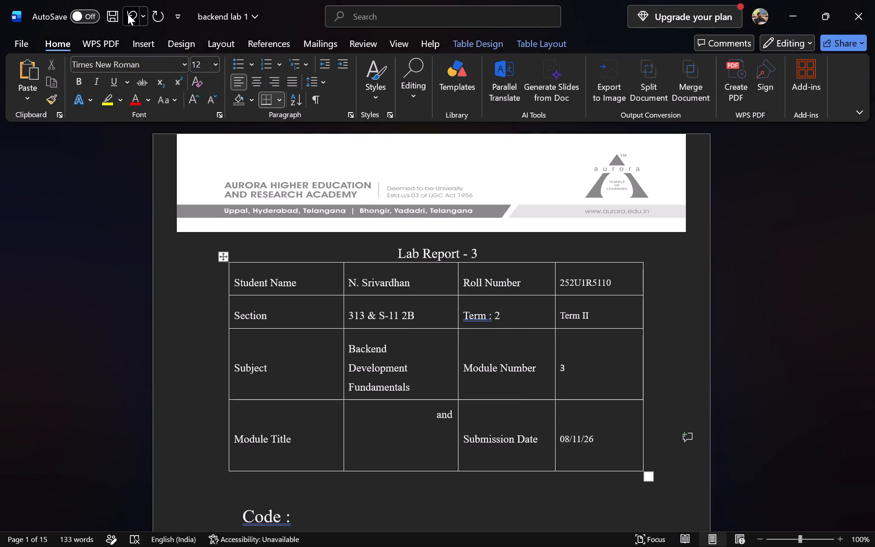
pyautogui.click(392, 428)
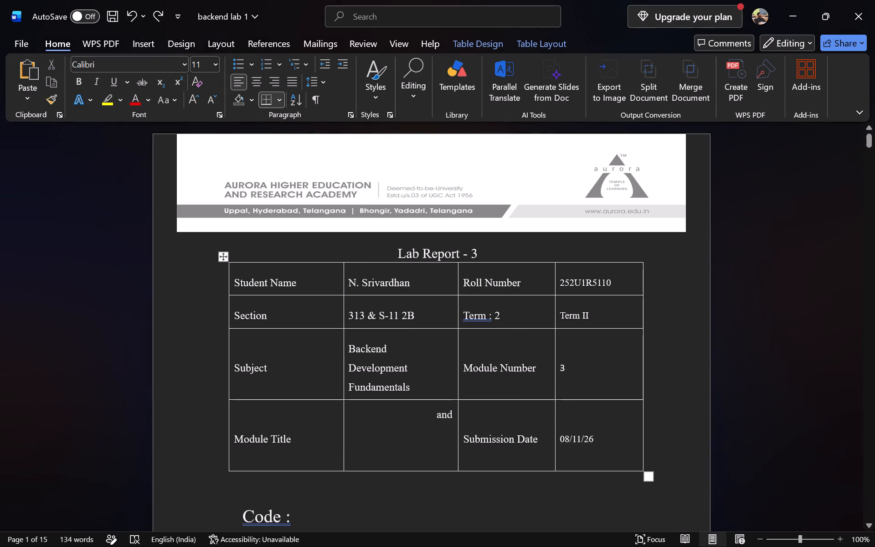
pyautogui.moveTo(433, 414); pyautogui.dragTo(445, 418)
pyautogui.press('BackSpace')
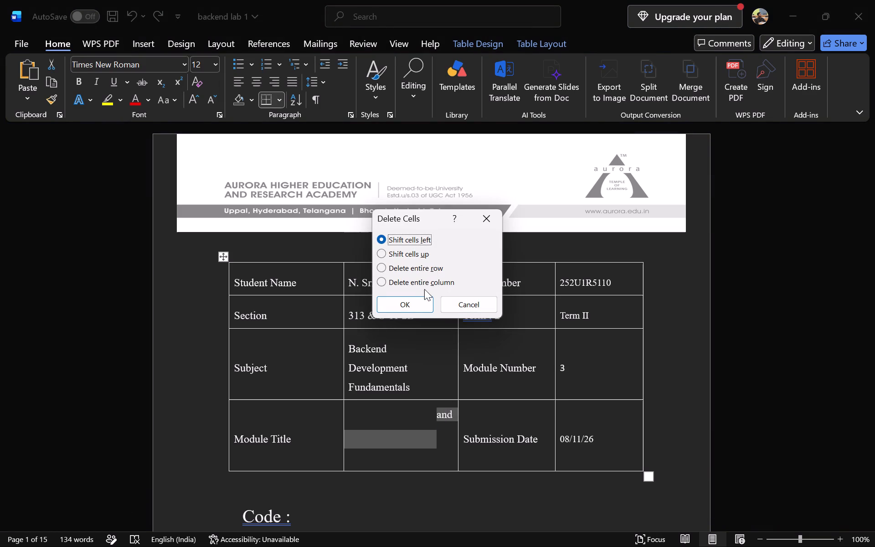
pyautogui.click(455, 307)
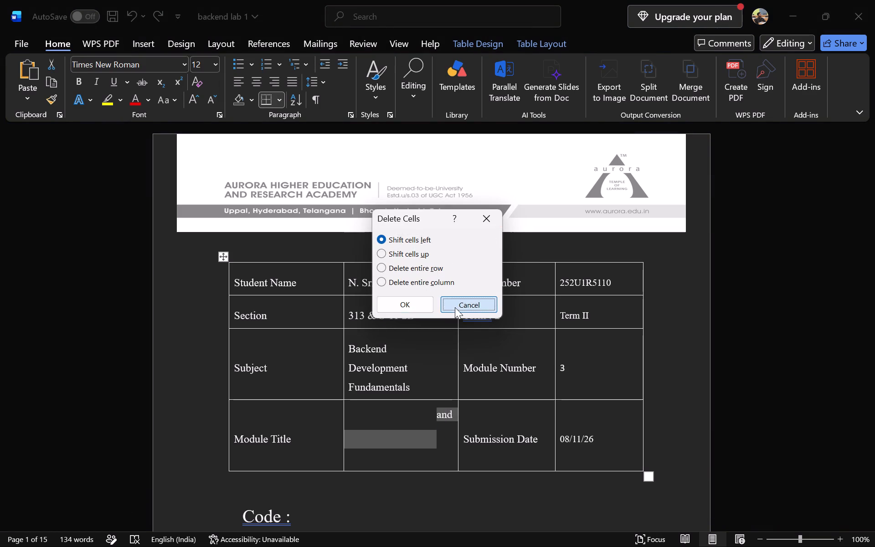
# Erase the leftover word "and" from the Module Title value, keeping the table cells in place.
pyautogui.click(436, 438)
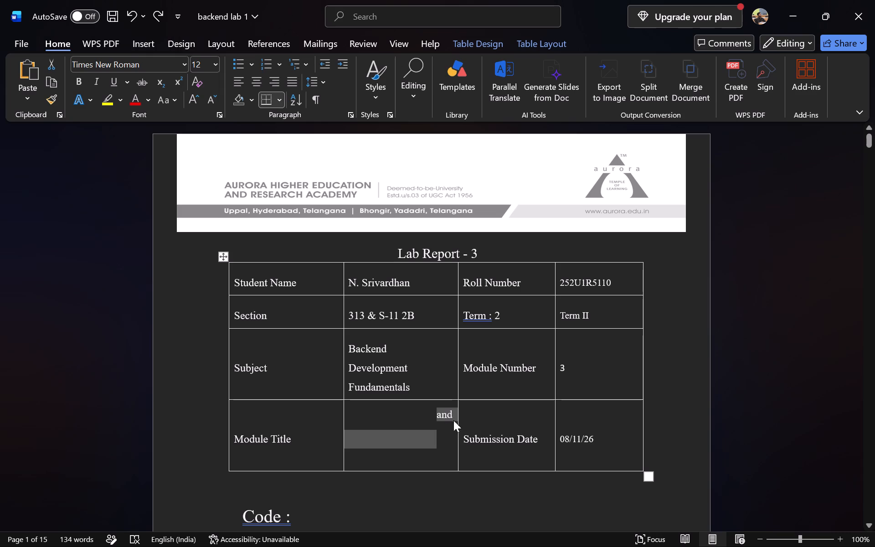
pyautogui.doubleClick(452, 423)
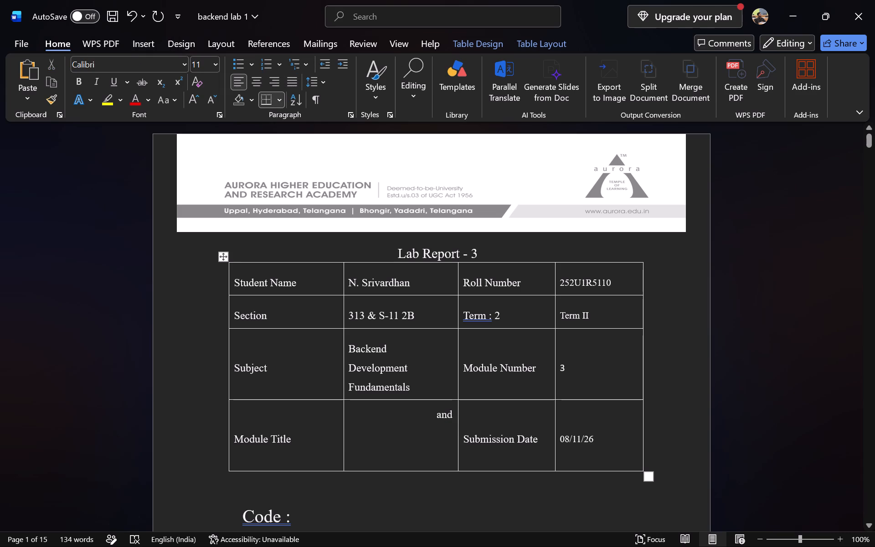
pyautogui.press('BackSpace')
pyautogui.press('BackSpace')
pyautogui.press('BackSpace')
pyautogui.press('BackSpace')
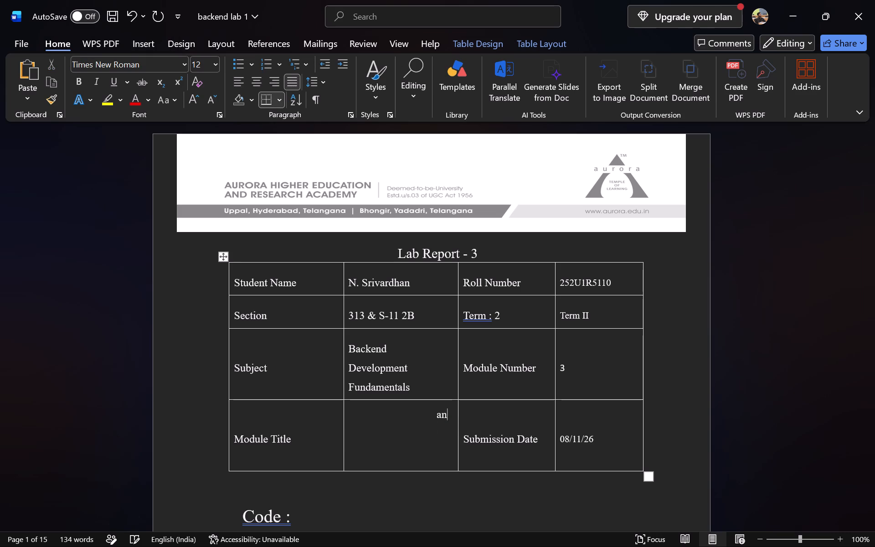
pyautogui.press('BackSpace')
pyautogui.press('BackSpace')
pyautogui.press('BackSpace')
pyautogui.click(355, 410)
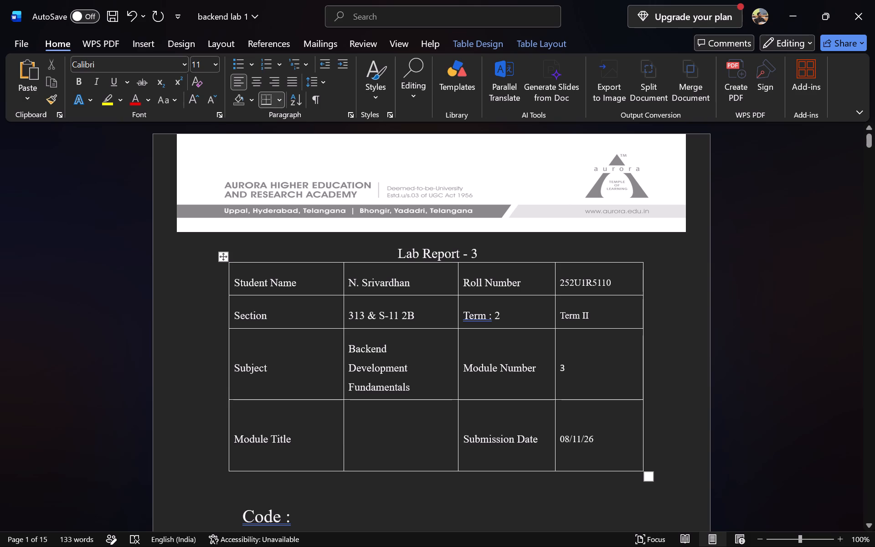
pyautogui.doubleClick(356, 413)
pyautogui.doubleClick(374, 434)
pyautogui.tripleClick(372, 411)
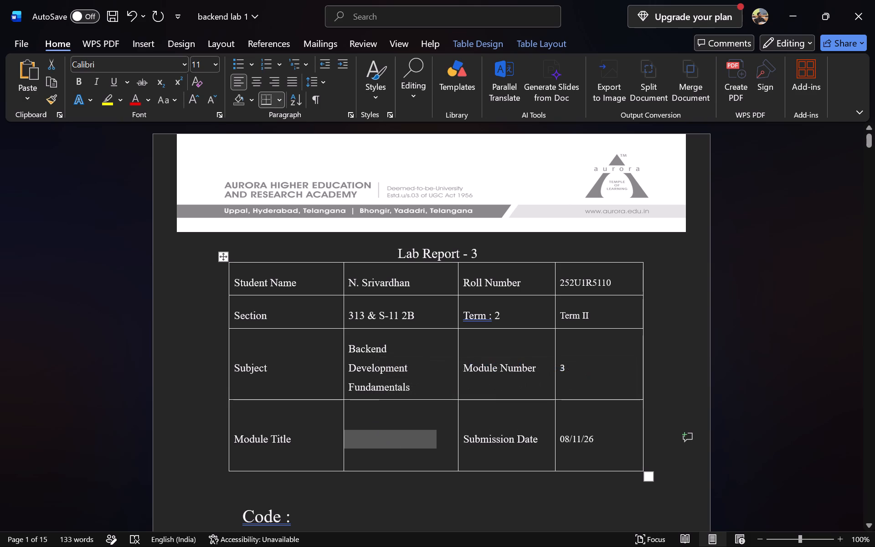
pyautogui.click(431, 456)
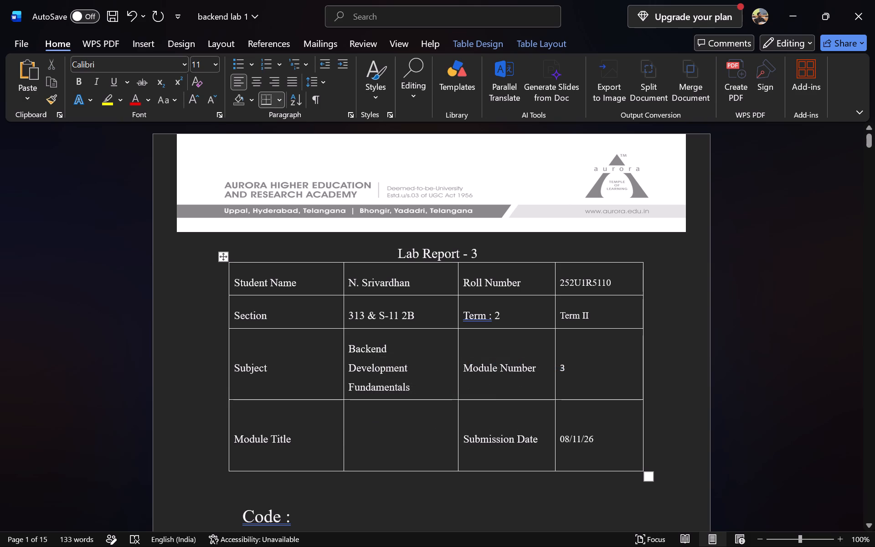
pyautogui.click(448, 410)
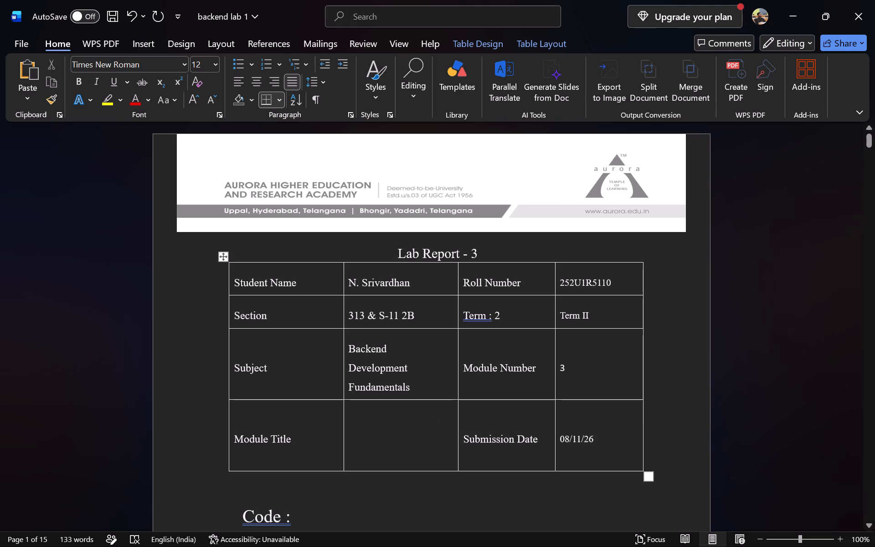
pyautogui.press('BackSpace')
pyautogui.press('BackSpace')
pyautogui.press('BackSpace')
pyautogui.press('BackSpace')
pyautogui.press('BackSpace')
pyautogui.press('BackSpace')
# Place the cursor in the empty Module Title value cell and open the Backend_Development_Fundamentals PDF from the 2nd year modules folder.
pyautogui.click(370, 424)
pyautogui.doubleClick(358, 415)
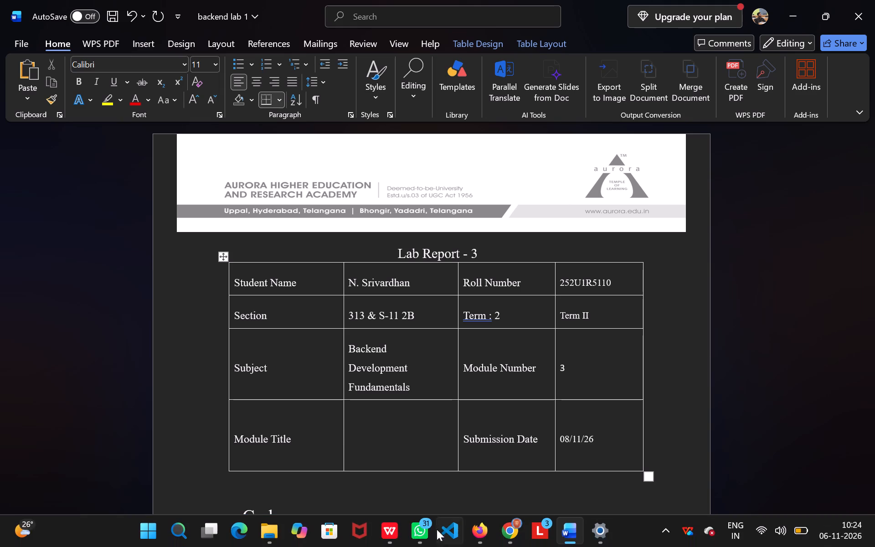
pyautogui.click(277, 480)
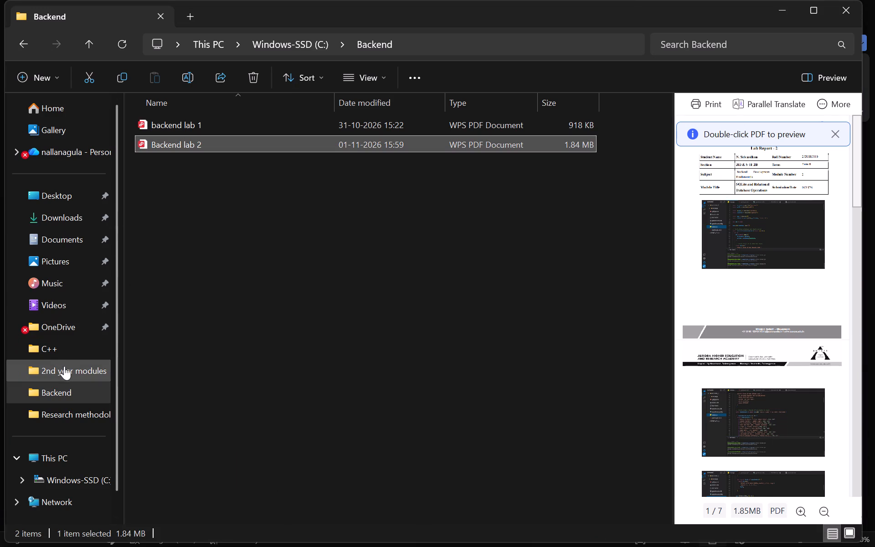
pyautogui.click(77, 364)
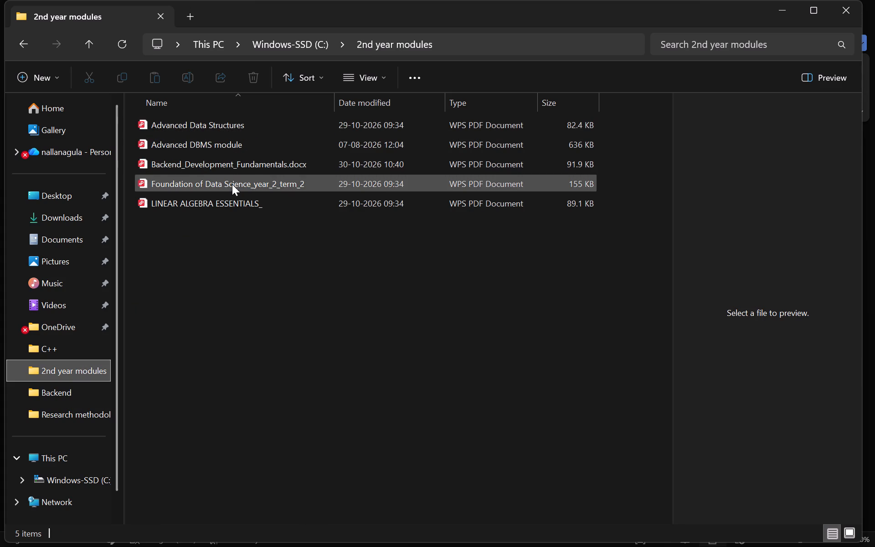
pyautogui.doubleClick(234, 164)
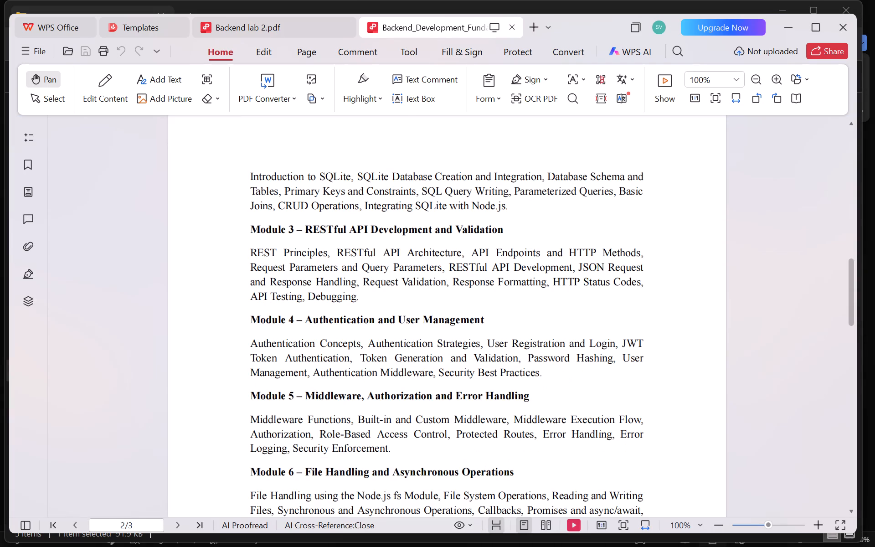
# Turn on content editing for the syllabus PDF so its text can be selected.
pyautogui.moveTo(302, 230); pyautogui.dragTo(330, 226)
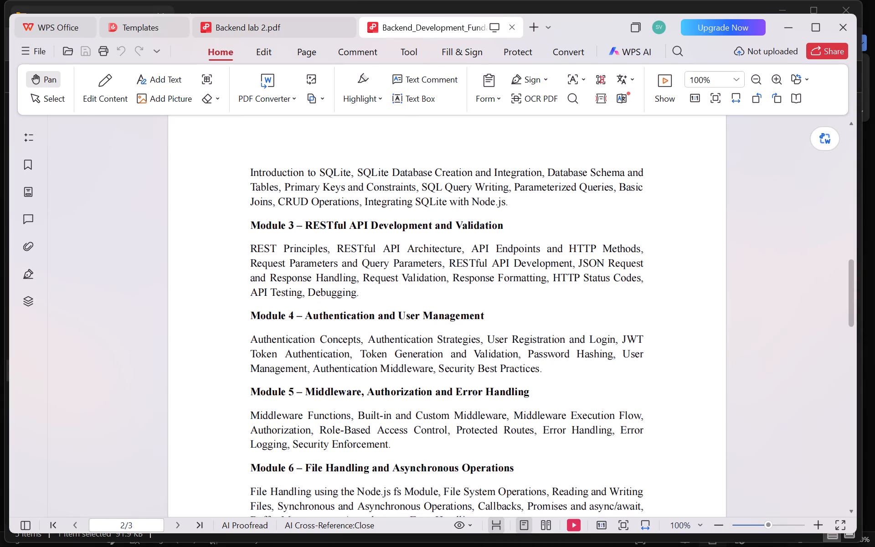
pyautogui.click(426, 224)
pyautogui.scroll(7, 820, 172)
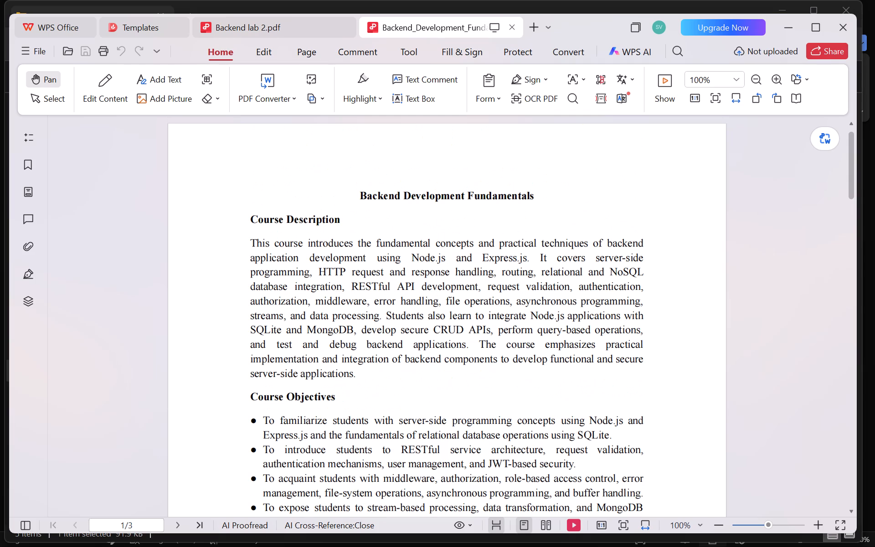
pyautogui.scroll(-1, 352, 315)
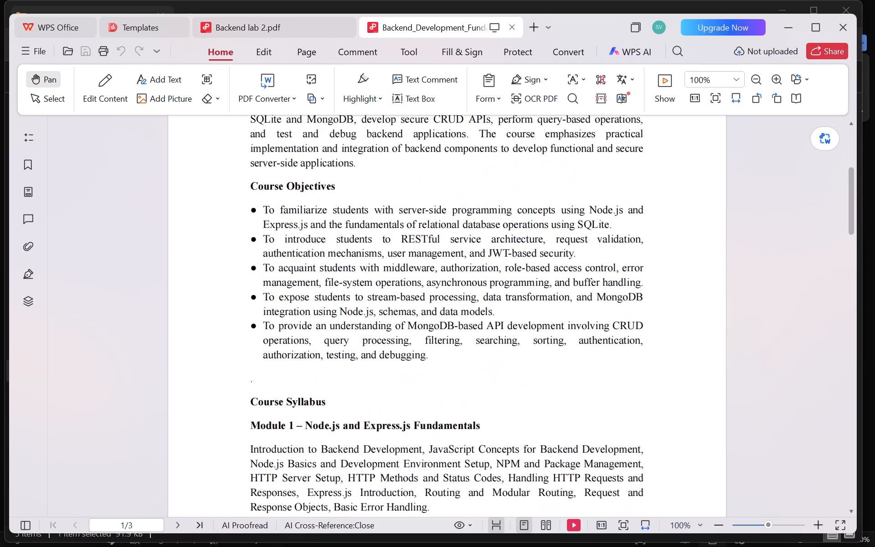
pyautogui.rightClick(352, 315)
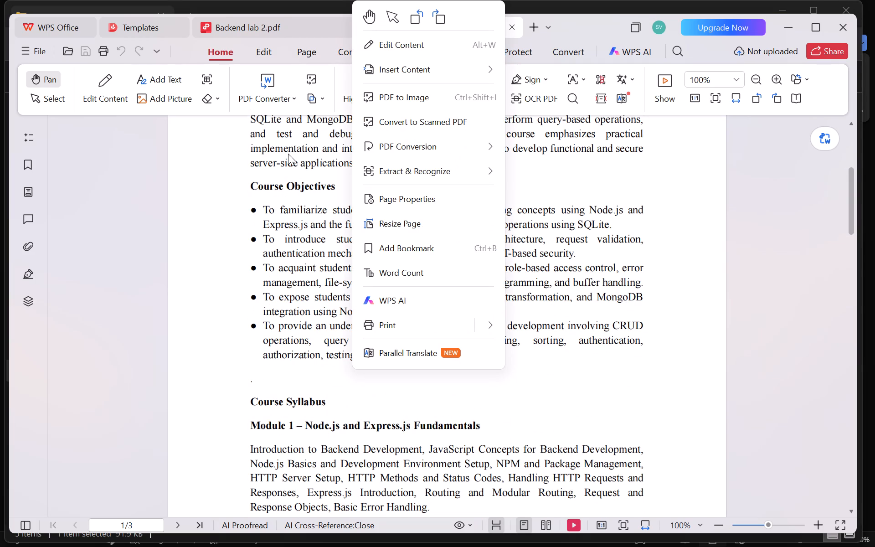
pyautogui.click(403, 49)
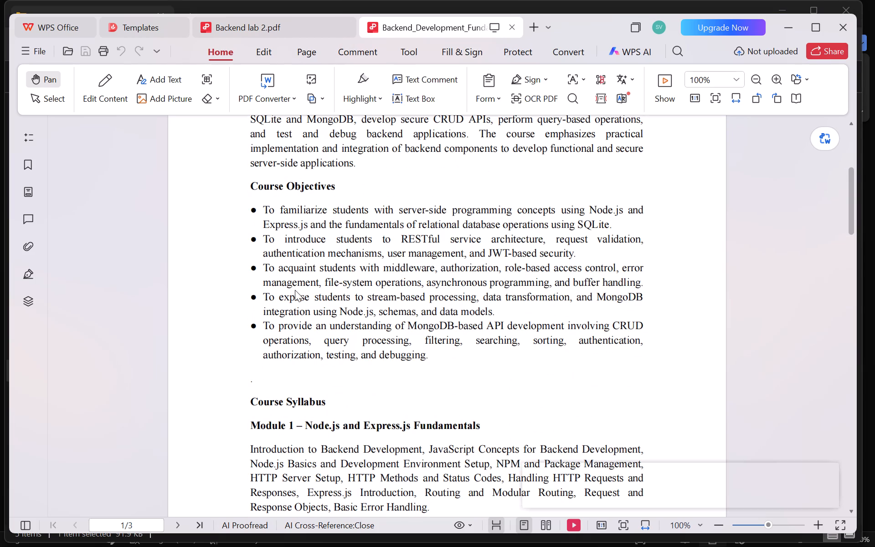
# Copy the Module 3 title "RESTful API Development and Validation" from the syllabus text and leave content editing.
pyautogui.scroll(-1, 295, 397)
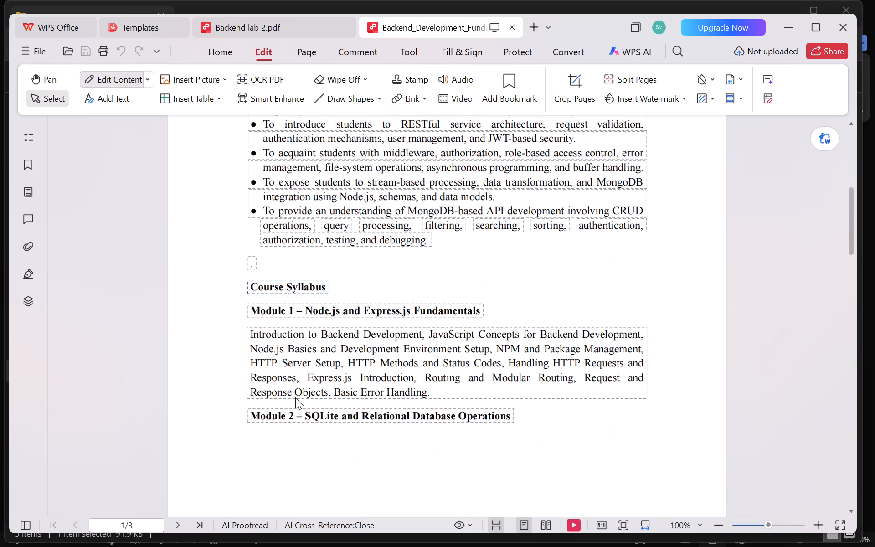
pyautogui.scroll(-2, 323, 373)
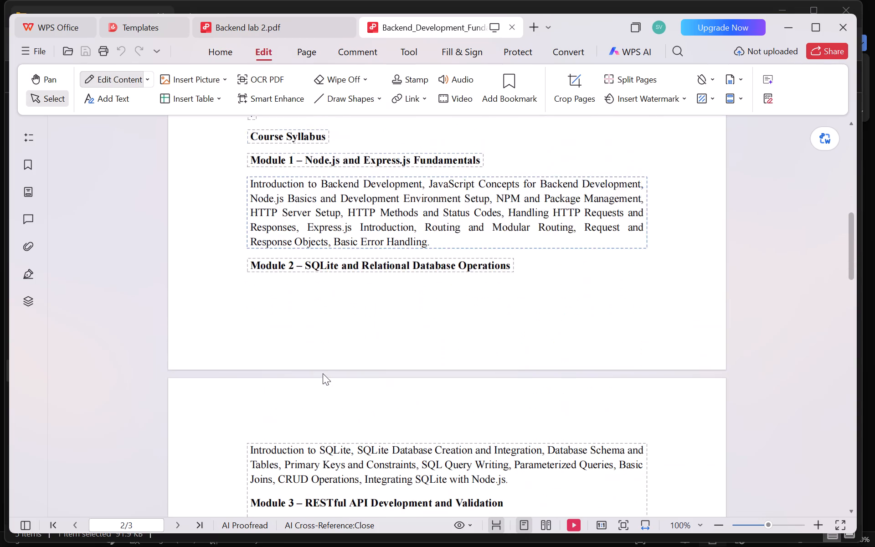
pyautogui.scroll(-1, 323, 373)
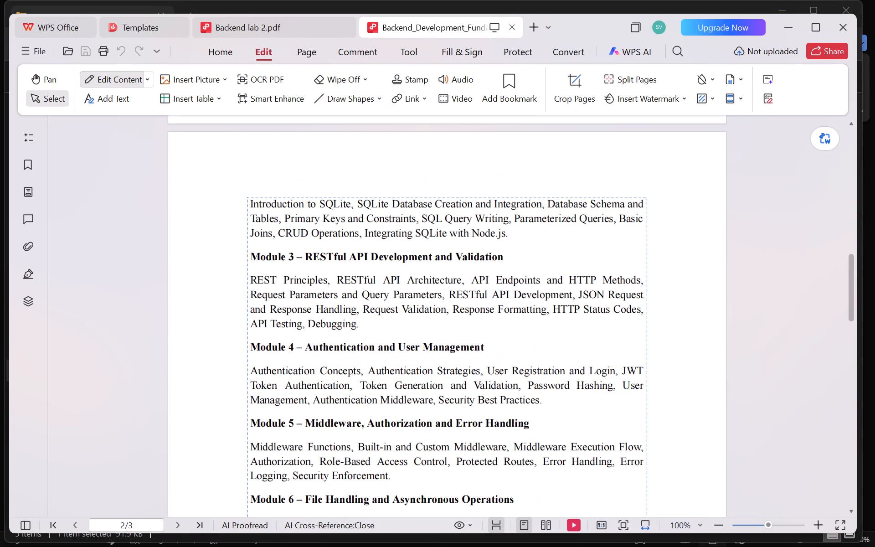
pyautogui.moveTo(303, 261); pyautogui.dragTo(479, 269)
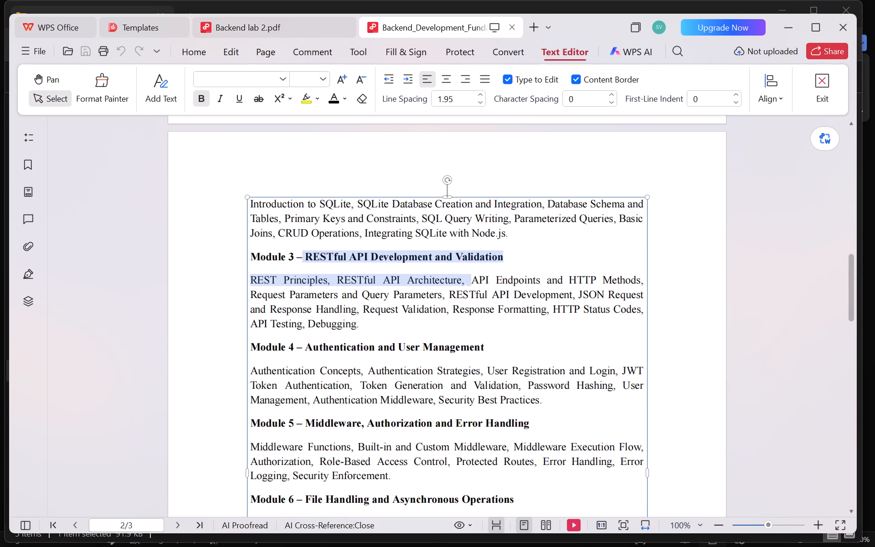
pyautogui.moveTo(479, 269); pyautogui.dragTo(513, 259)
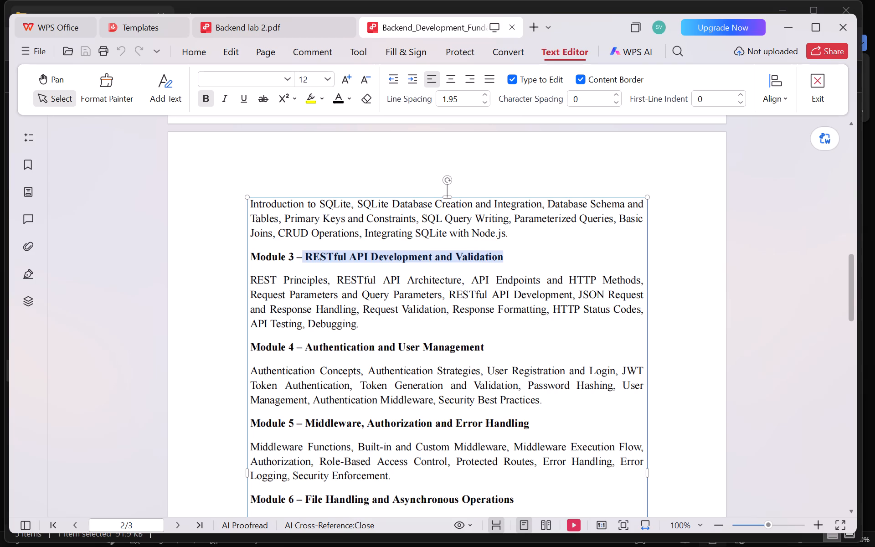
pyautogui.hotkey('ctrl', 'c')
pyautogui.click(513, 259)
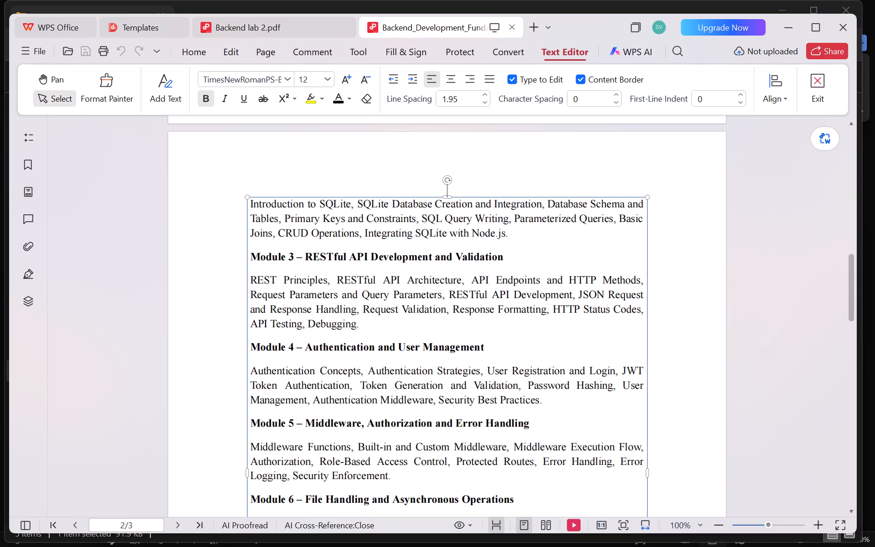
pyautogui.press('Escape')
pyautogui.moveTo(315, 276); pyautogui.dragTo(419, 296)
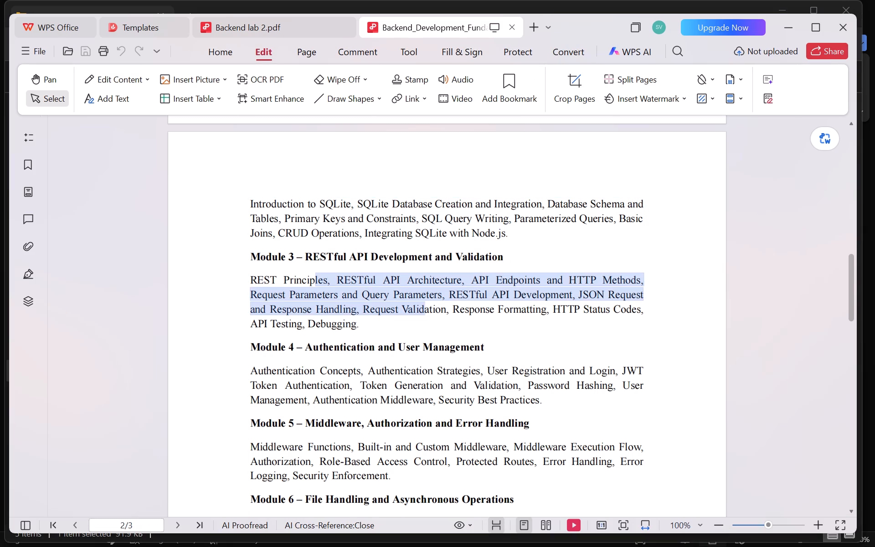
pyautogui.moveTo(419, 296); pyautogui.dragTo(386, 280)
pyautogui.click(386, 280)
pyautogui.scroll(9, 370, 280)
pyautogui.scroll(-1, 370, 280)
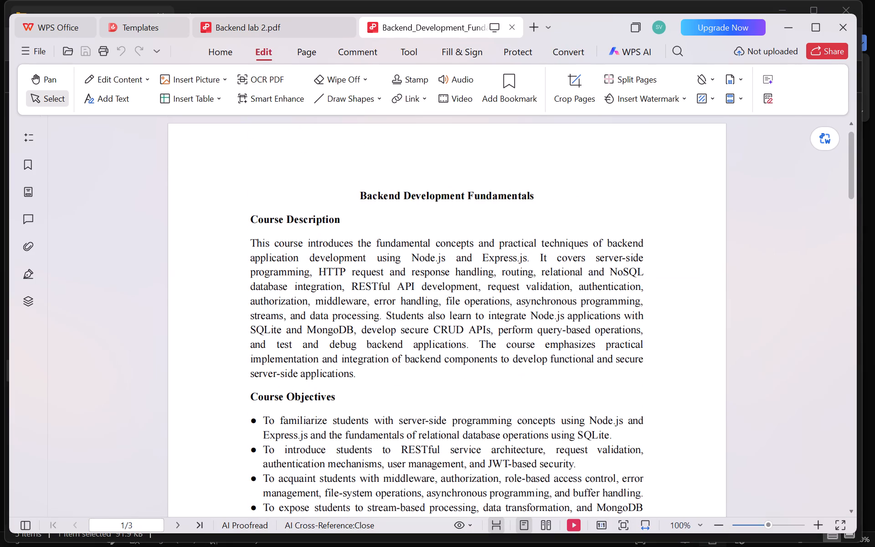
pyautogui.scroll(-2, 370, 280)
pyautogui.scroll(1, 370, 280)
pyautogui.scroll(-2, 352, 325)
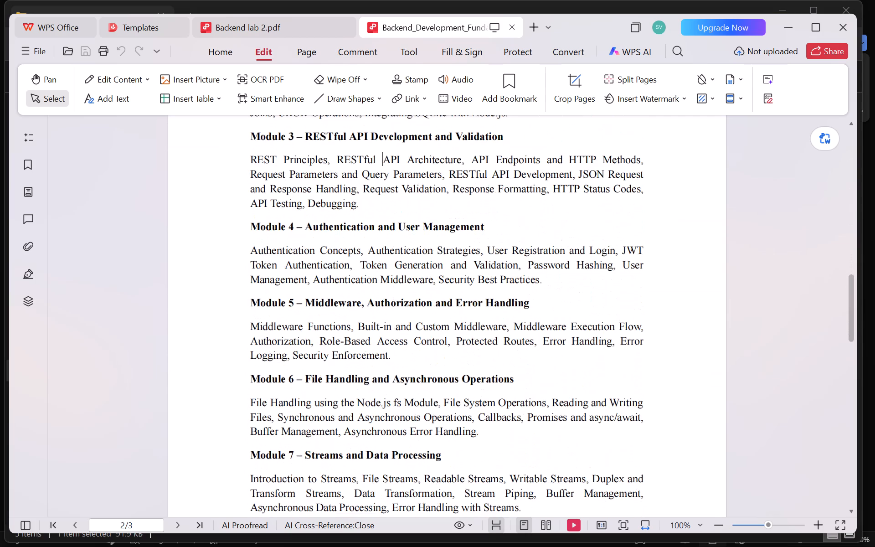
# Copy the Module 3 title "RESTful API Development and Validation" from the syllabus and paste it into the report's Module Title value cell in Word.
pyautogui.scroll(1, 335, 303)
pyautogui.moveTo(308, 336); pyautogui.dragTo(517, 327)
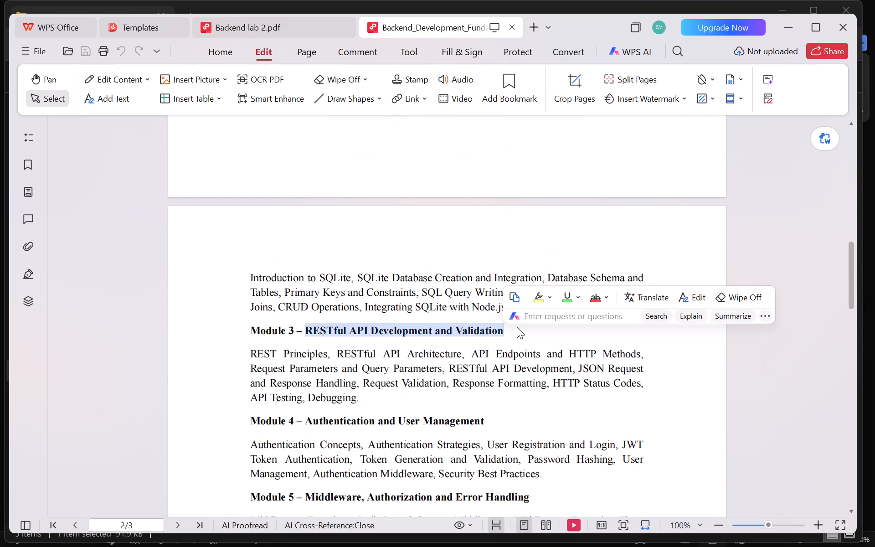
pyautogui.hotkey('ctrl', 'c')
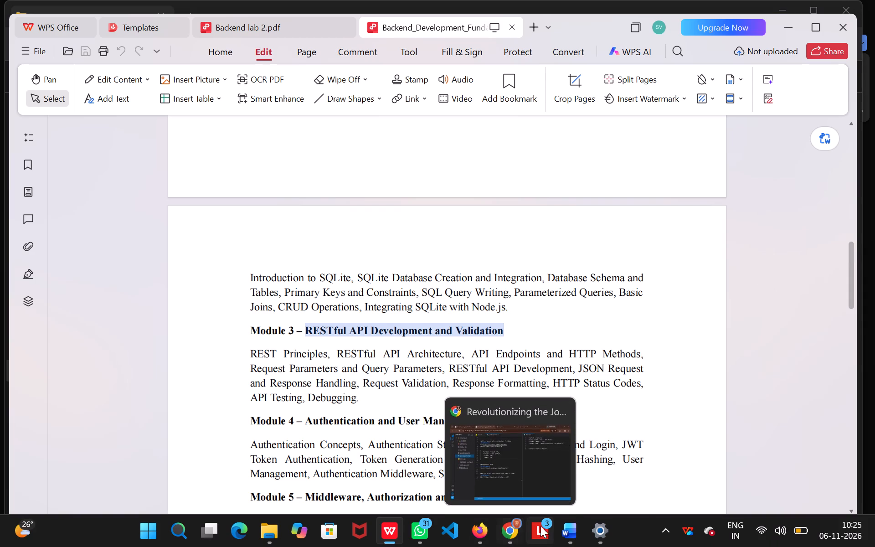
pyautogui.click(559, 477)
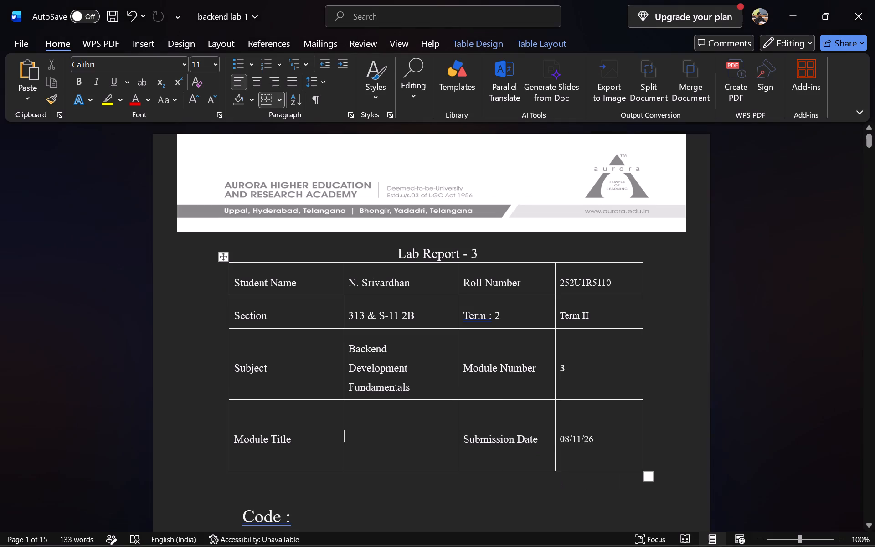
pyautogui.hotkey('ctrl', 'v')
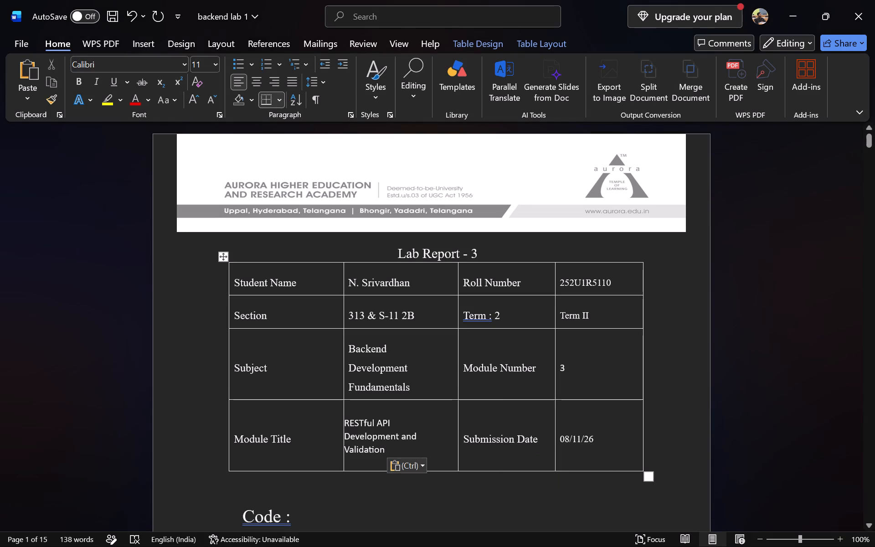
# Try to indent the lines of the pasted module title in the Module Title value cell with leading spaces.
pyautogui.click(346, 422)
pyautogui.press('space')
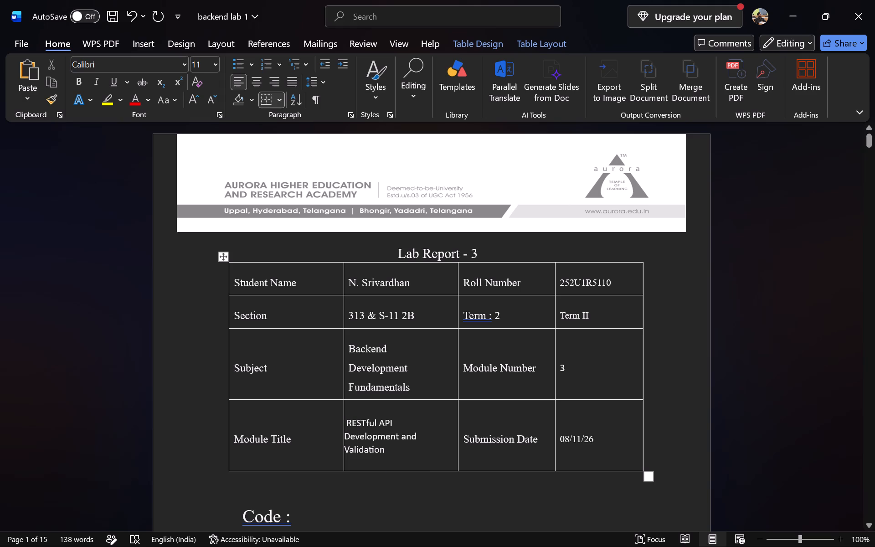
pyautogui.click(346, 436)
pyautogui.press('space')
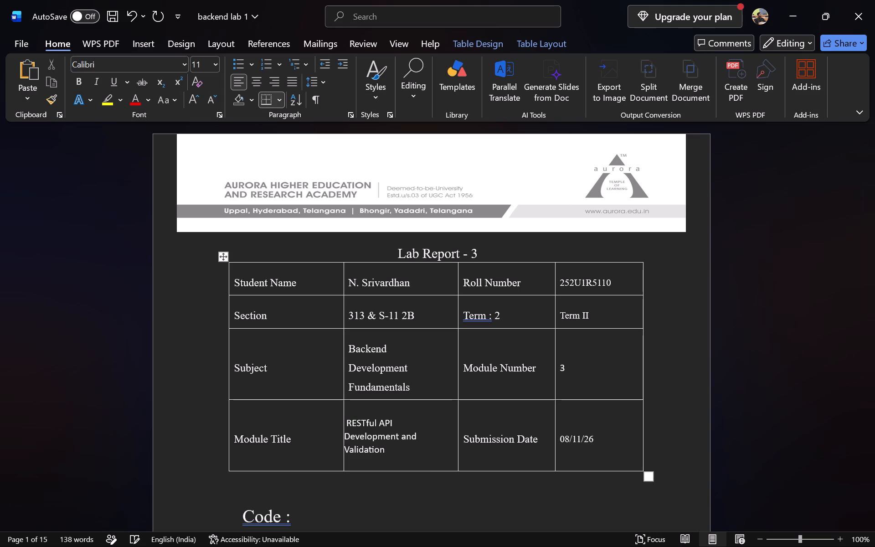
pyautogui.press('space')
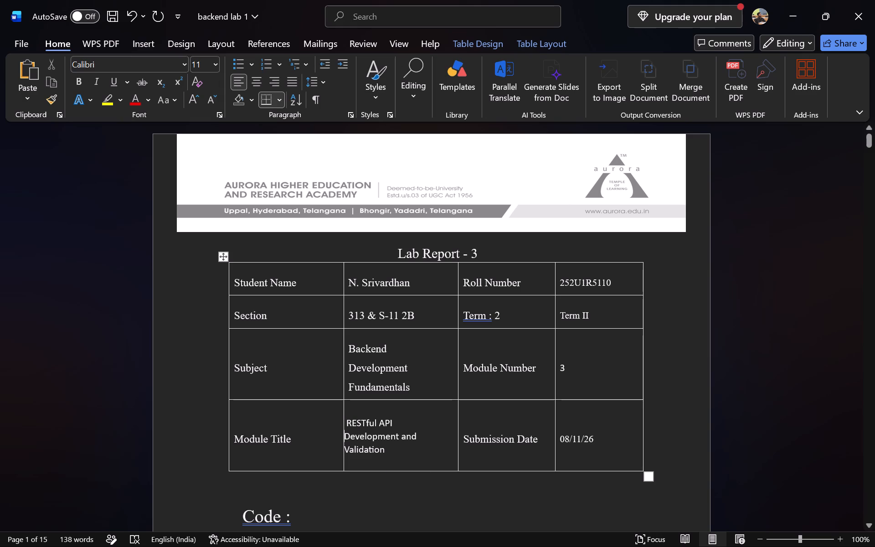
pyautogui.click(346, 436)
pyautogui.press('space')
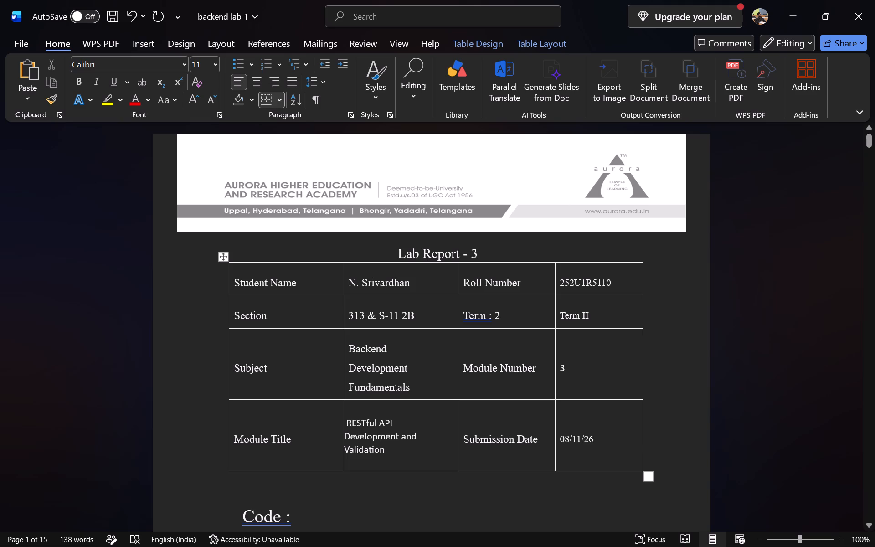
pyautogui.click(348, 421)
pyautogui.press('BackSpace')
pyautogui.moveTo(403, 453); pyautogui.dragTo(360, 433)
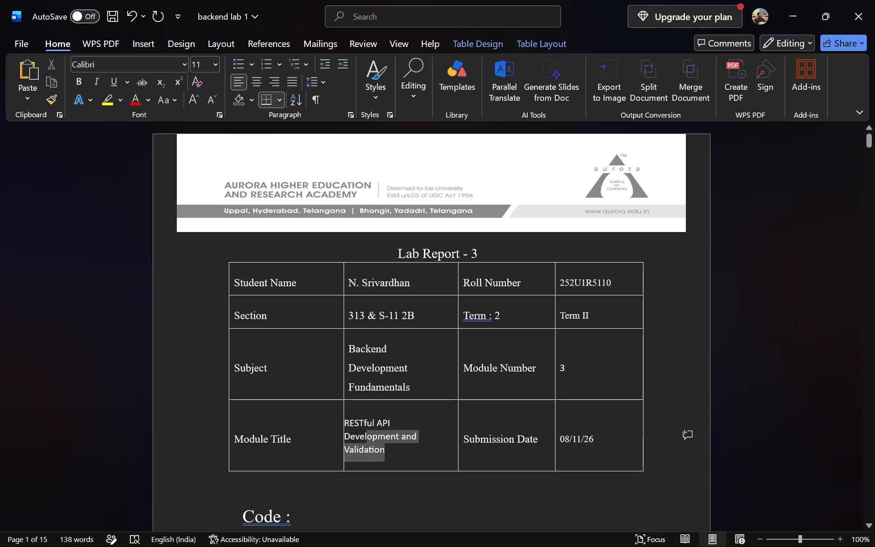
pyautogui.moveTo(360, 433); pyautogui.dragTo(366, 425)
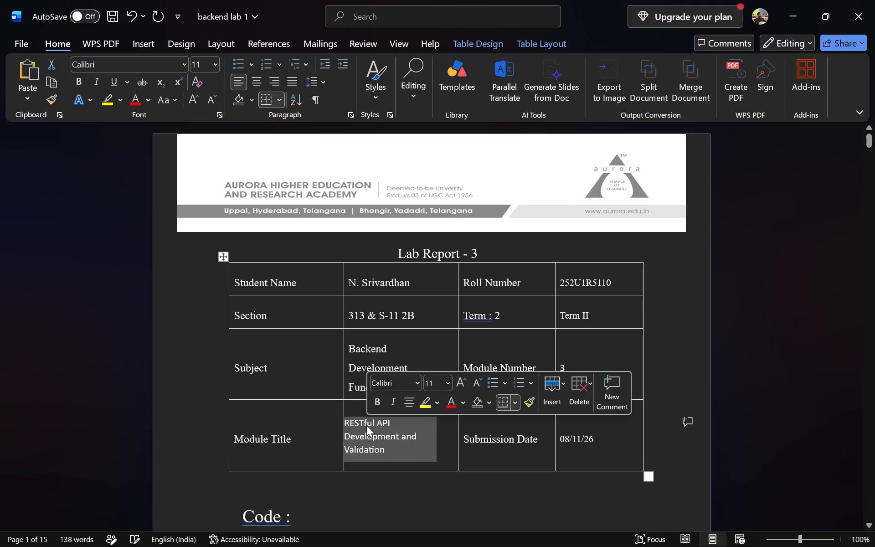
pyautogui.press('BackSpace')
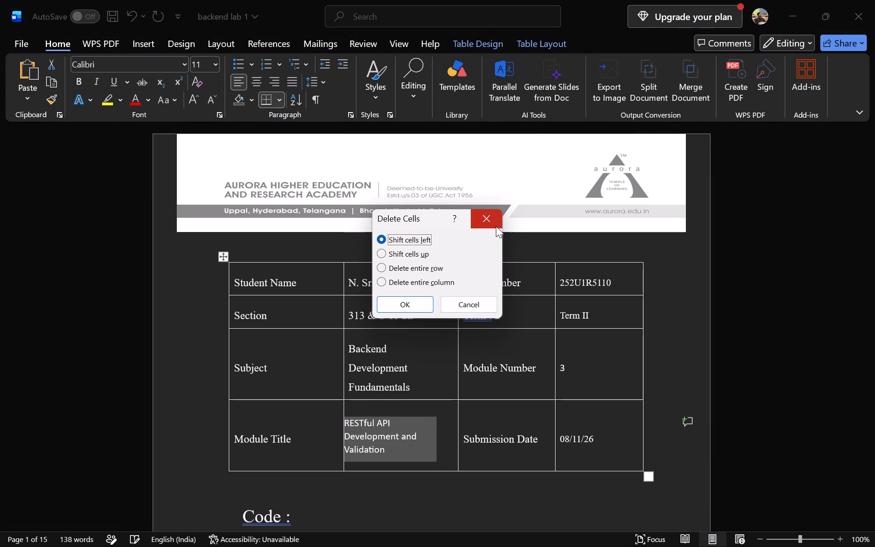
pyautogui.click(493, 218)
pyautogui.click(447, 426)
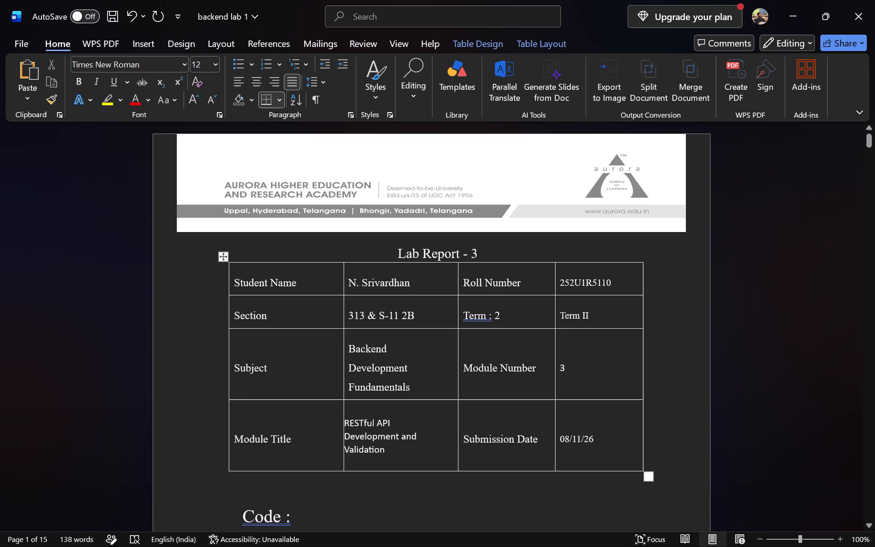
# Remove the "2" after "Term :" in the header table's term label cell.
pyautogui.click(523, 318)
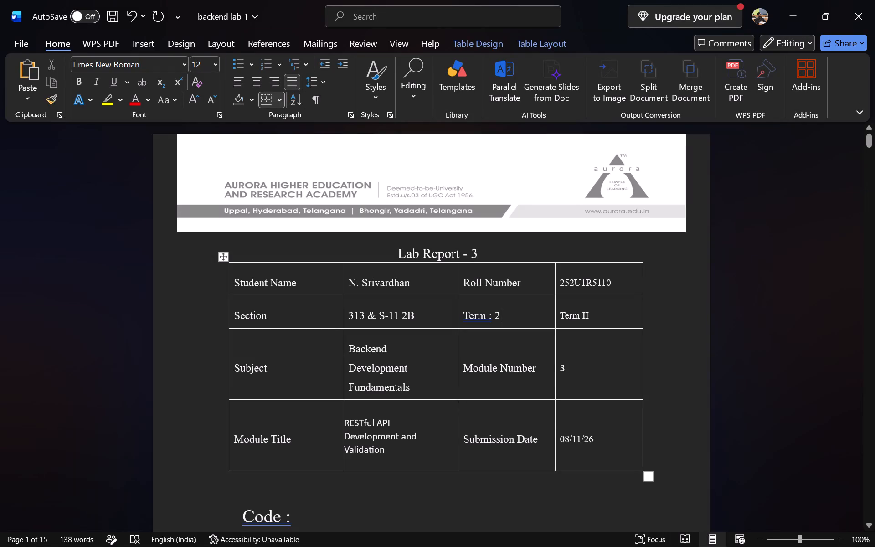
pyautogui.press('BackSpace')
pyautogui.press('BackSpace')
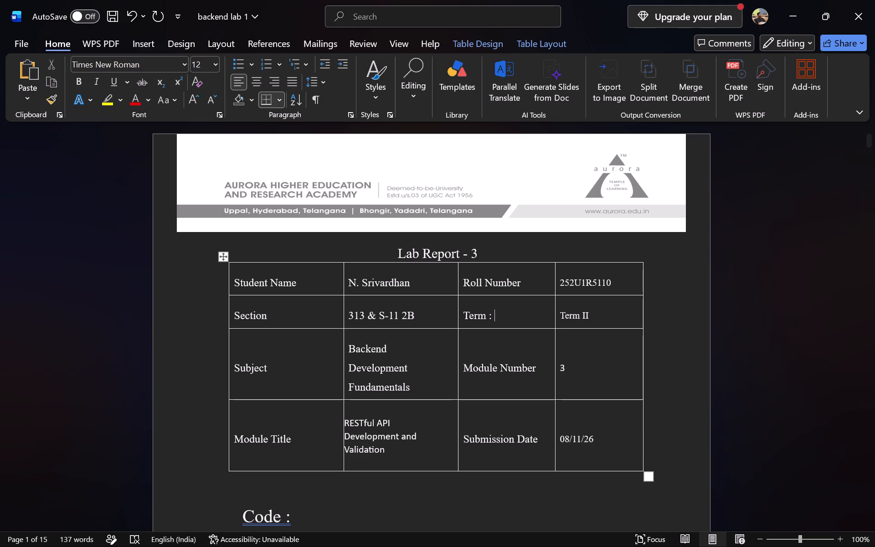
# Review the whole report from the header table through the code screenshots and the labelled output sections.
pyautogui.scroll(-1, 546, 329)
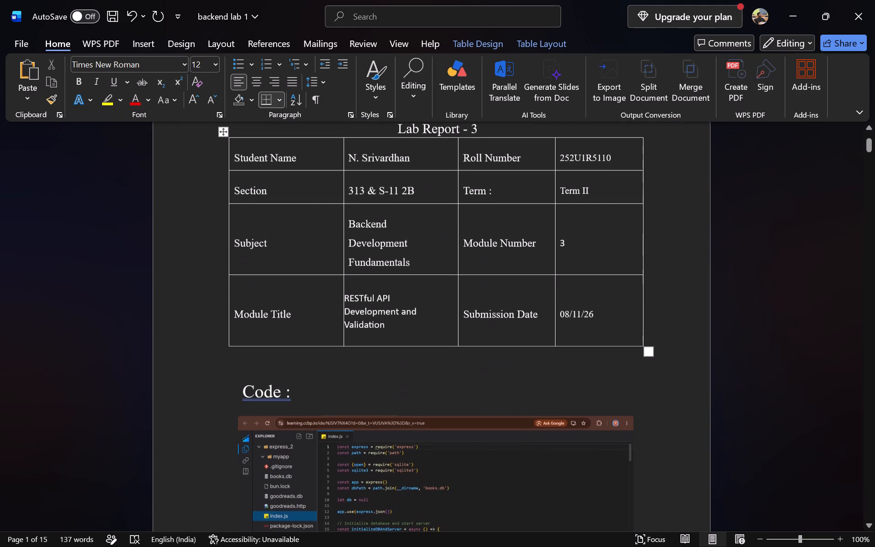
pyautogui.scroll(-2, 546, 329)
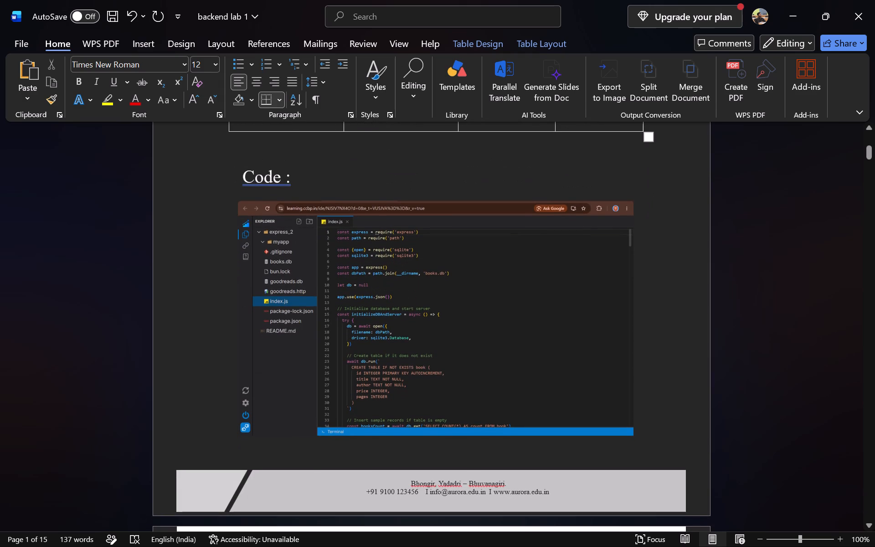
pyautogui.scroll(-3, 546, 329)
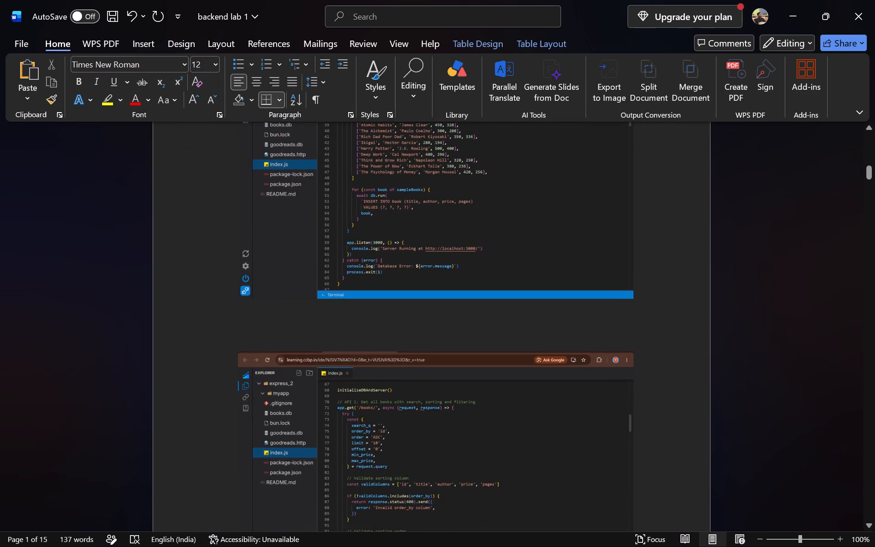
pyautogui.scroll(-5, 546, 329)
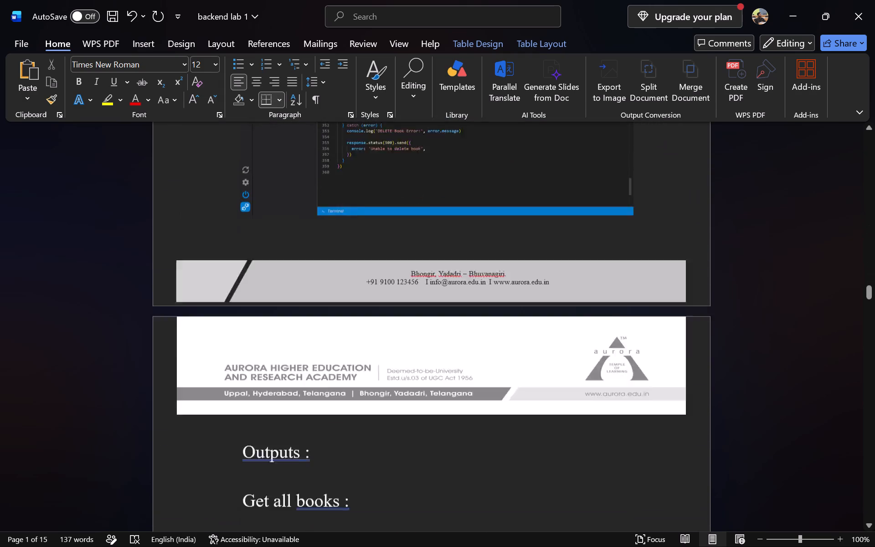
pyautogui.scroll(-3, 546, 329)
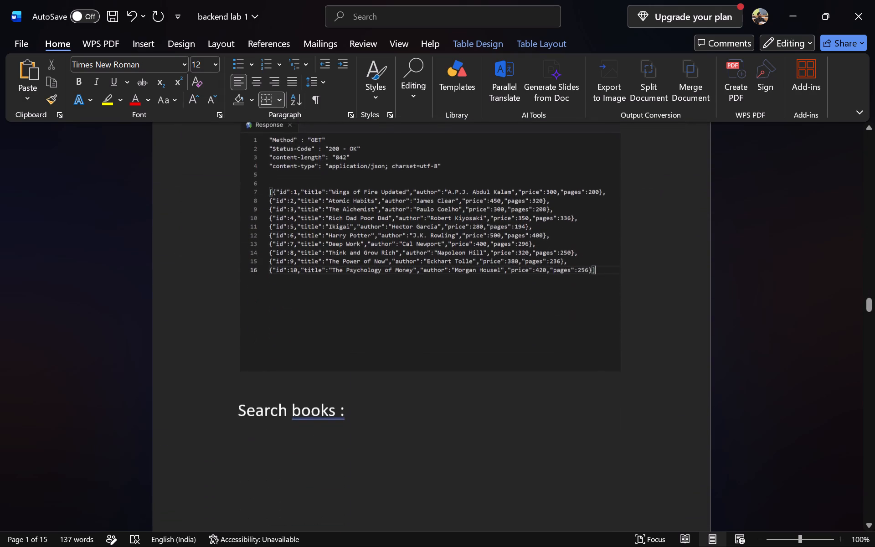
pyautogui.scroll(-2, 546, 329)
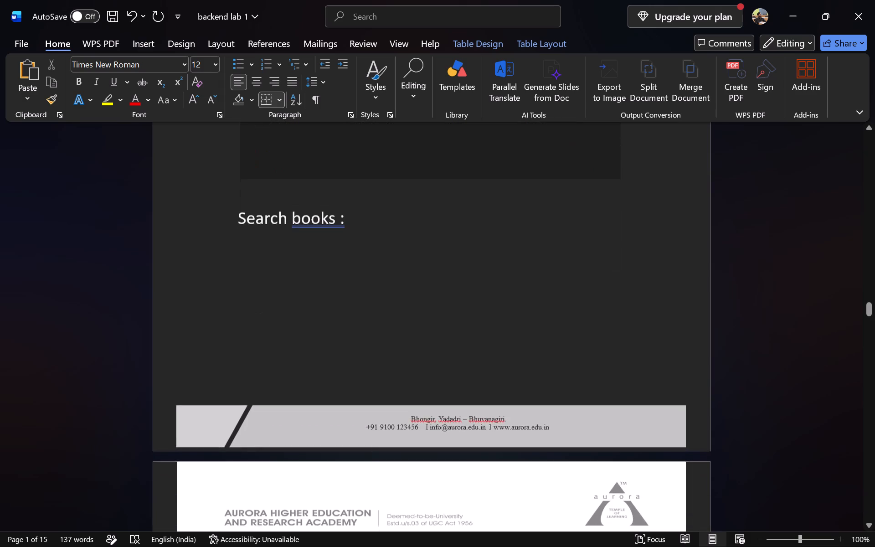
pyautogui.scroll(2, 546, 329)
pyautogui.scroll(-1, 546, 329)
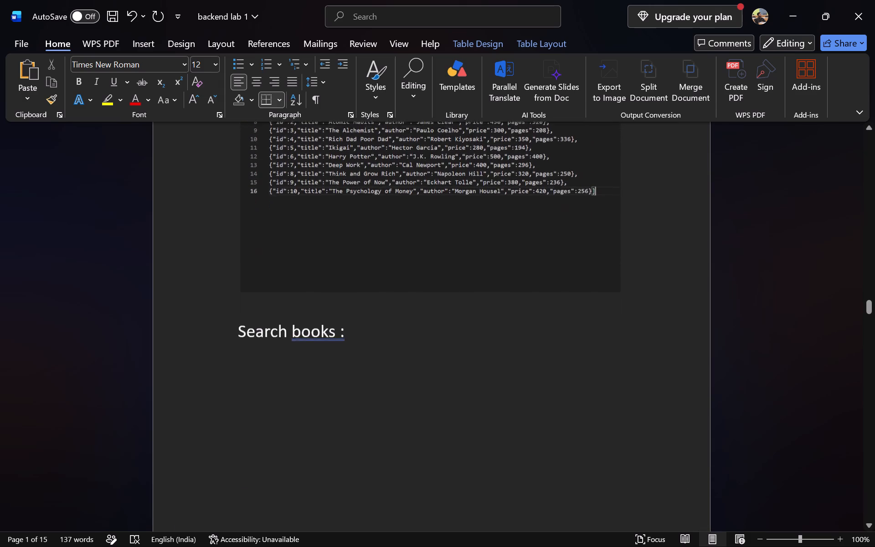
pyautogui.scroll(-3, 546, 329)
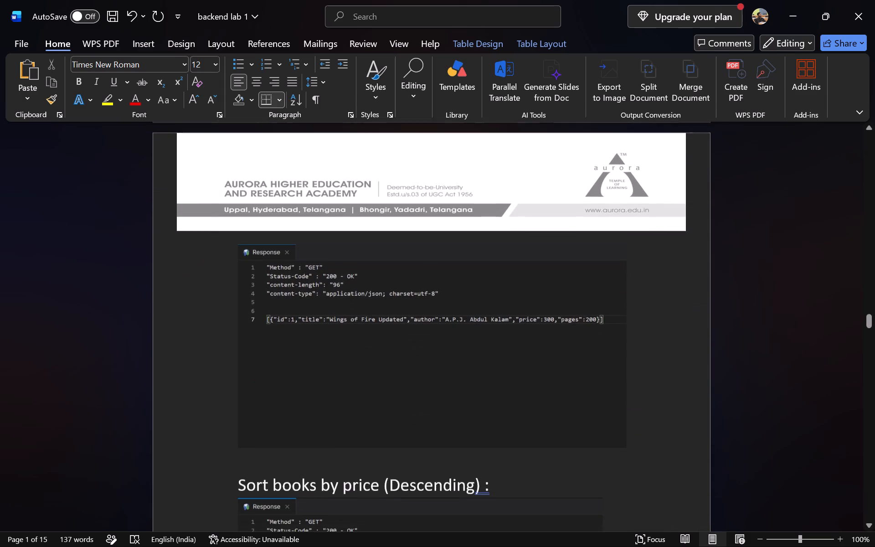
pyautogui.scroll(-4, 546, 329)
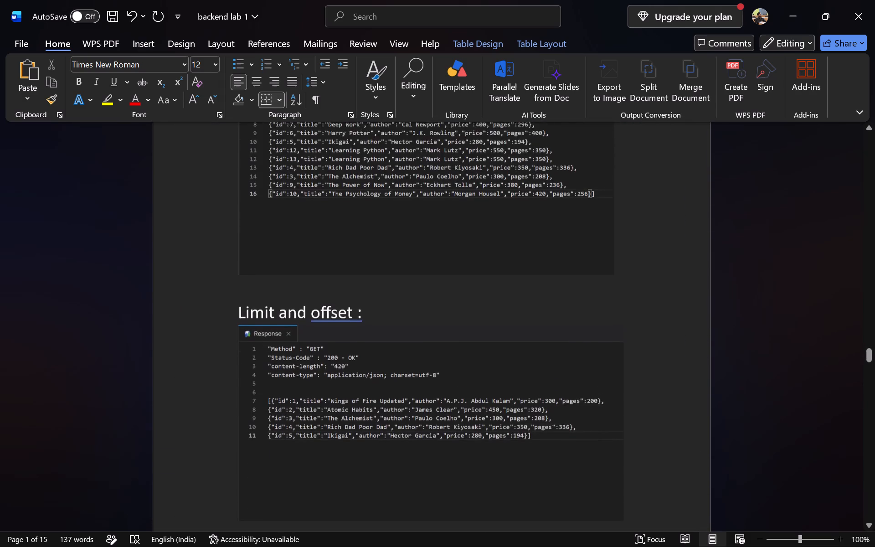
pyautogui.scroll(-3, 546, 329)
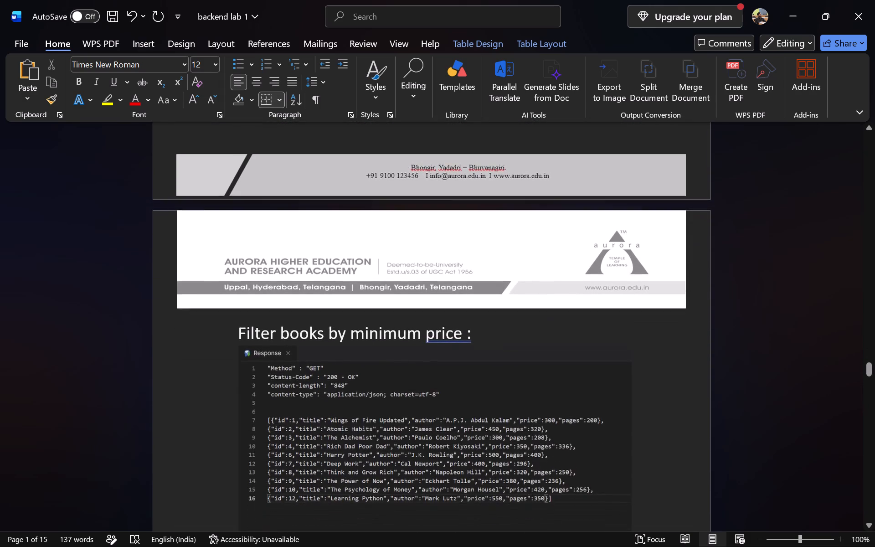
pyautogui.scroll(-4, 546, 329)
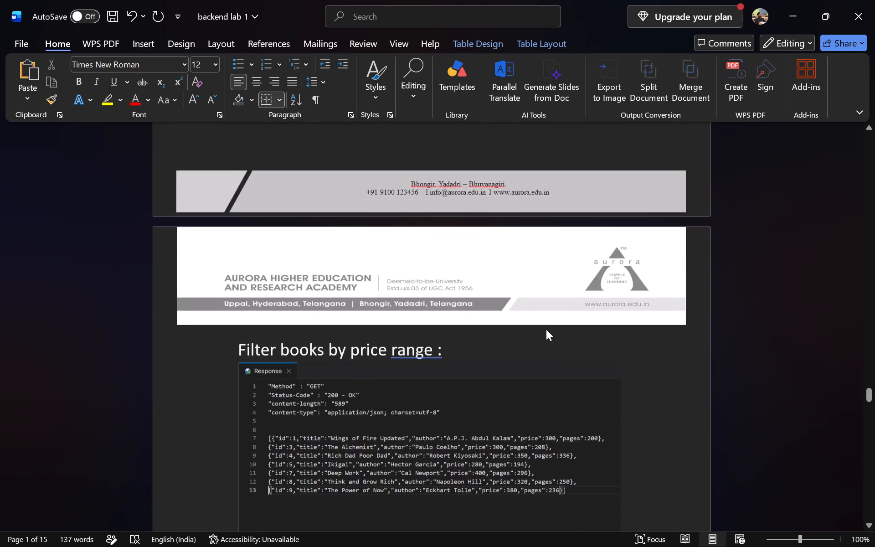
pyautogui.scroll(-7, 546, 329)
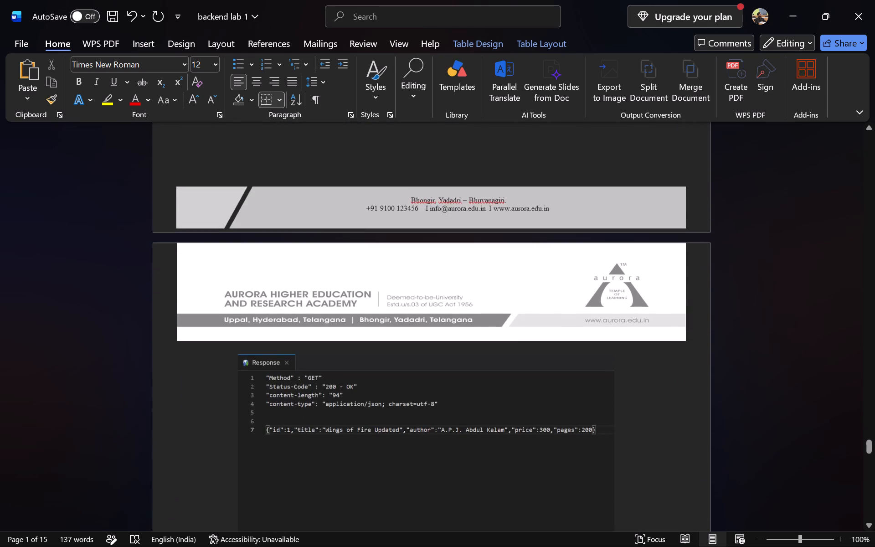
pyautogui.scroll(-7, 546, 329)
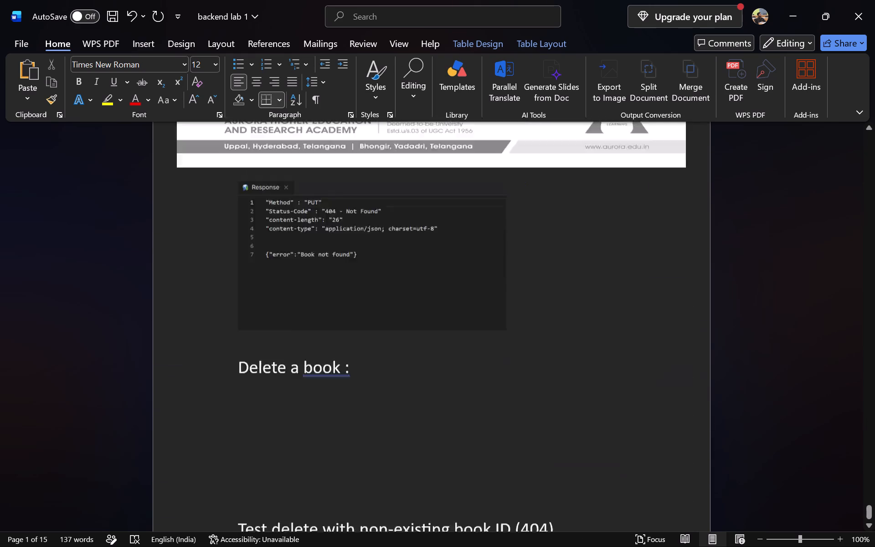
pyautogui.scroll(-4, 546, 329)
pyautogui.scroll(20, 546, 329)
pyautogui.scroll(20, 546, 329)
pyautogui.scroll(20, 546, 329)
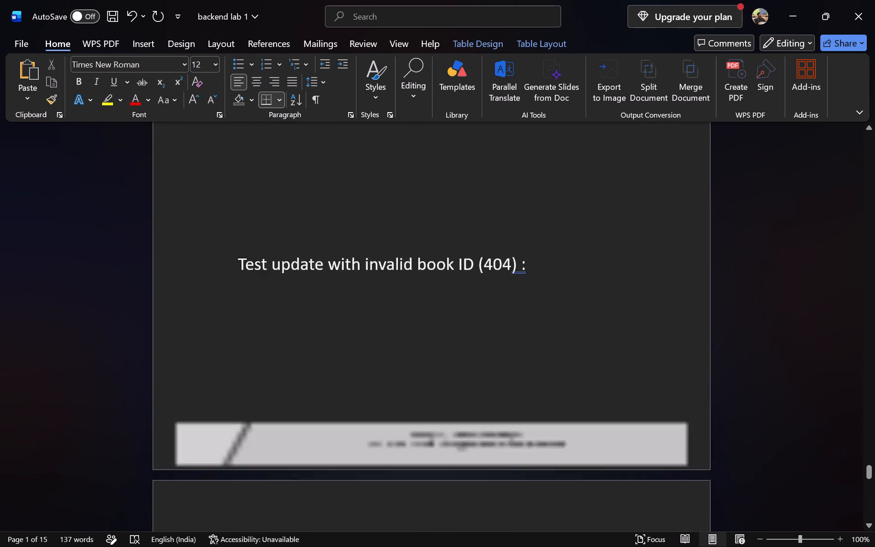
pyautogui.scroll(20, 546, 329)
pyautogui.scroll(20, 546, 329)
pyautogui.scroll(20, 546, 329)
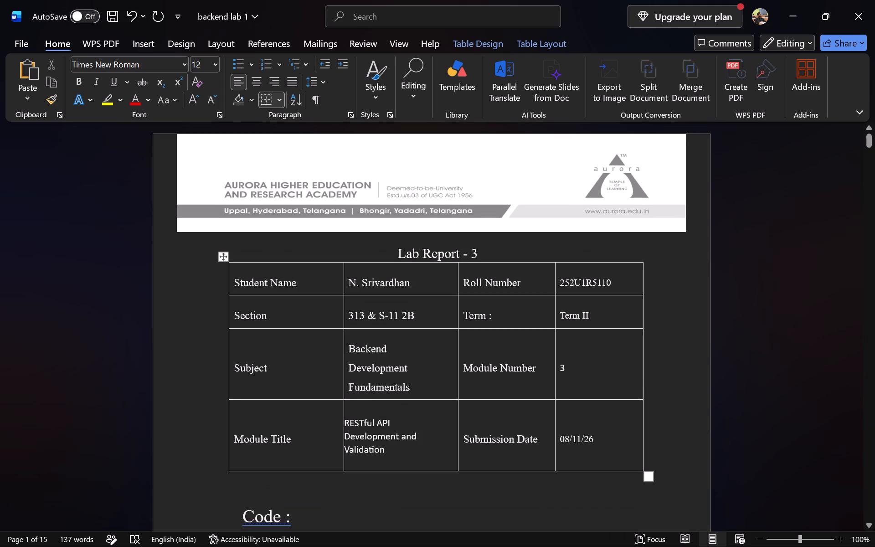
# Print the whole report to a PDF named "Backend lab 3" in the Backend folder.
pyautogui.hotkey('ctrl', 'p')
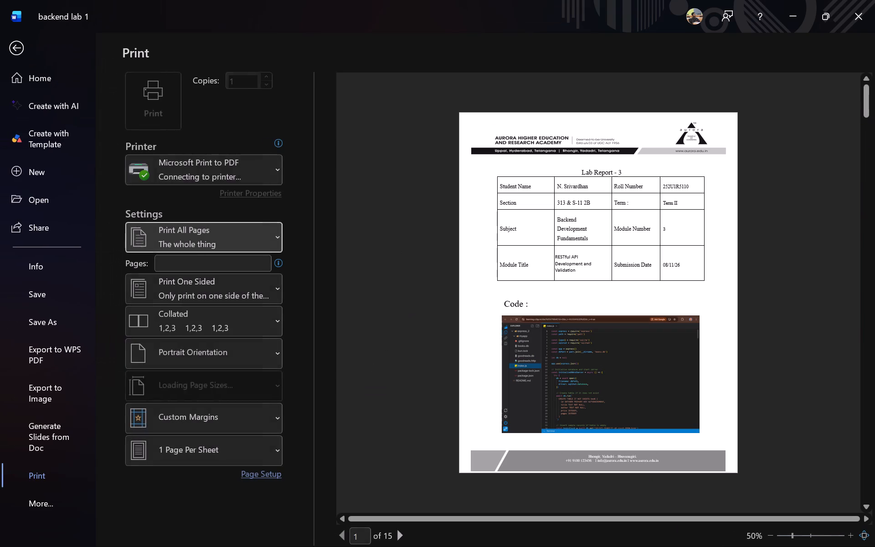
pyautogui.click(170, 110)
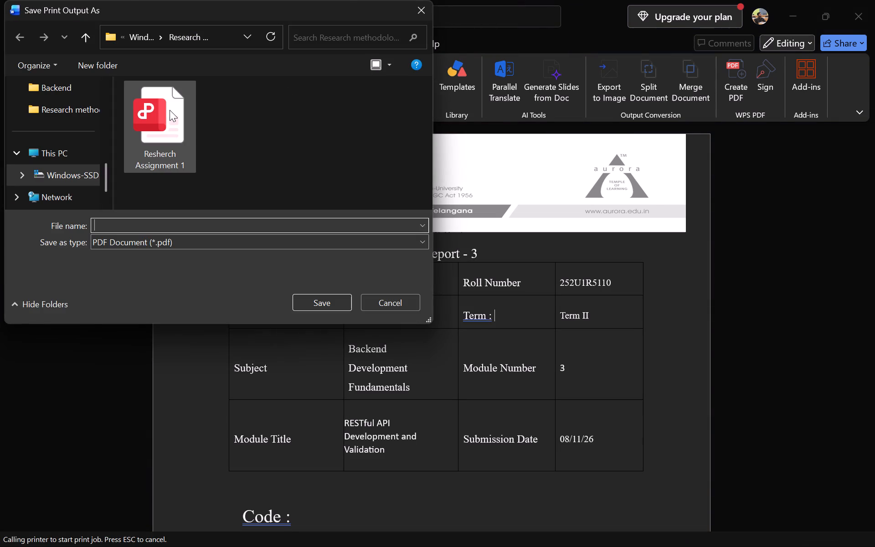
pyautogui.click(58, 165)
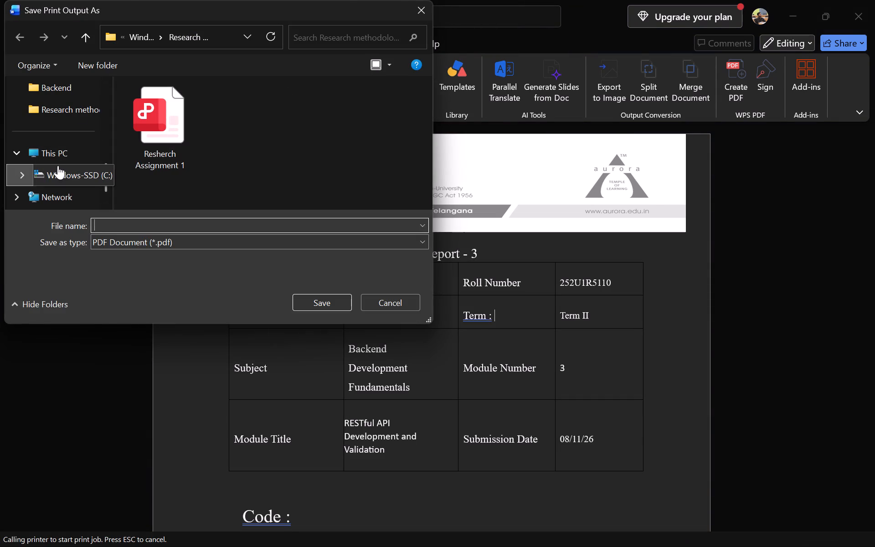
pyautogui.click(81, 93)
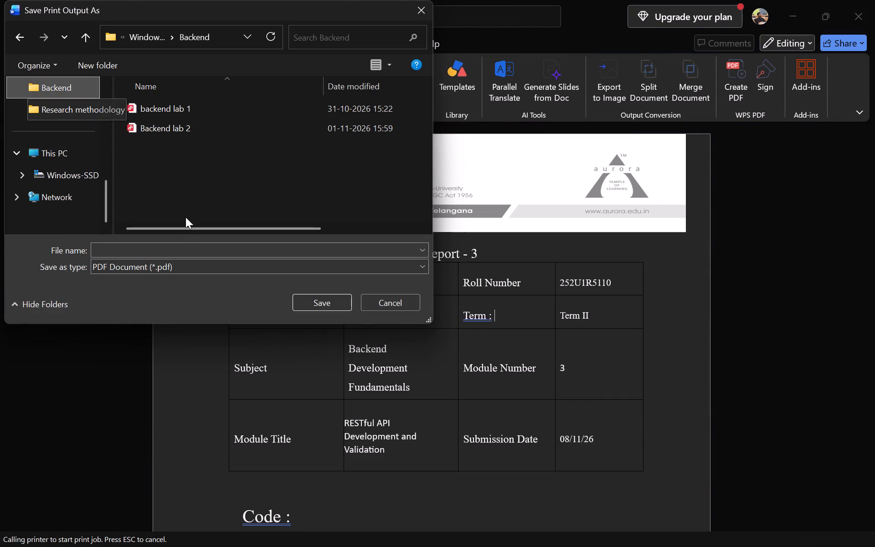
pyautogui.click(169, 253)
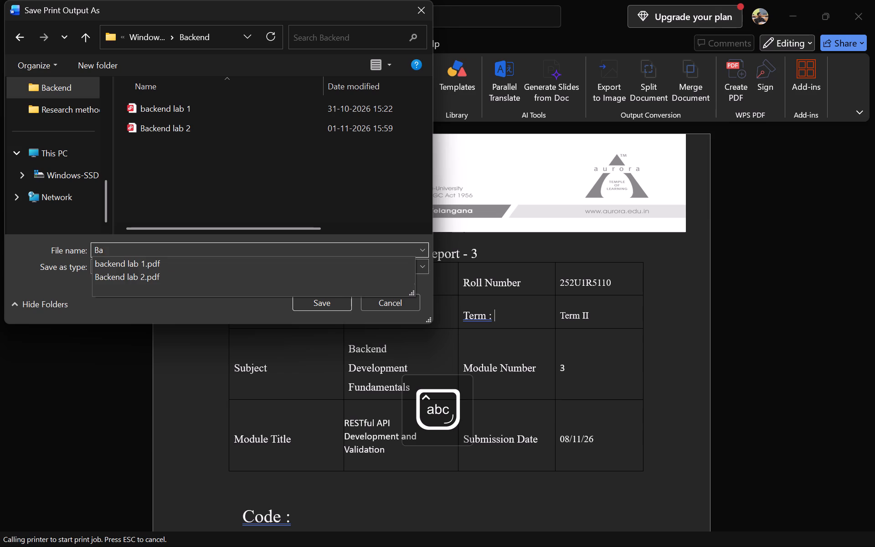
pyautogui.write('ck')
pyautogui.write('end')
pyautogui.press('space')
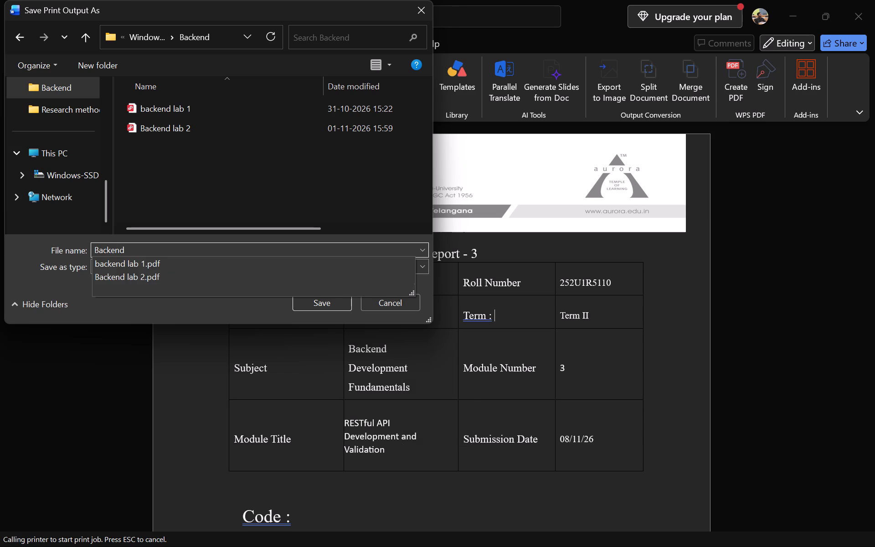
pyautogui.write('lab')
pyautogui.press('space')
pyautogui.press('3')
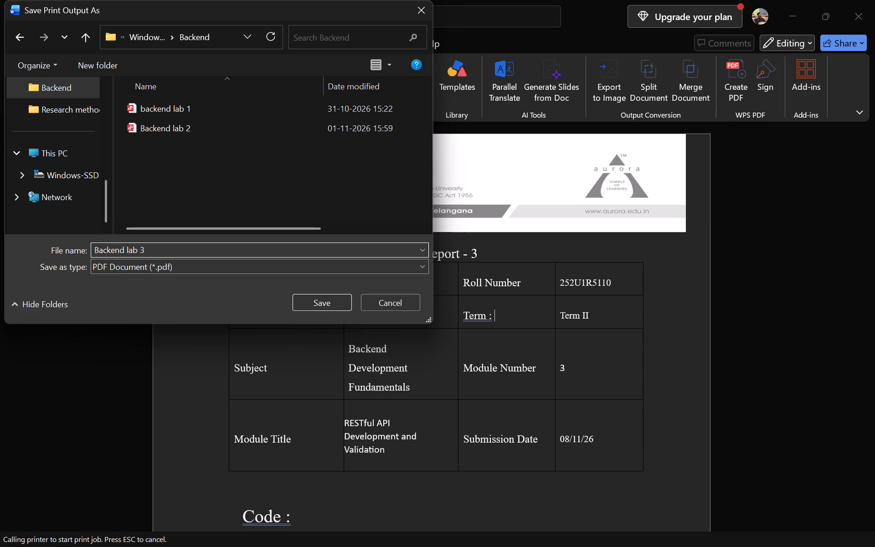
pyautogui.press('Return')
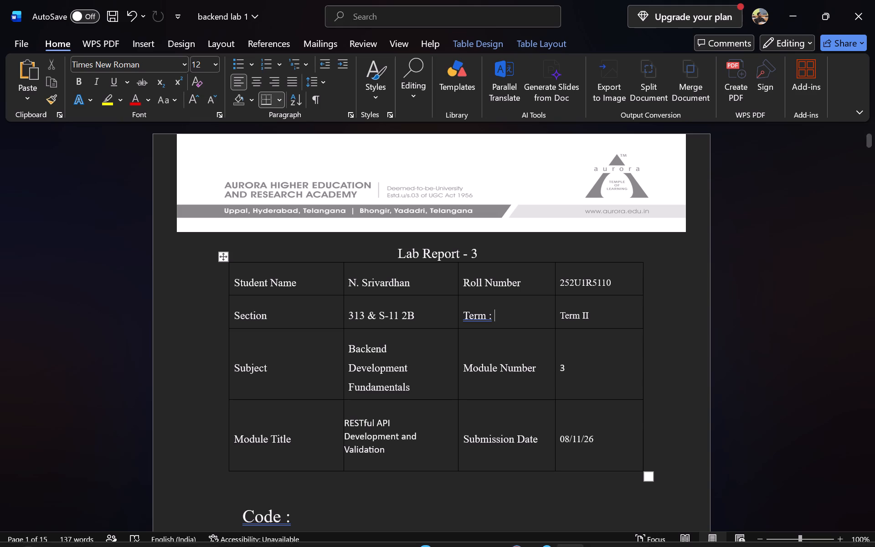
# Open the "Backend lab 3" PDF from the Backend folder and check its header table and first code screenshot.
pyautogui.click(672, 361)
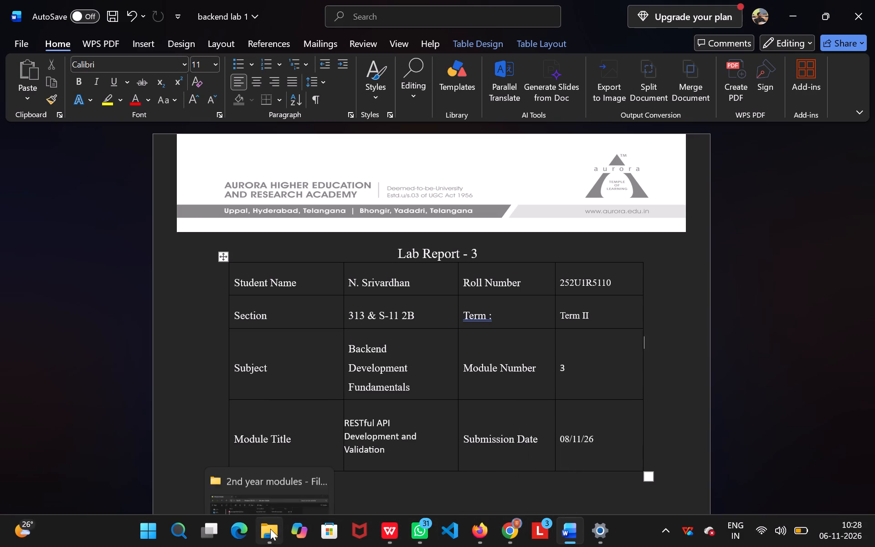
pyautogui.click(277, 470)
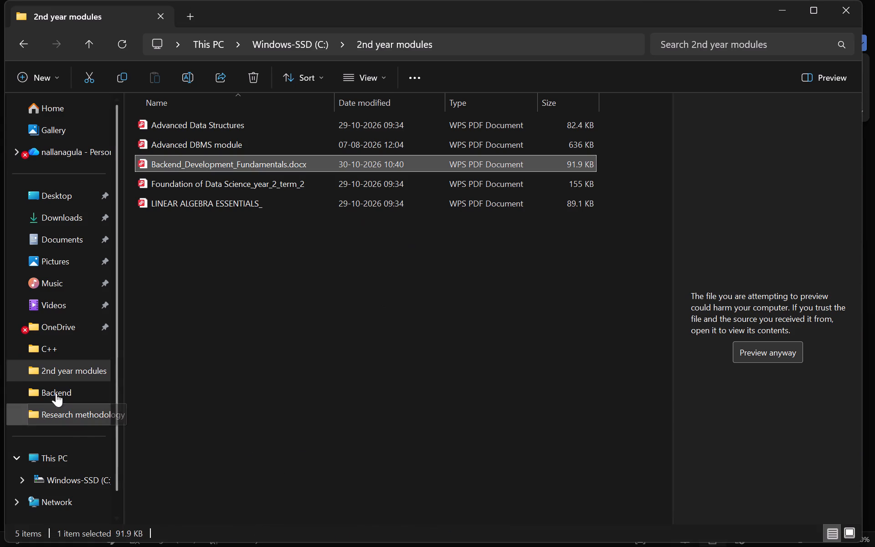
pyautogui.click(71, 395)
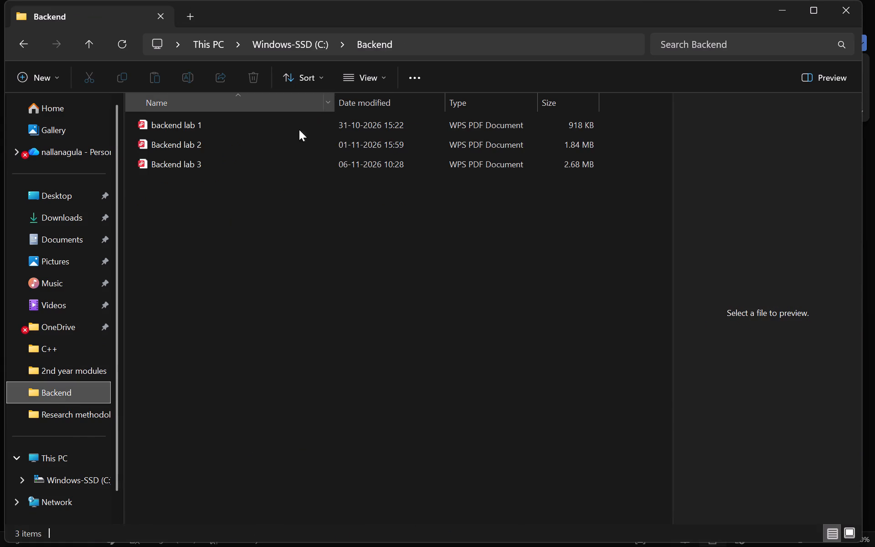
pyautogui.doubleClick(281, 168)
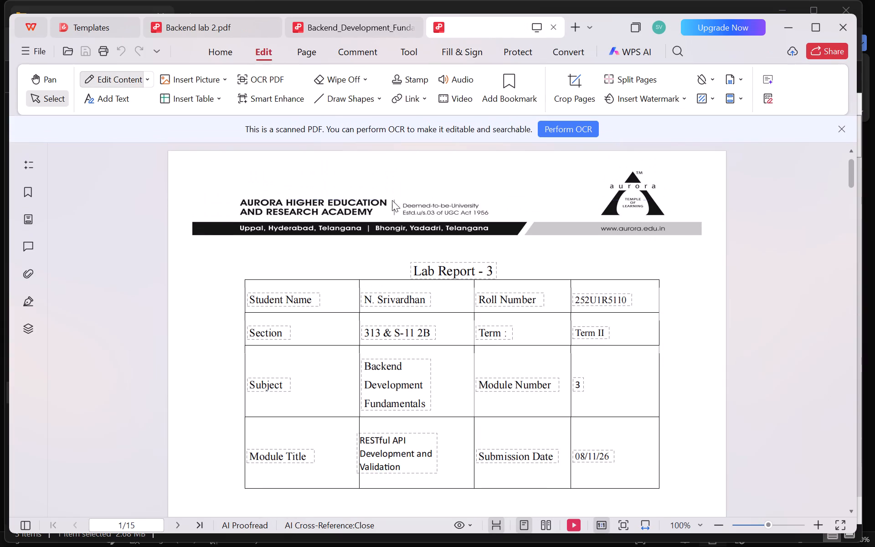
pyautogui.click(678, 314)
pyautogui.scroll(-1, 678, 314)
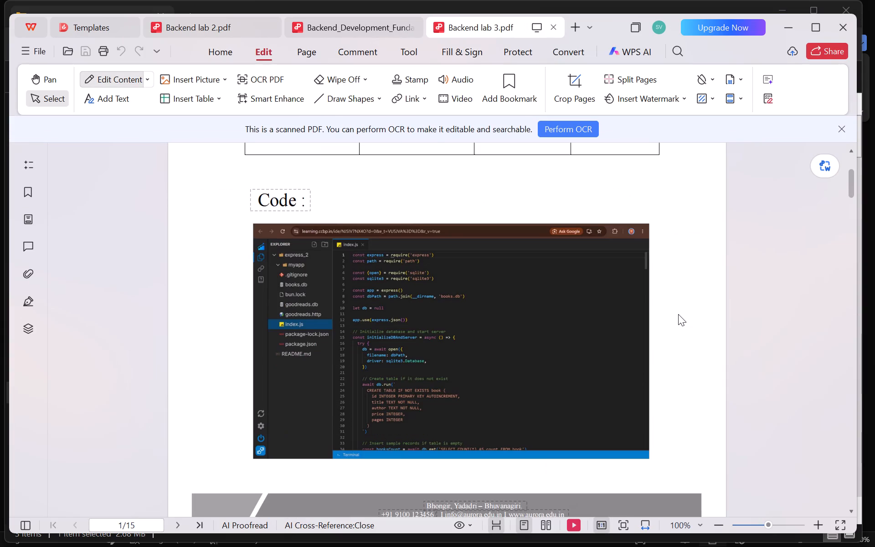
pyautogui.scroll(-2, 678, 314)
pyautogui.scroll(8, 678, 314)
pyautogui.doubleClick(713, 277)
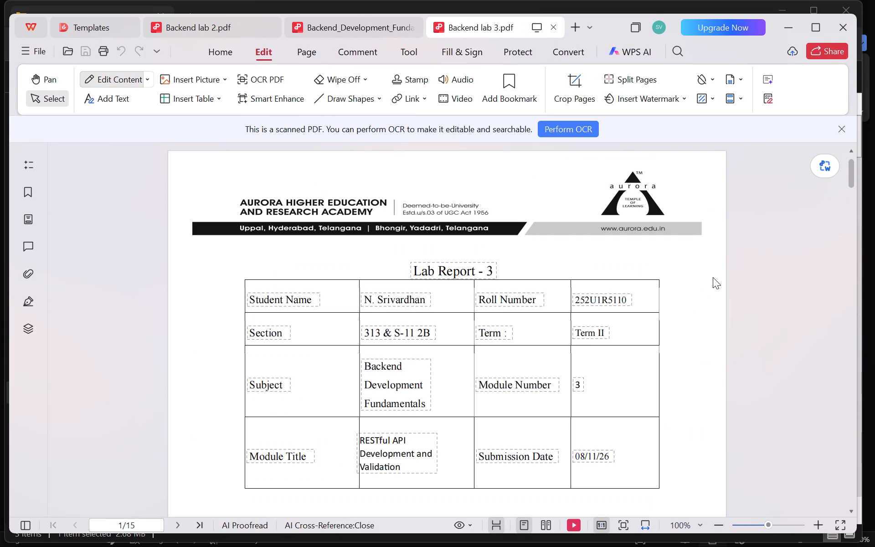
pyautogui.doubleClick(697, 286)
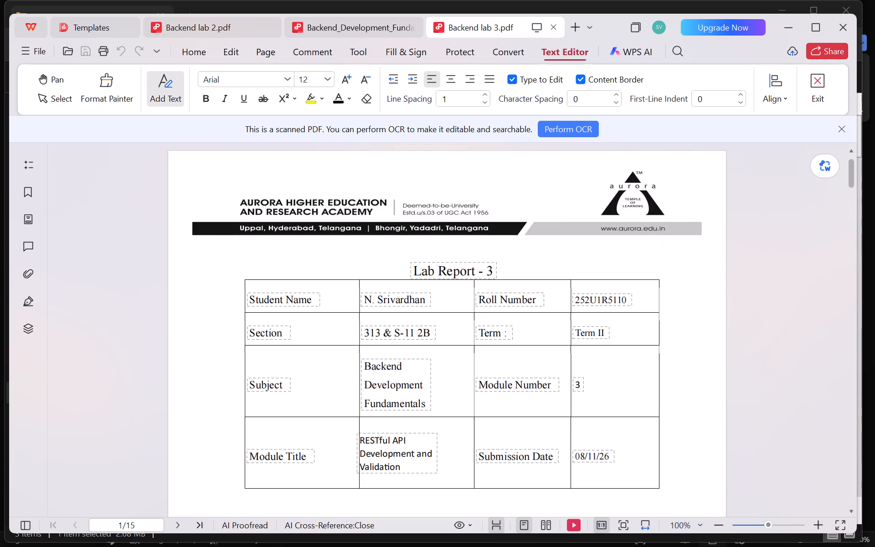
pyautogui.rightClick(675, 255)
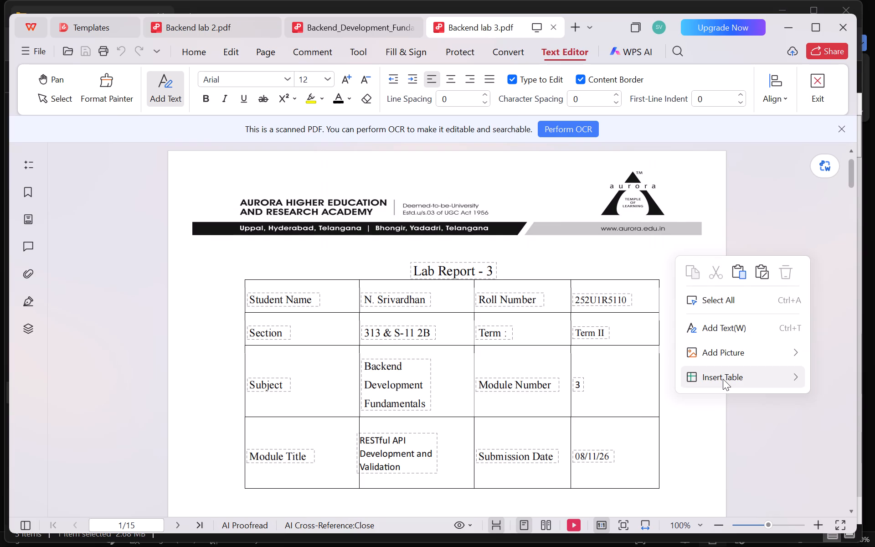
# Close the Backend lab 3, Backend_Development_Fundamentals and Backend lab 2 PDFs and return to the Word report.
pyautogui.click(552, 26)
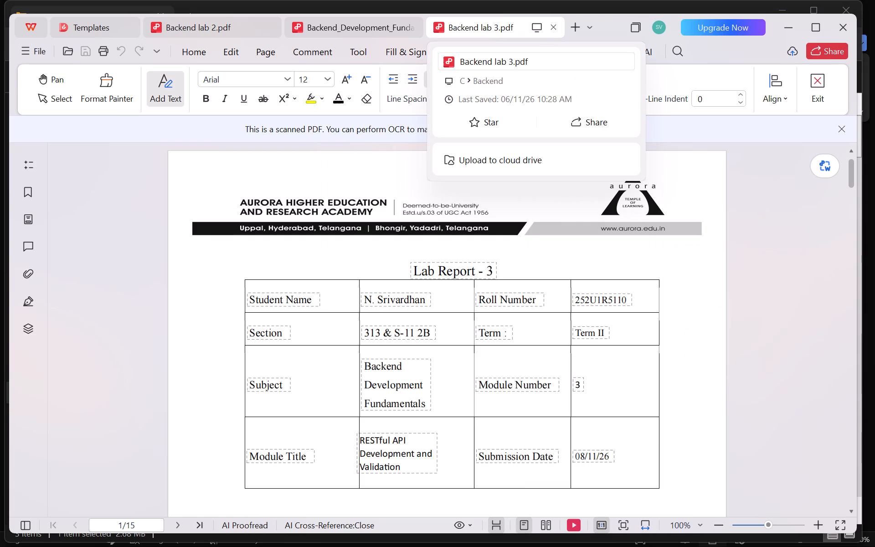
pyautogui.click(551, 26)
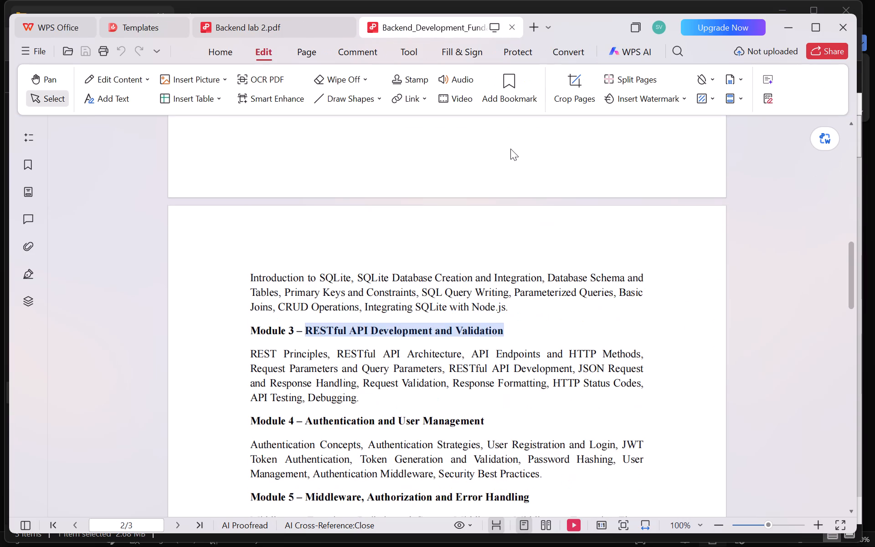
pyautogui.moveTo(510, 149); pyautogui.dragTo(511, 31)
pyautogui.click(511, 31)
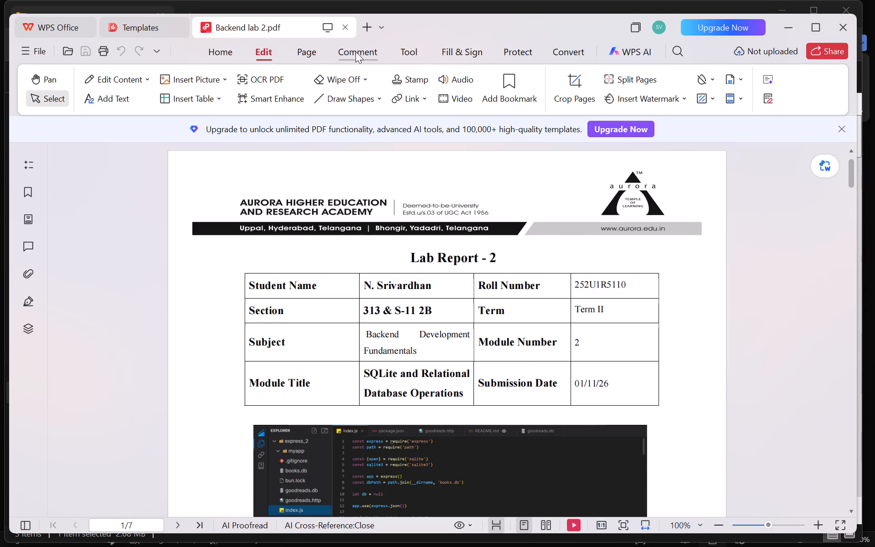
pyautogui.click(347, 26)
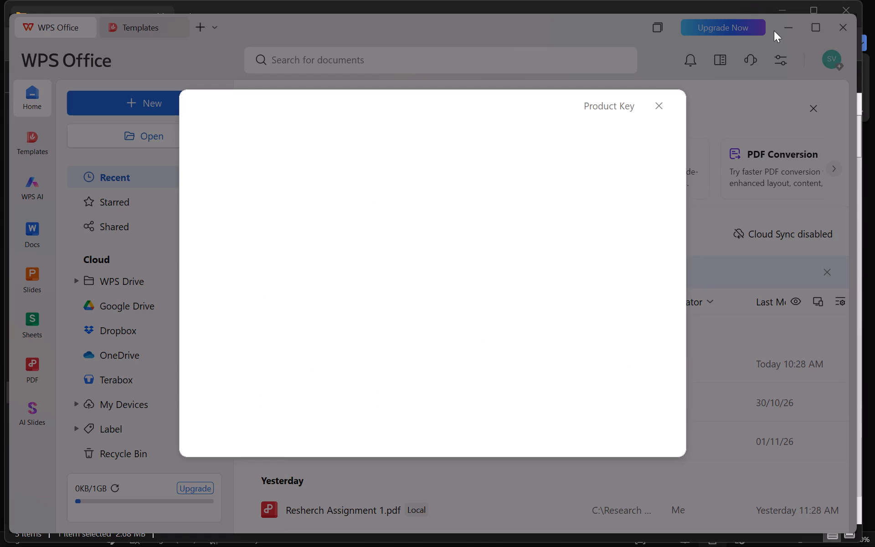
pyautogui.click(658, 105)
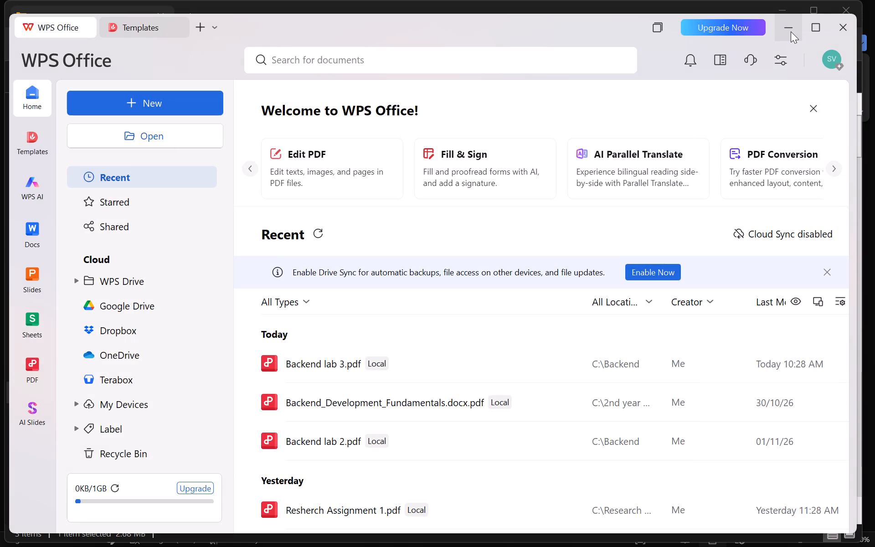
pyautogui.click(791, 31)
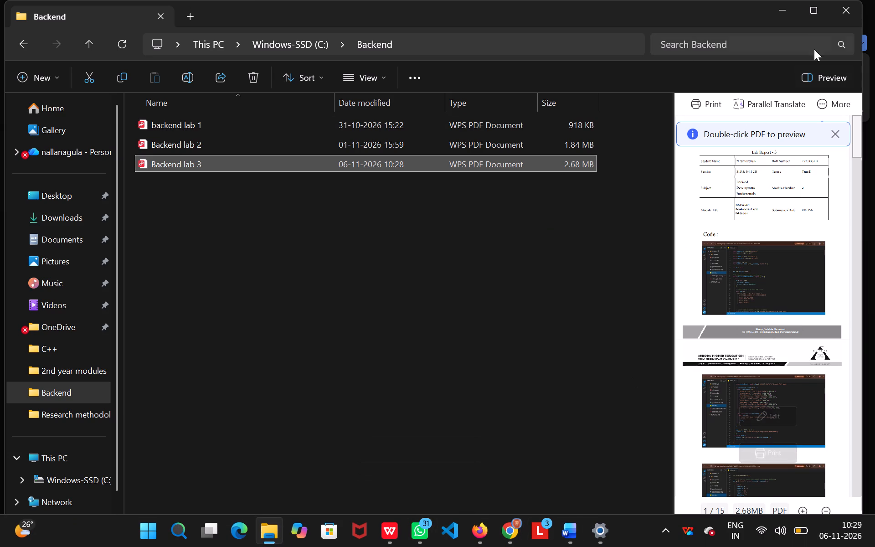
pyautogui.click(781, 15)
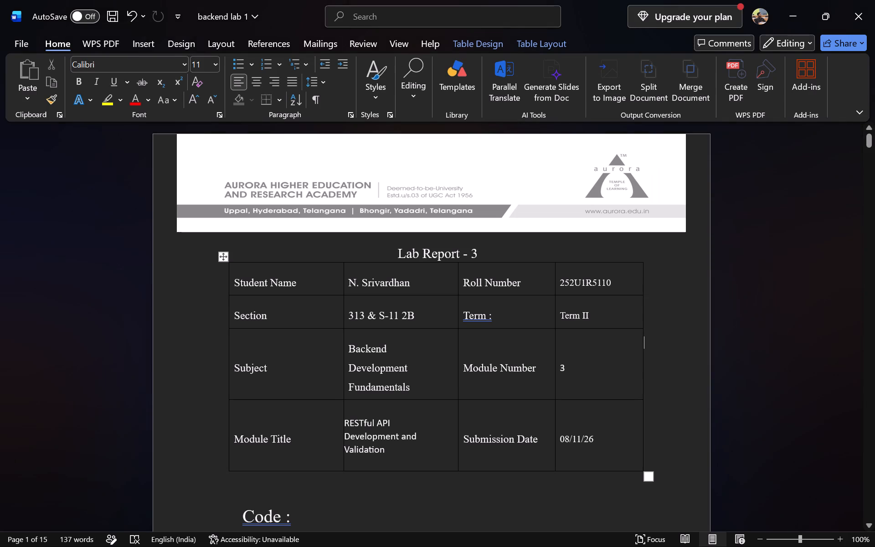
# Compare the Word report's header table and layout with the Backend lab 2 and Backend lab 3 PDFs from the Backend folder.
pyautogui.scroll(-1, 555, 298)
pyautogui.click(672, 400)
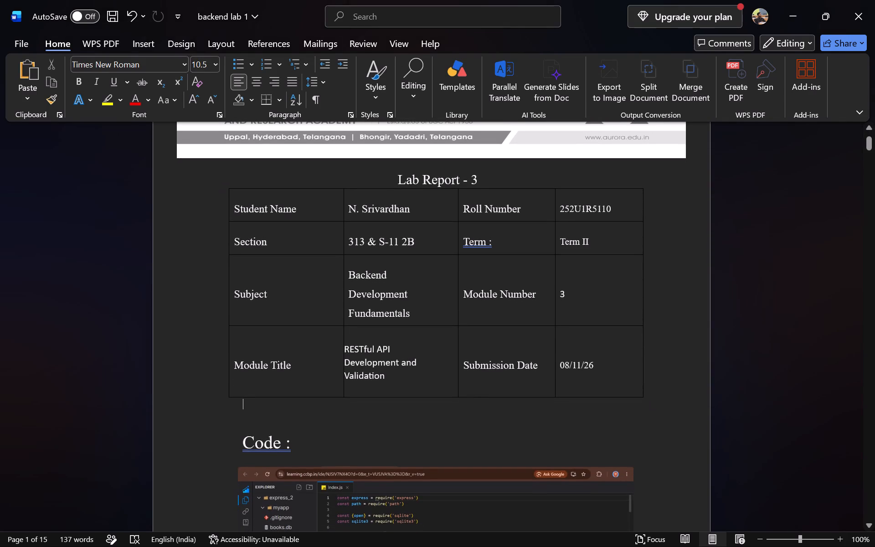
pyautogui.scroll(1, 672, 400)
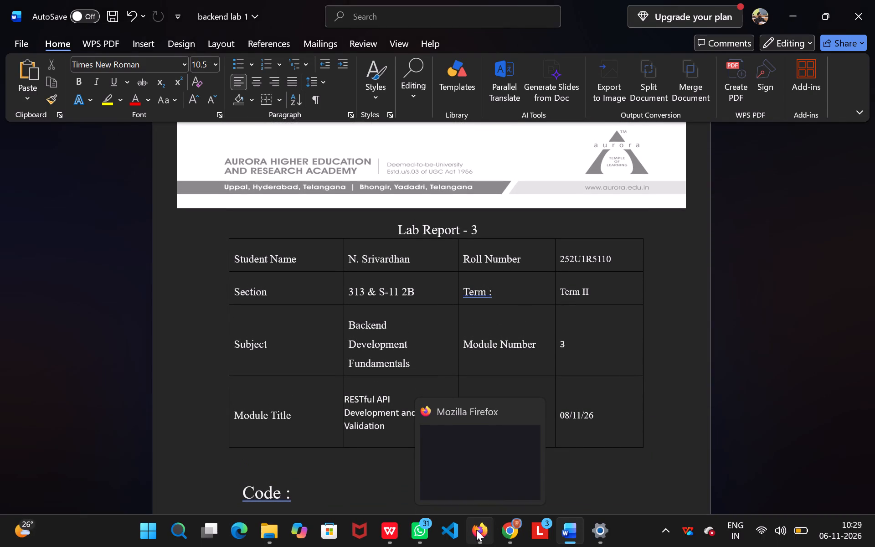
pyautogui.click(266, 529)
pyautogui.doubleClick(215, 140)
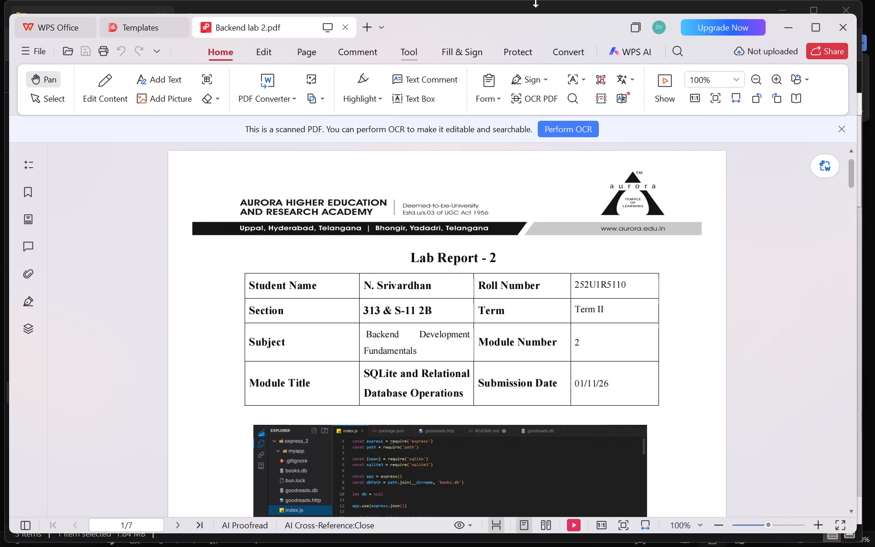
pyautogui.click(789, 30)
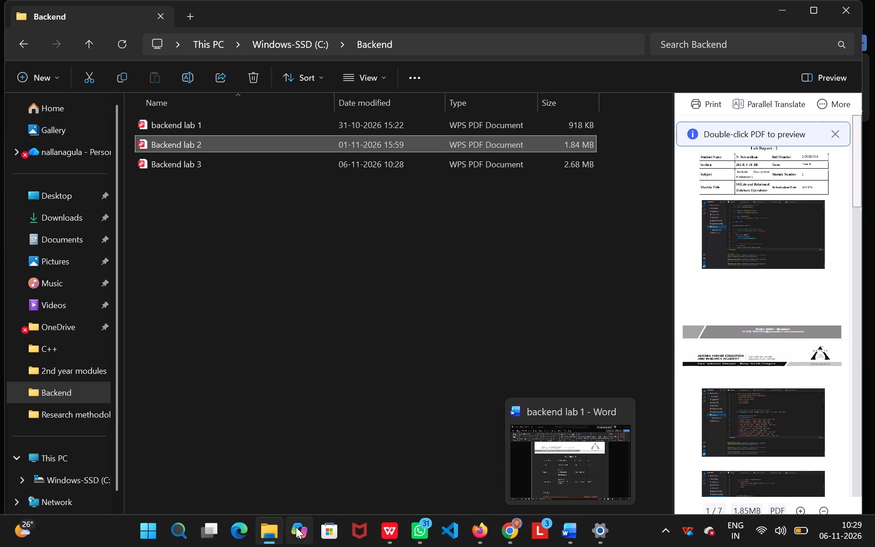
pyautogui.click(273, 529)
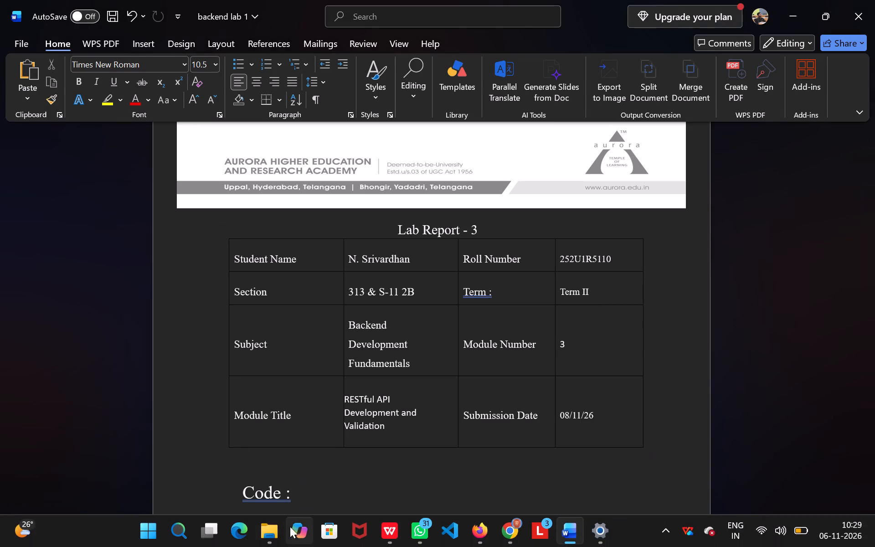
pyautogui.click(265, 485)
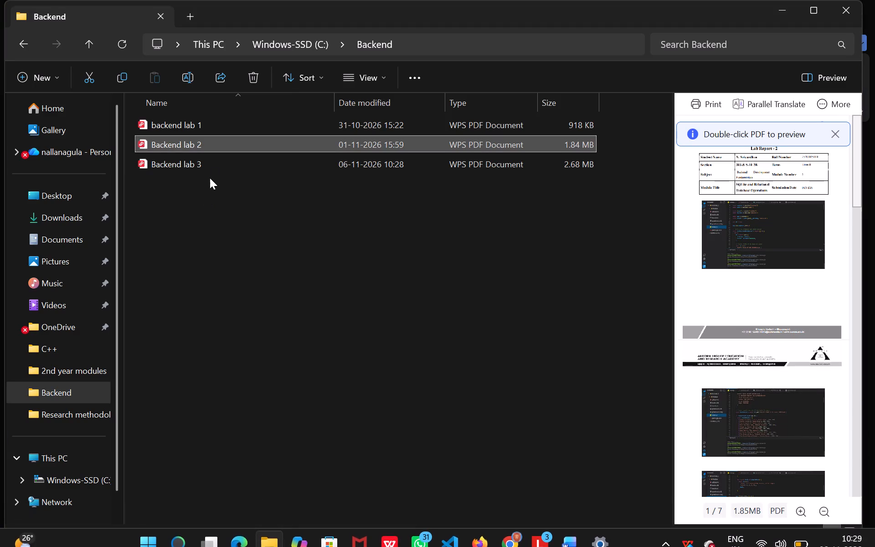
pyautogui.doubleClick(213, 167)
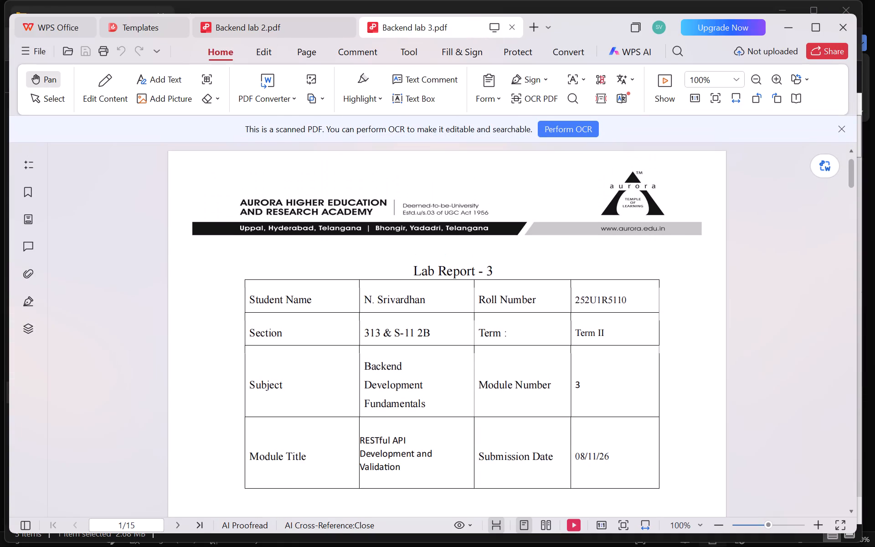
pyautogui.scroll(-1, 371, 253)
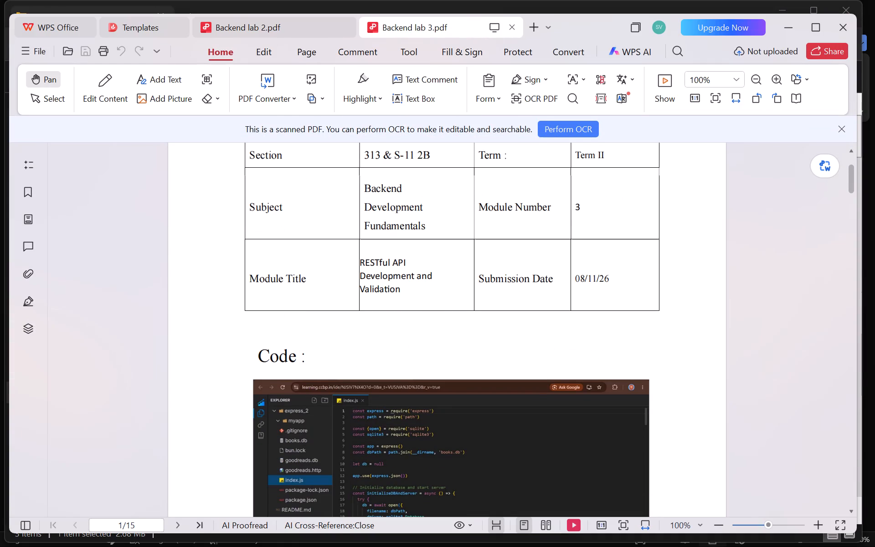
pyautogui.scroll(-3, 432, 360)
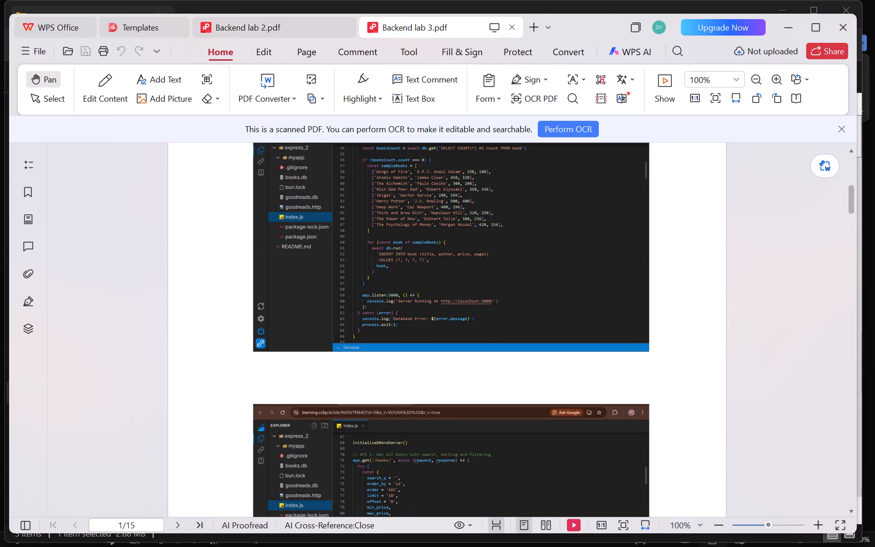
pyautogui.scroll(7, 432, 360)
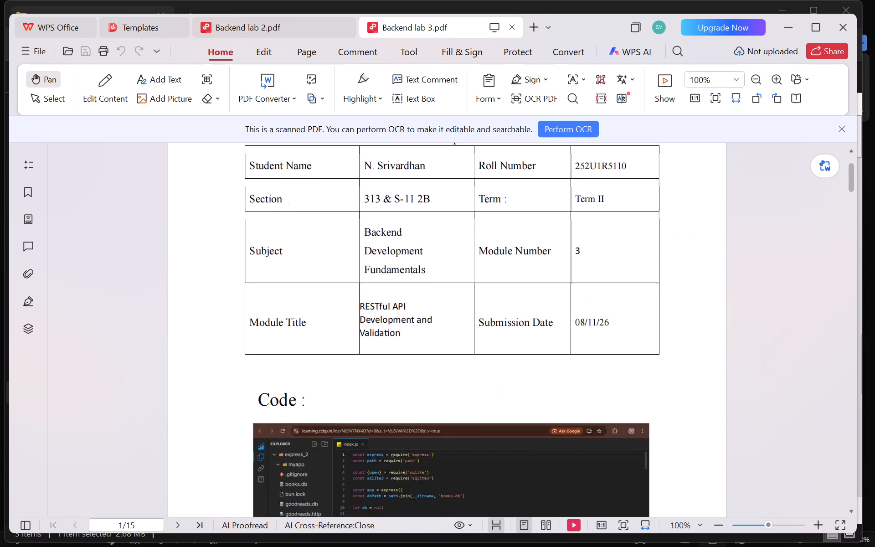
# Examine the header table, Code heading and first code screenshots of the Backend lab 3 PDF.
pyautogui.click(425, 270)
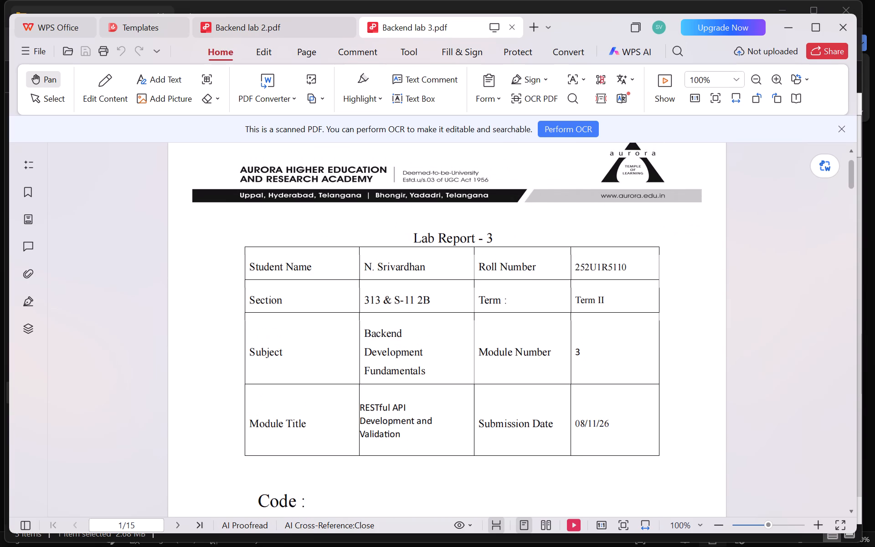
pyautogui.scroll(-2, 375, 384)
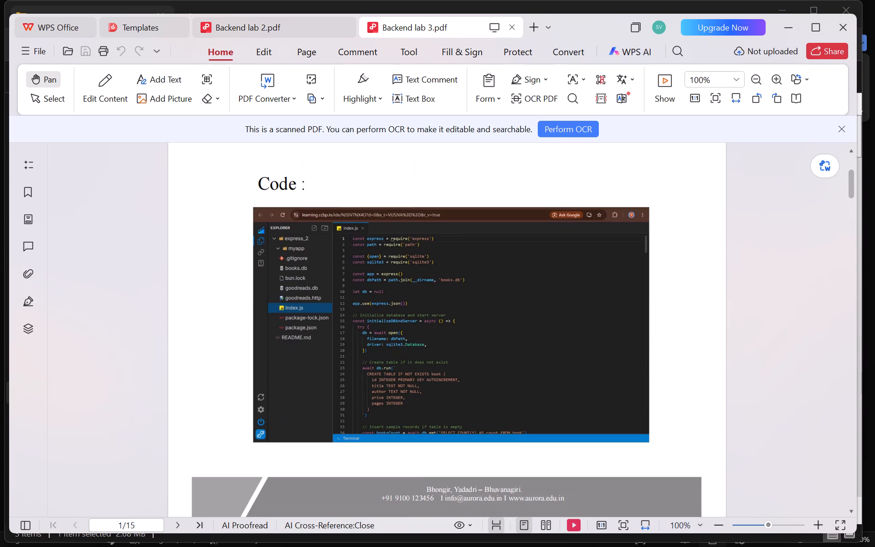
pyautogui.scroll(-2, 464, 427)
pyautogui.scroll(1, 458, 387)
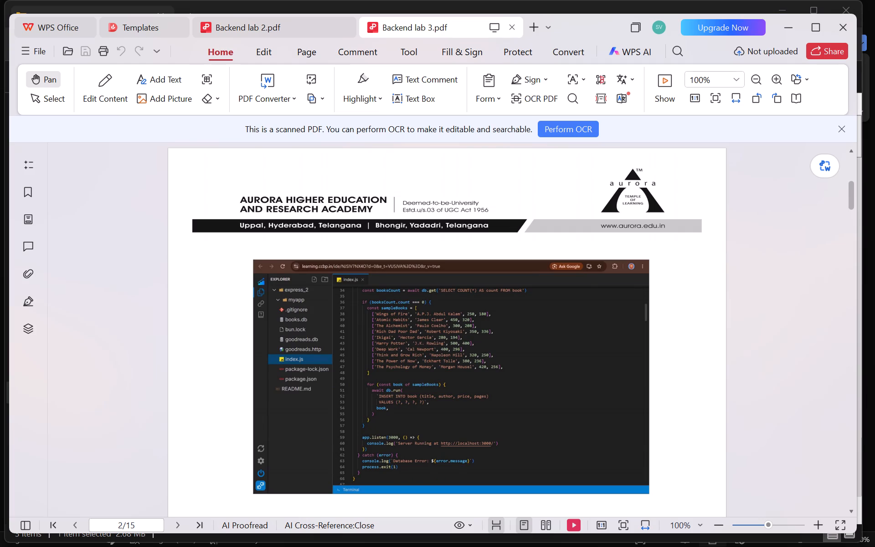
pyautogui.scroll(3, 458, 389)
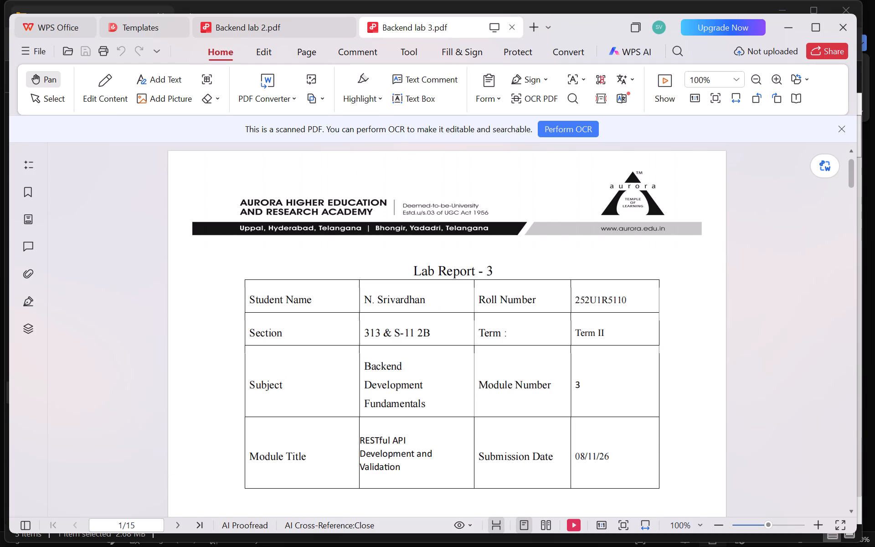
pyautogui.scroll(-1, 547, 387)
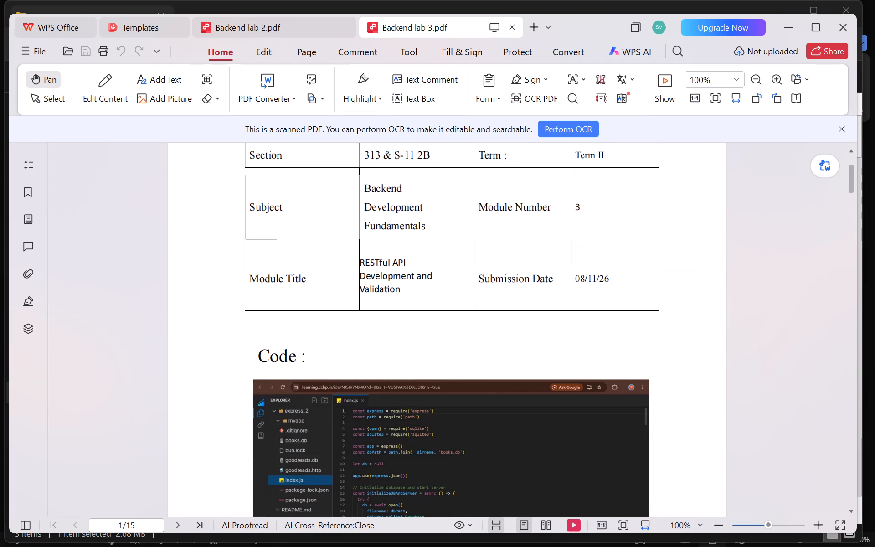
pyautogui.scroll(1, 547, 387)
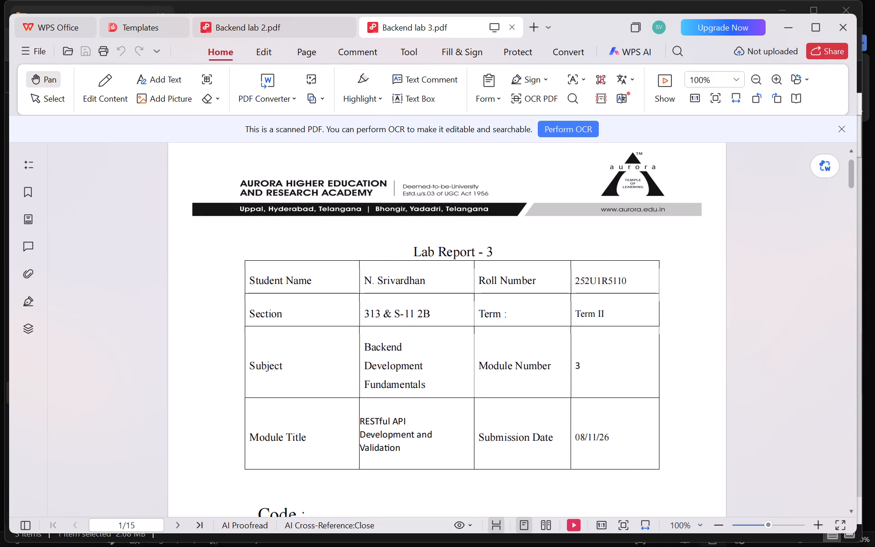
# Open the Backend lab 2 PDF from the Backend folder and examine its header table for comparison.
pyautogui.click(786, 29)
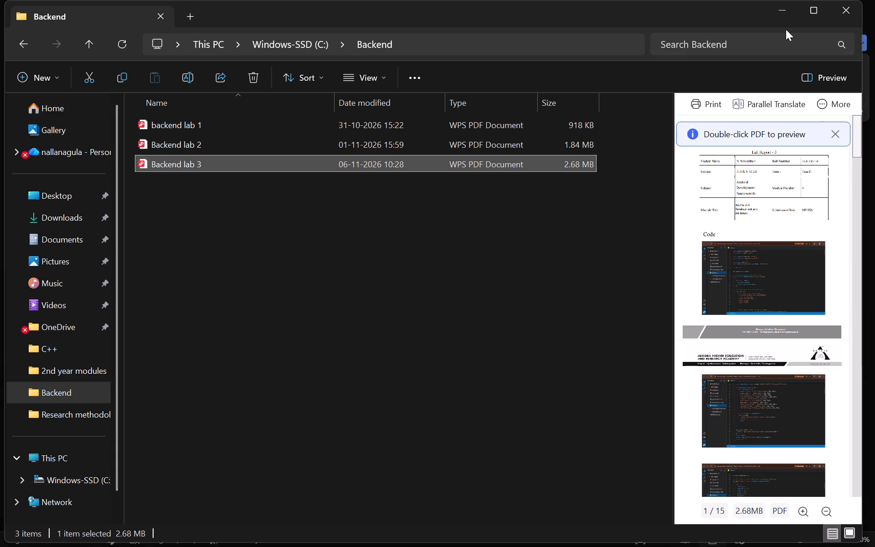
pyautogui.doubleClick(201, 145)
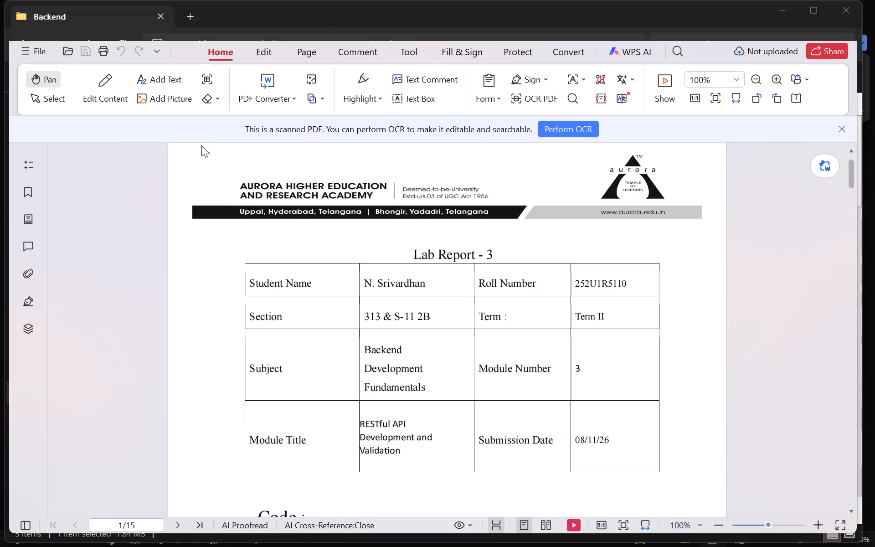
pyautogui.moveTo(243, 275); pyautogui.dragTo(415, 366)
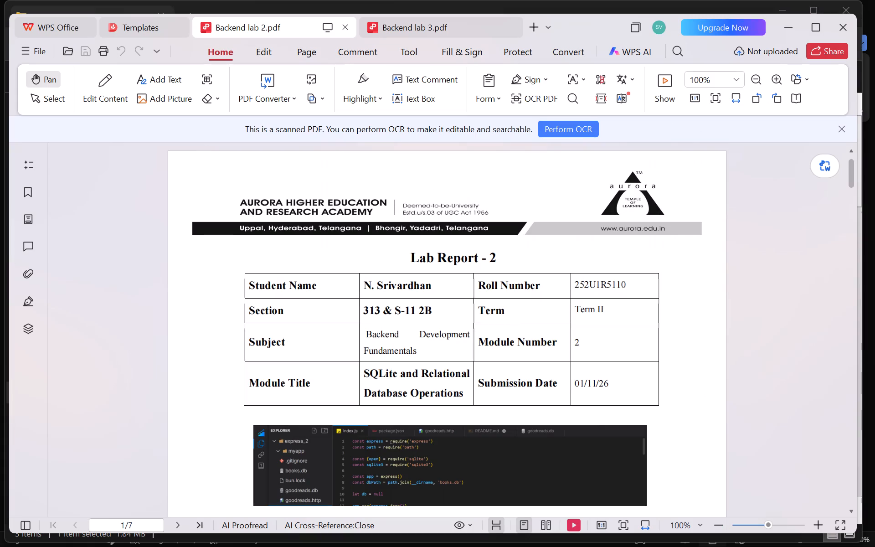
pyautogui.moveTo(415, 366); pyautogui.dragTo(418, 369)
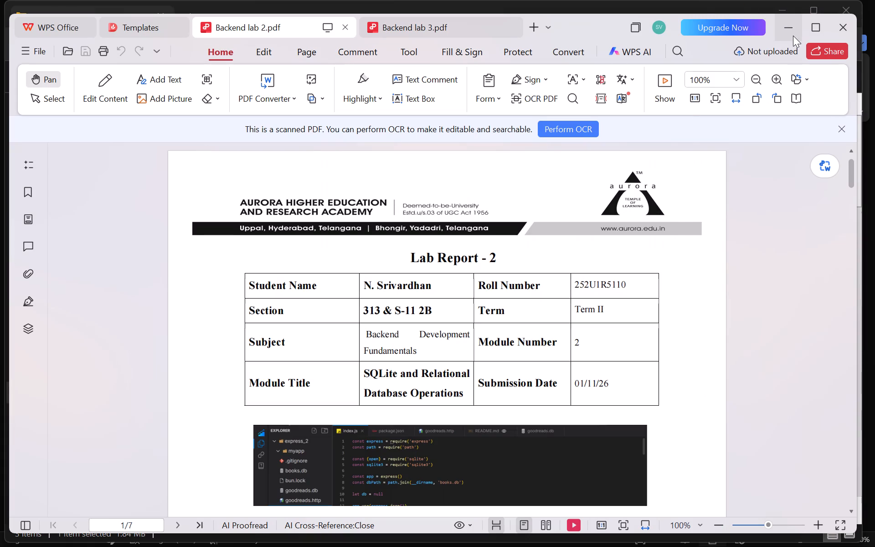
pyautogui.click(793, 36)
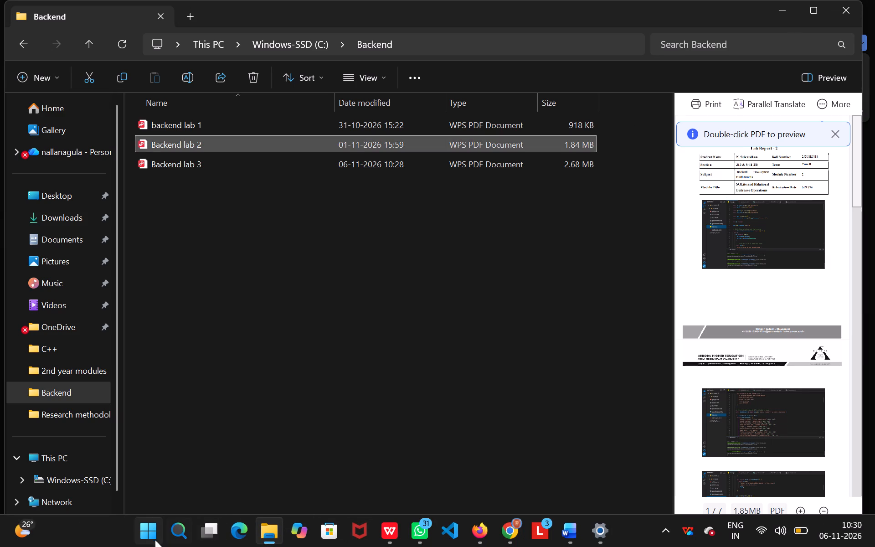
# Switch to Word and open the "backend lab 1" file from the Backend folder.
pyautogui.click(151, 536)
pyautogui.click(264, 160)
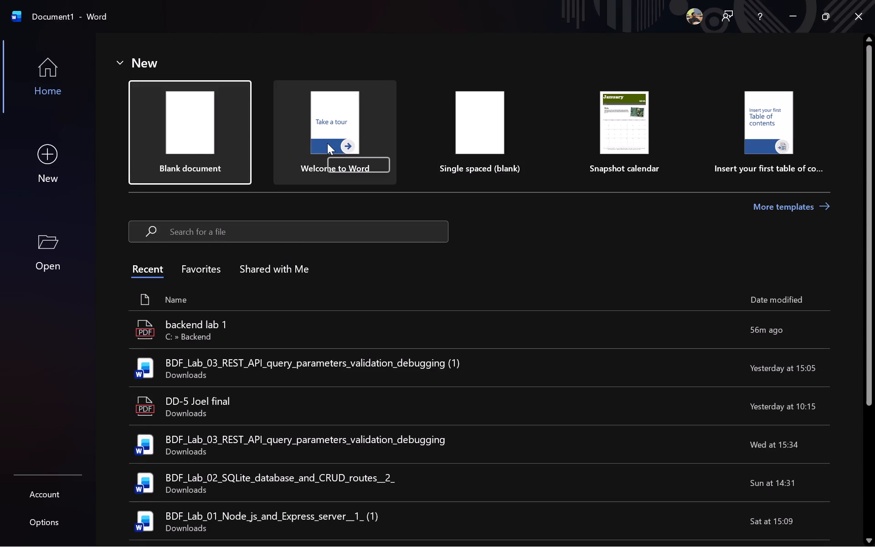
pyautogui.click(57, 245)
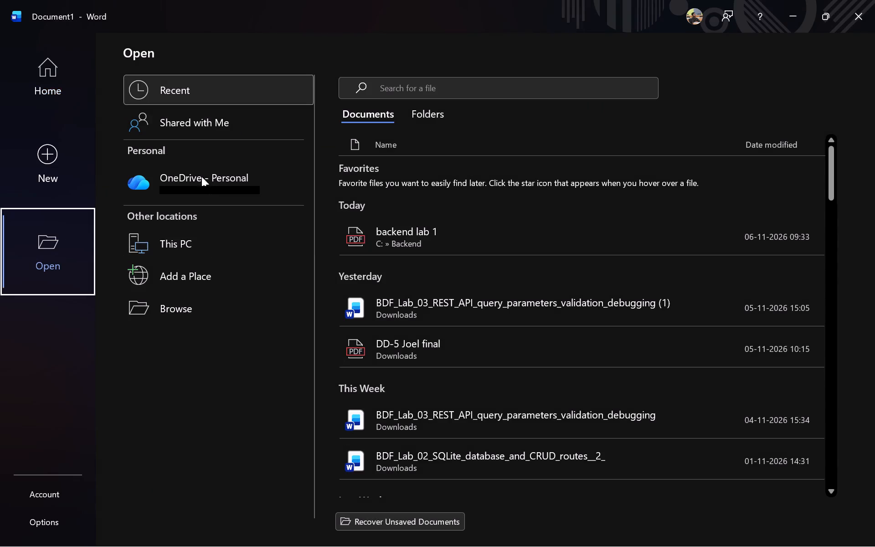
pyautogui.click(182, 309)
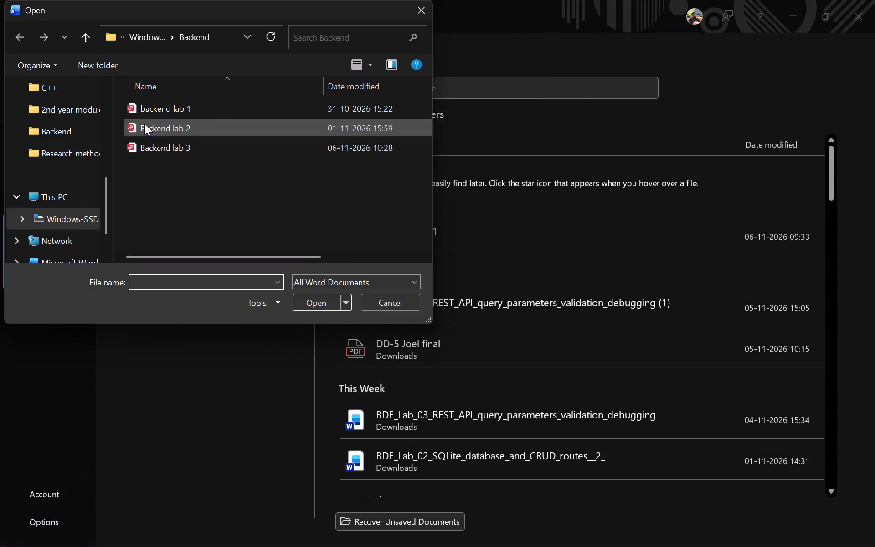
pyautogui.doubleClick(193, 112)
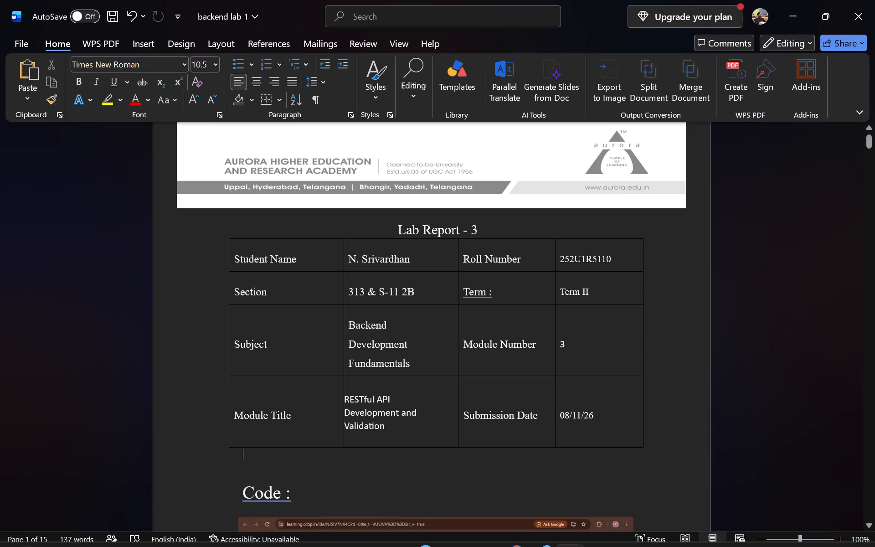
pyautogui.scroll(-1, 305, 387)
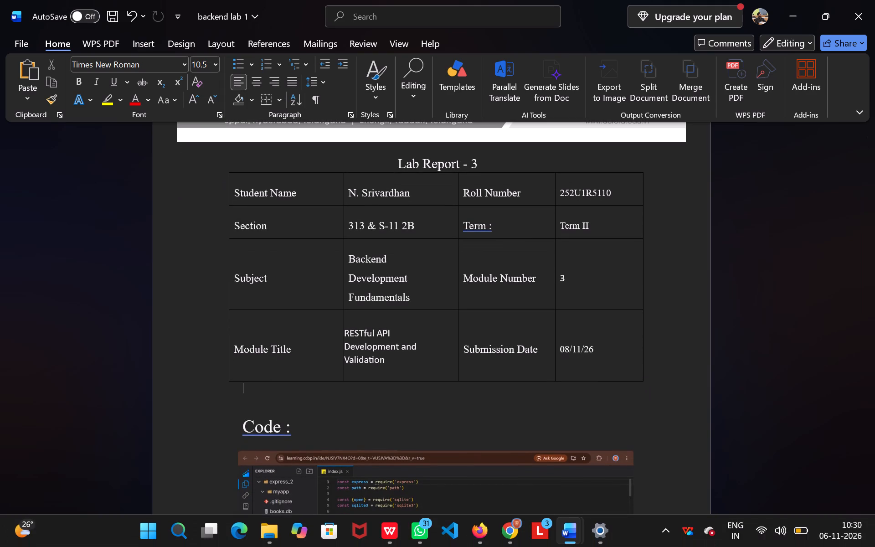
# Open "backend lab 1" from the Backend folder in Word again and review its header table and first code pages.
pyautogui.click(154, 535)
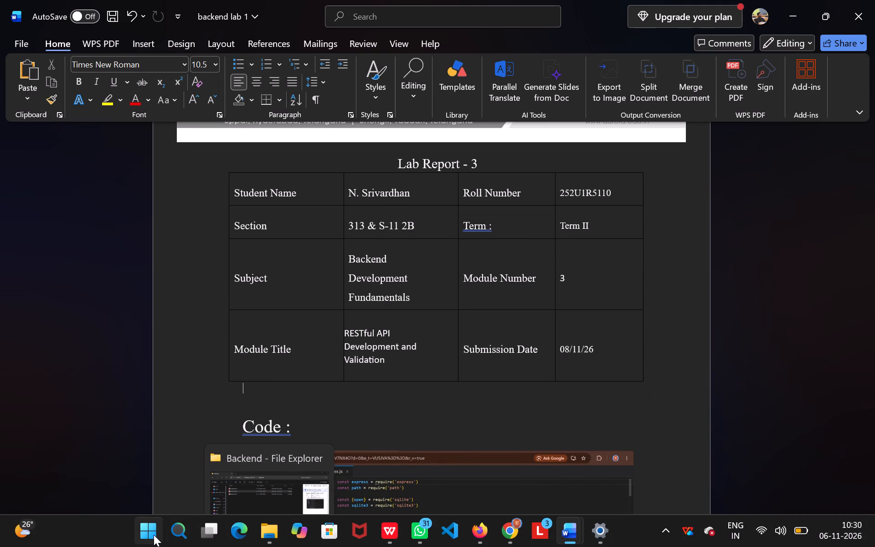
pyautogui.click(248, 175)
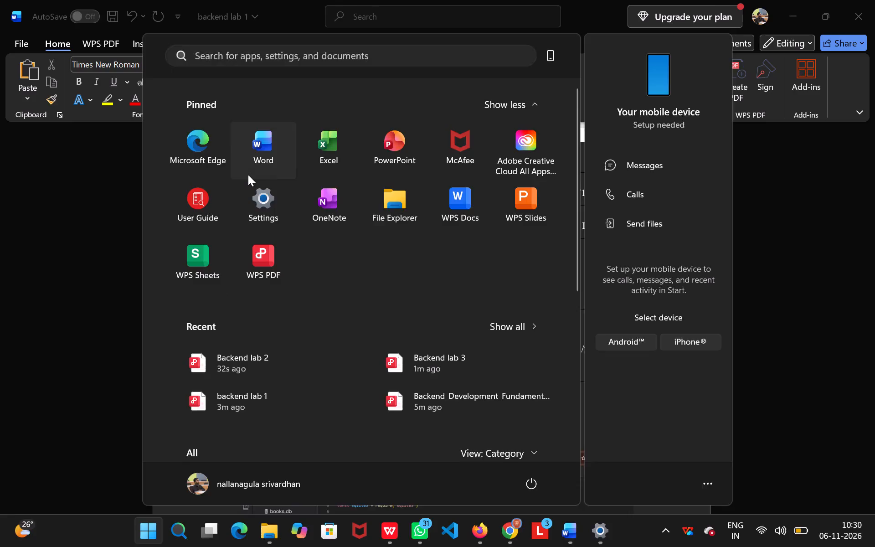
pyautogui.click(59, 257)
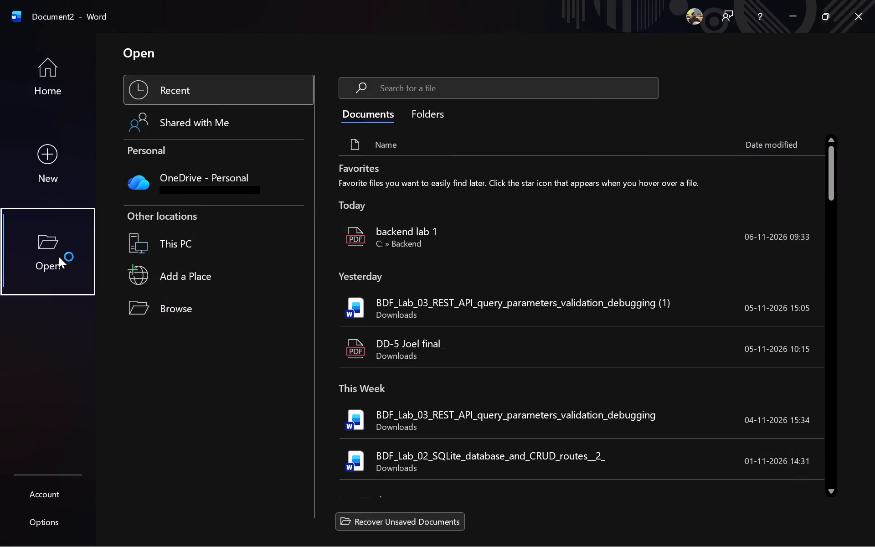
pyautogui.click(206, 306)
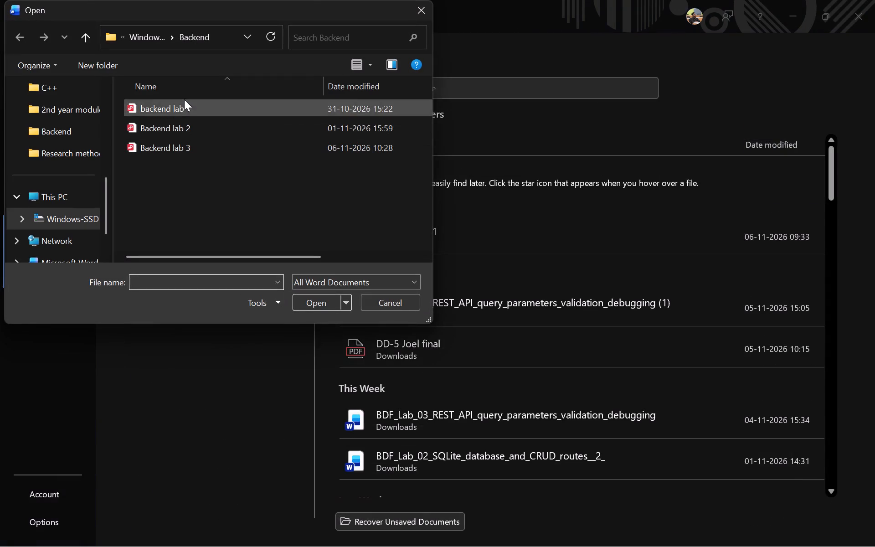
pyautogui.doubleClick(196, 104)
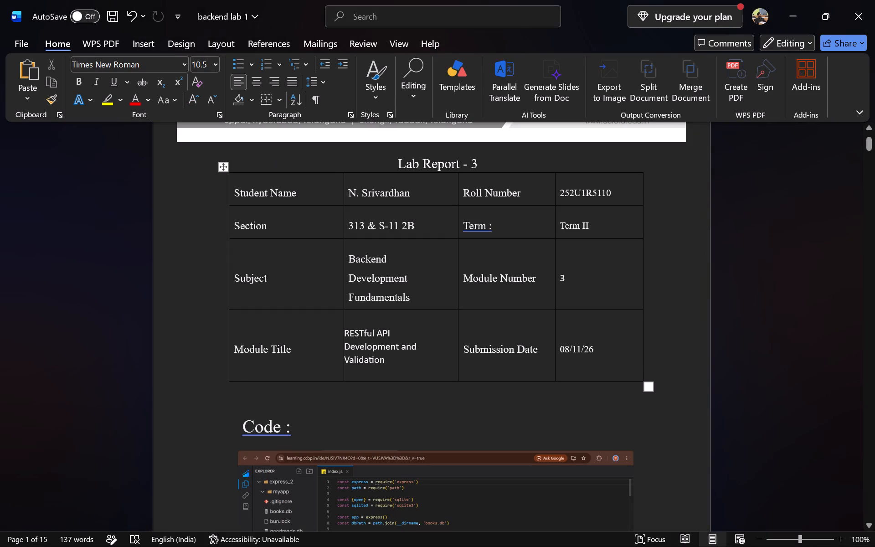
pyautogui.scroll(-4, 319, 275)
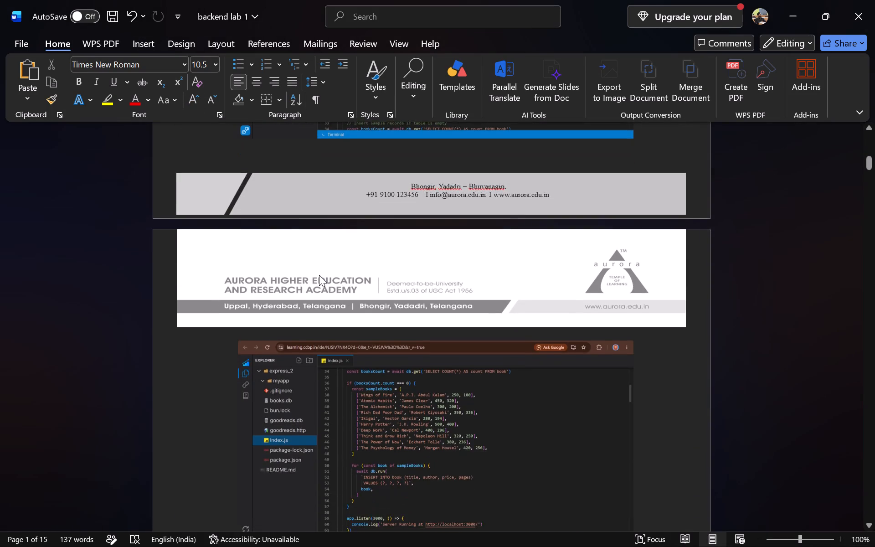
pyautogui.scroll(-2, 319, 275)
pyautogui.scroll(-1, 405, 272)
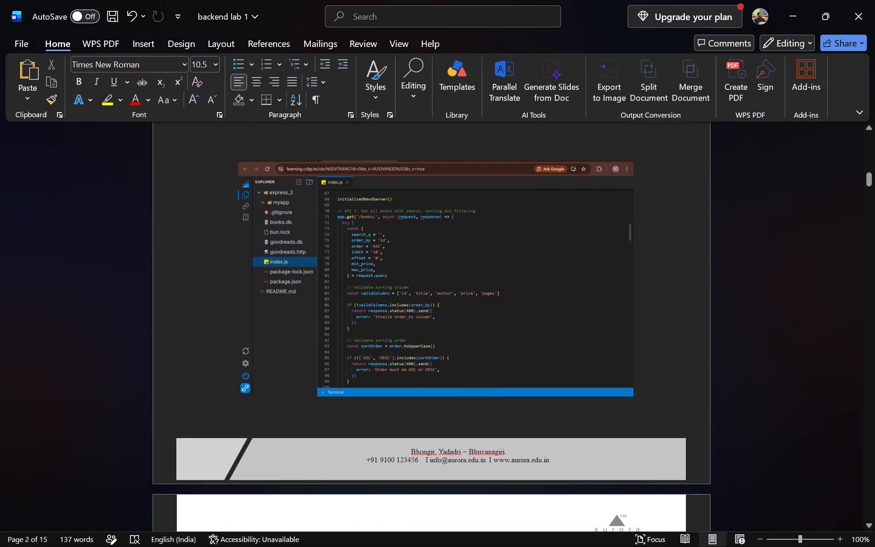
pyautogui.scroll(-1, 405, 272)
pyautogui.scroll(7, 405, 272)
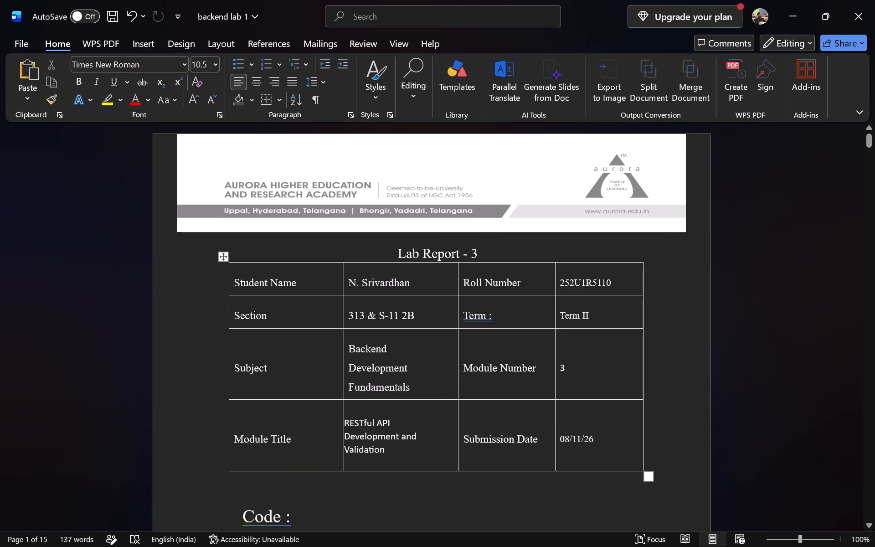
pyautogui.scroll(-1, 627, 309)
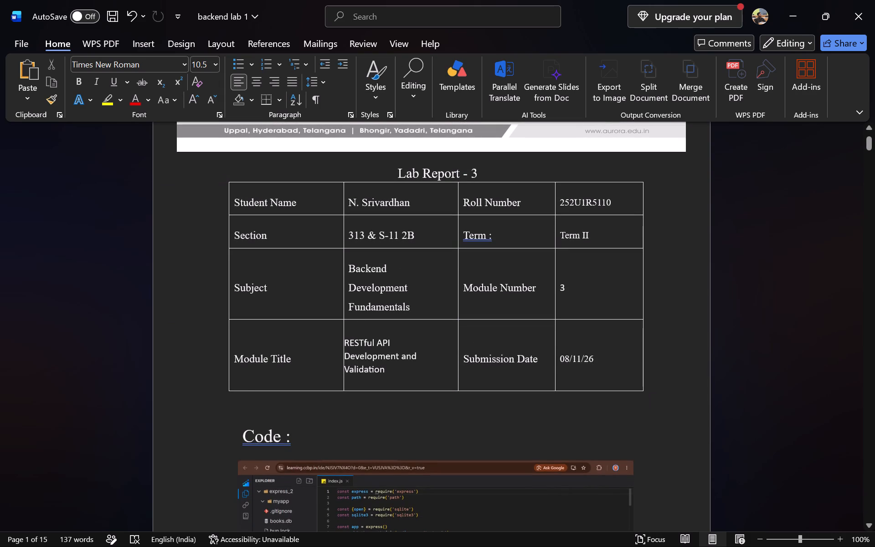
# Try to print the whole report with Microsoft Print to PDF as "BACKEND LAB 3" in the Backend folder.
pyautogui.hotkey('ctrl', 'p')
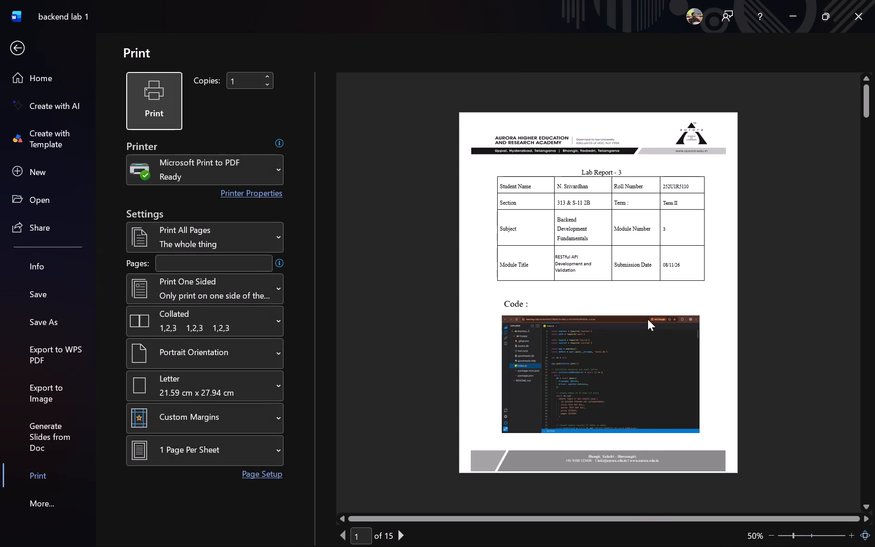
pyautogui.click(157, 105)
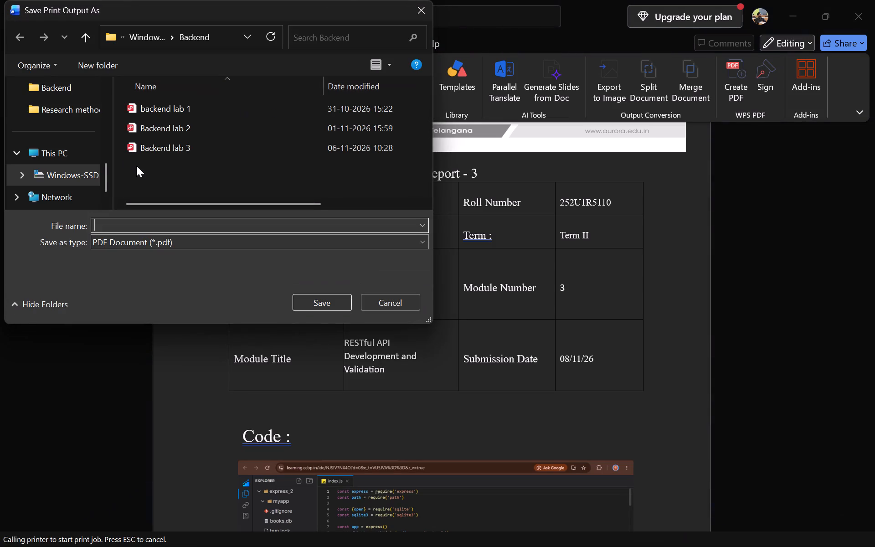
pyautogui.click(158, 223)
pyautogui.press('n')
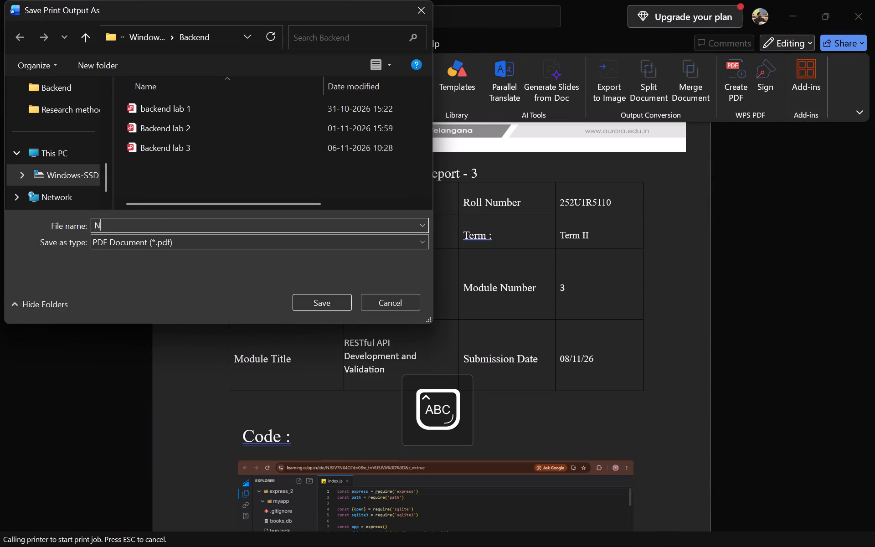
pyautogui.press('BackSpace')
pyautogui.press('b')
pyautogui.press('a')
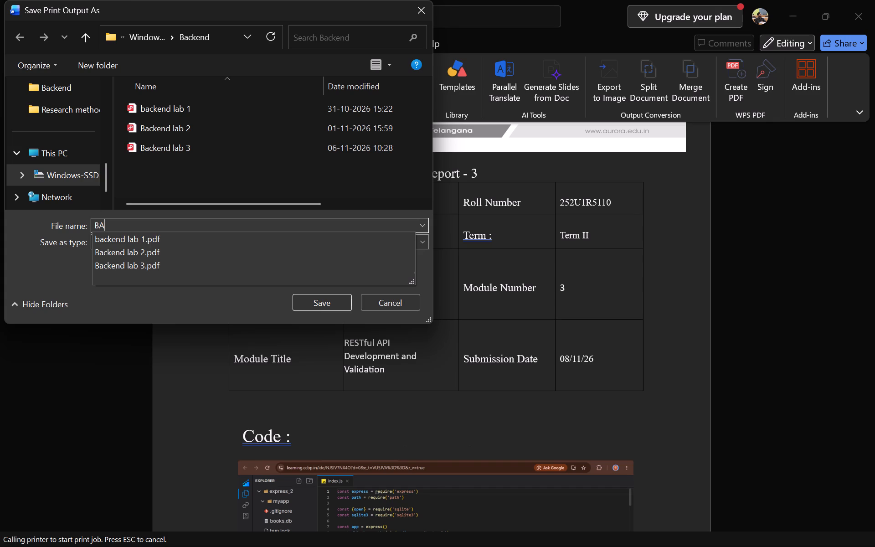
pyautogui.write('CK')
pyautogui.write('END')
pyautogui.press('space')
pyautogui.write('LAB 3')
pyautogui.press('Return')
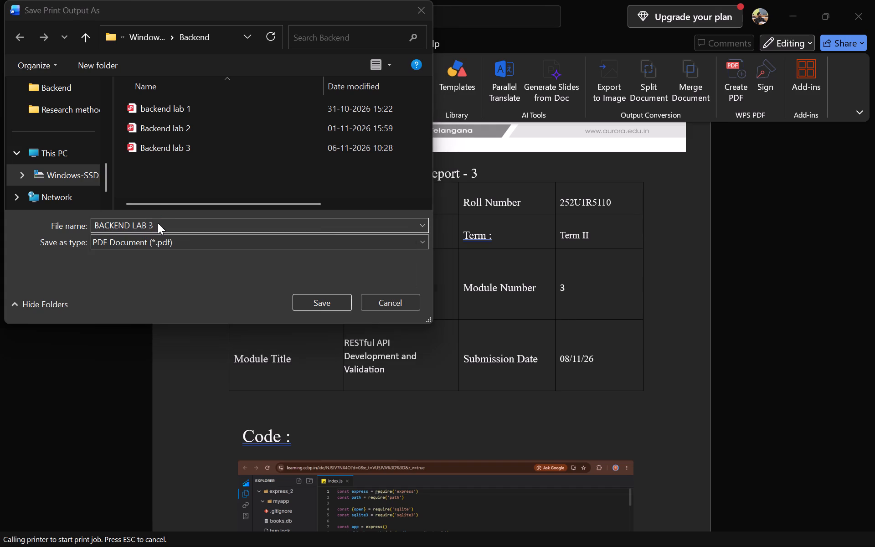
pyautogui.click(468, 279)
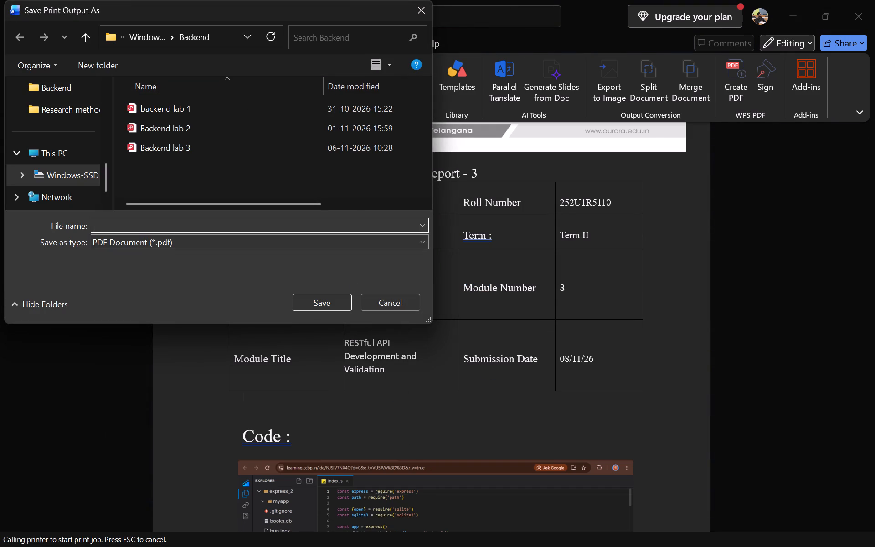
# Start entering the file name again for the report's PDF printout in the Backend folder.
pyautogui.click(276, 219)
pyautogui.press('b')
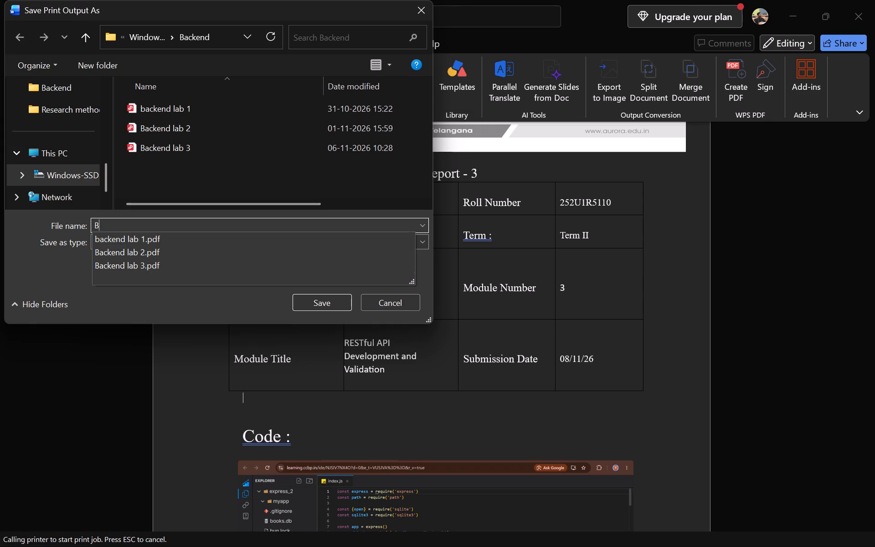
pyautogui.press('BackSpace')
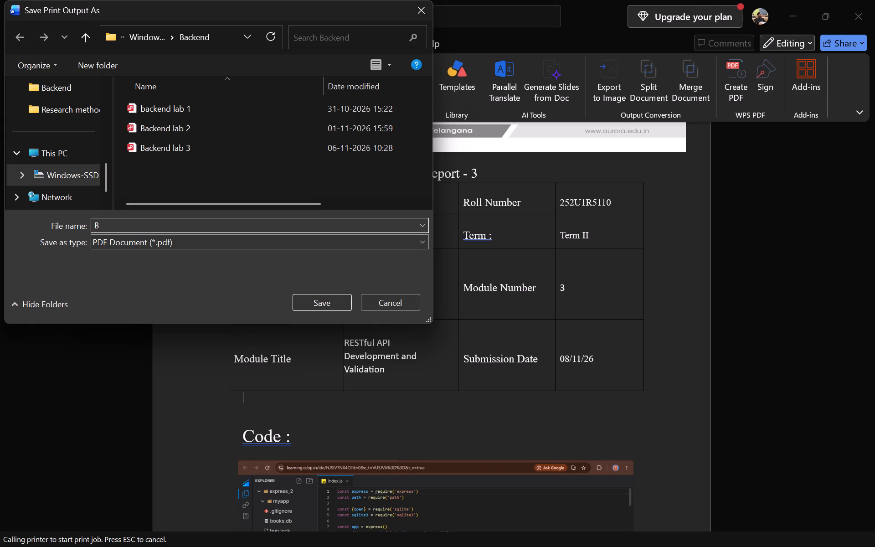